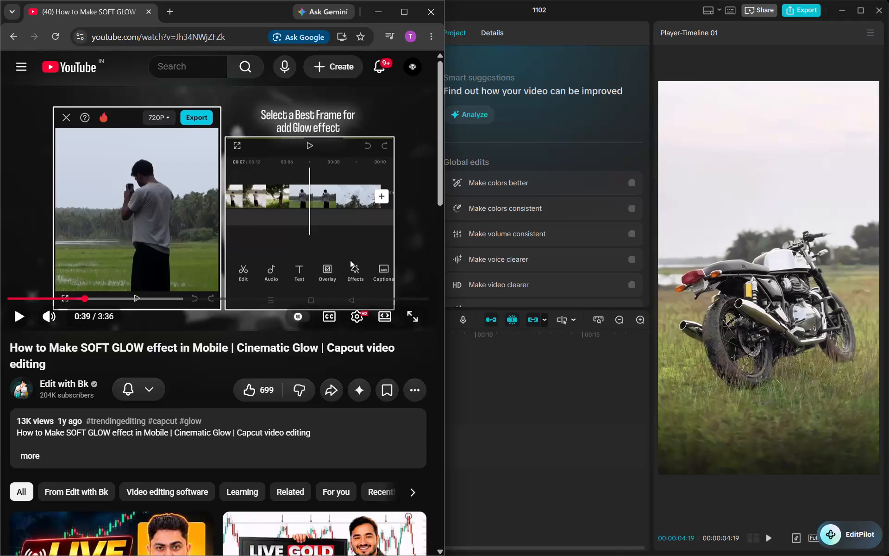
Play the soft glow tutorial briefly, and in CapCut set the first timeline clip's contrast to 8.
{"action": "left_click", "coordinate": [350, 260]}
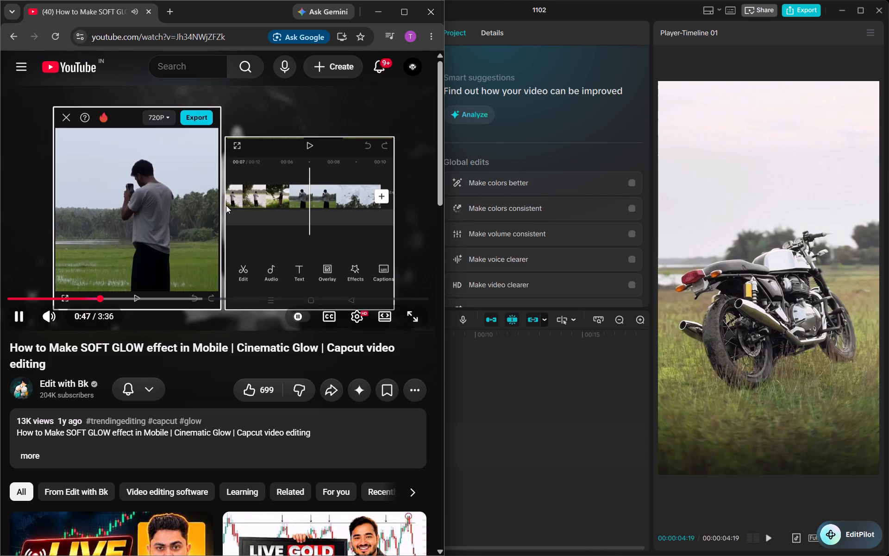
{"action": "left_click", "coordinate": [482, 351]}
{"action": "left_click", "coordinate": [270, 445]}
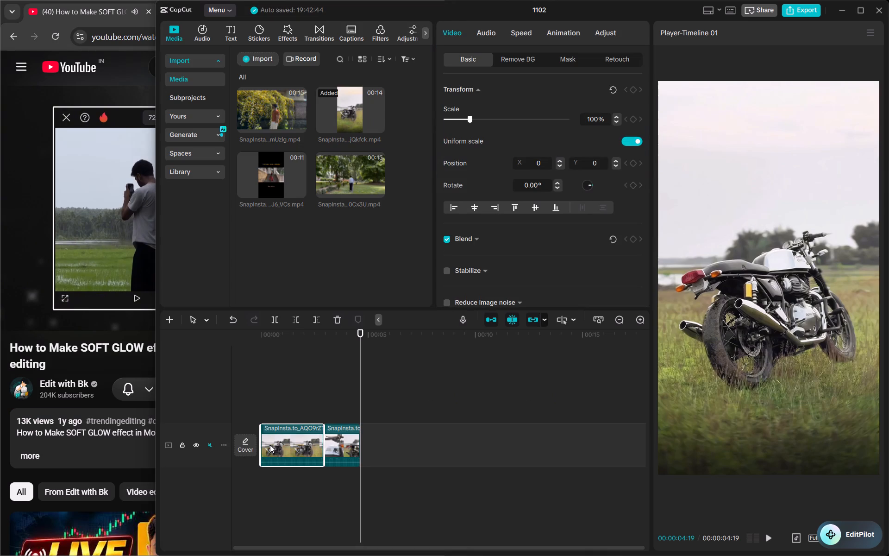
{"action": "left_click", "coordinate": [608, 35]}
{"action": "scroll", "coordinate": [532, 246], "scroll_direction": "down", "scroll_amount": 1}
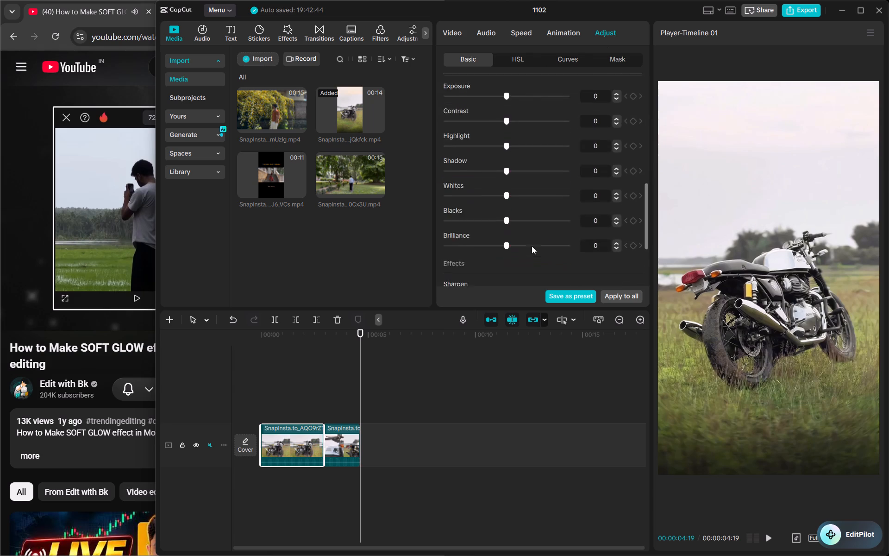
{"action": "scroll", "coordinate": [532, 246], "scroll_direction": "down", "scroll_amount": 1}
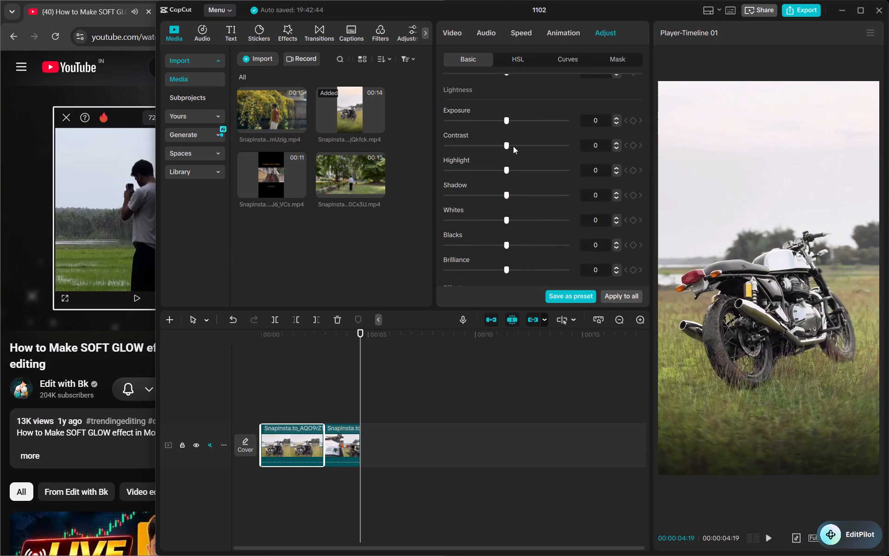
{"action": "left_click", "coordinate": [513, 146]}
{"action": "left_click_drag", "start_coordinate": [513, 146], "coordinate": [419, 145]}
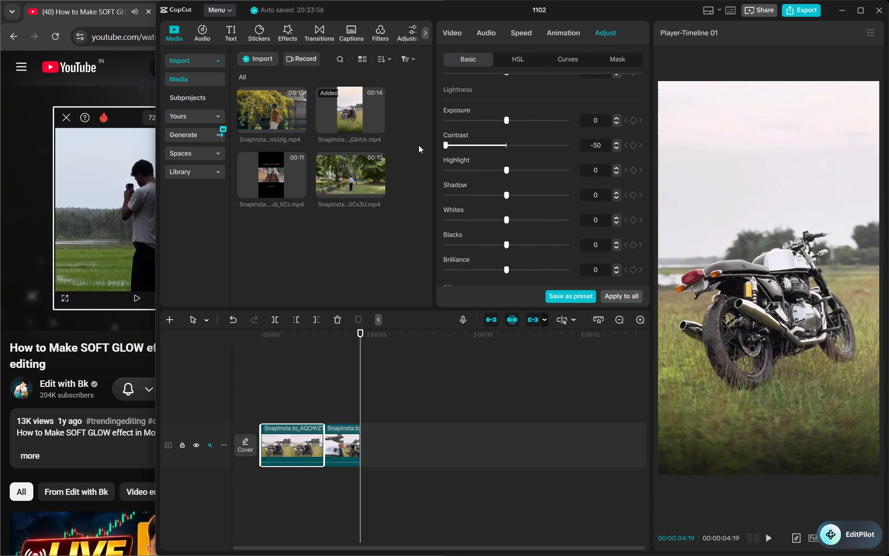
{"action": "left_click_drag", "start_coordinate": [419, 145], "coordinate": [511, 163]}
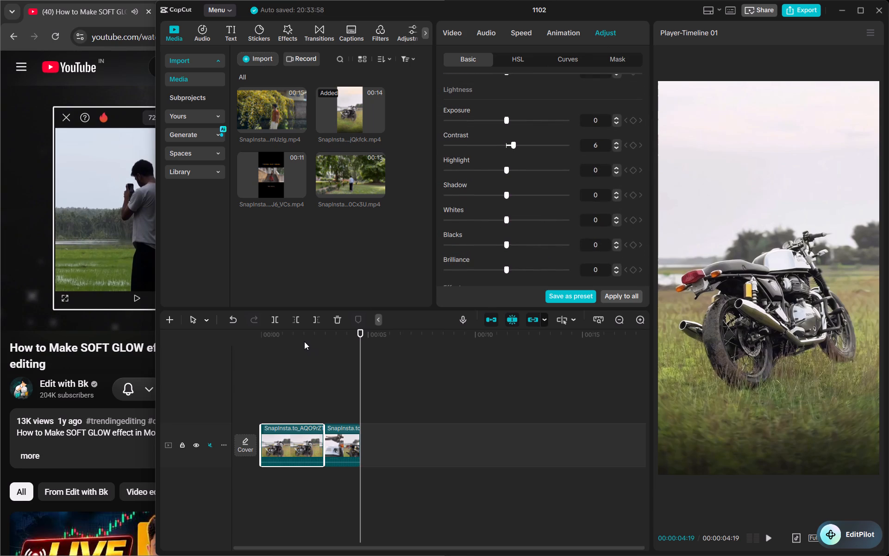
{"action": "left_click", "coordinate": [304, 341]}
{"action": "left_click_drag", "start_coordinate": [513, 146], "coordinate": [527, 140]}
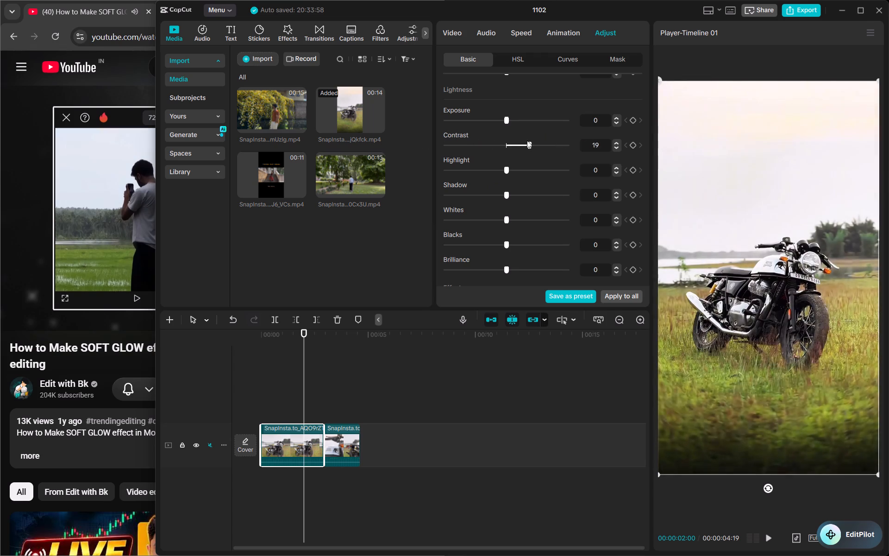
{"action": "left_click_drag", "start_coordinate": [527, 140], "coordinate": [502, 148]}
{"action": "left_click_drag", "start_coordinate": [502, 148], "coordinate": [508, 153]}
{"action": "left_click_drag", "start_coordinate": [508, 153], "coordinate": [513, 152]}
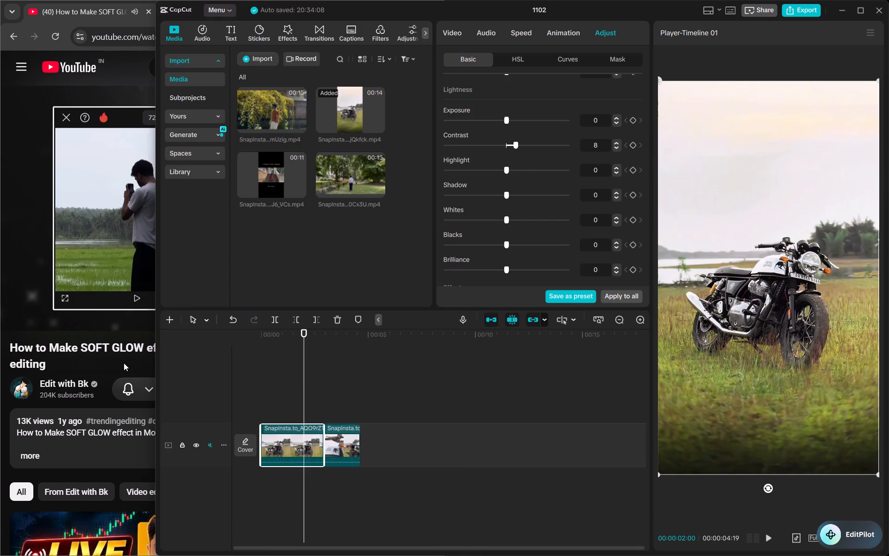
Pause the YouTube tutorial at its highlights adjustment, and in CapCut set the first clip's highlight to 15.
{"action": "left_click", "coordinate": [124, 363]}
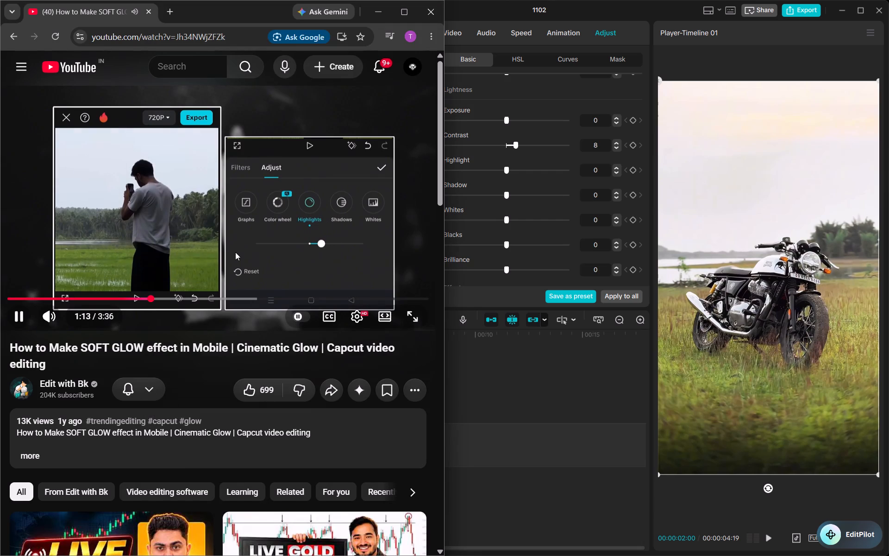
{"action": "left_click", "coordinate": [344, 241]}
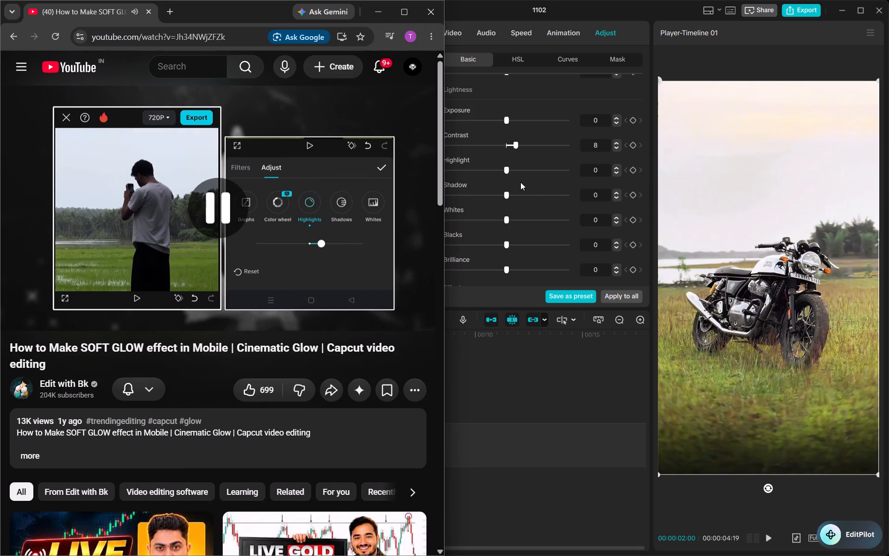
{"action": "left_click_drag", "start_coordinate": [506, 171], "coordinate": [526, 171]}
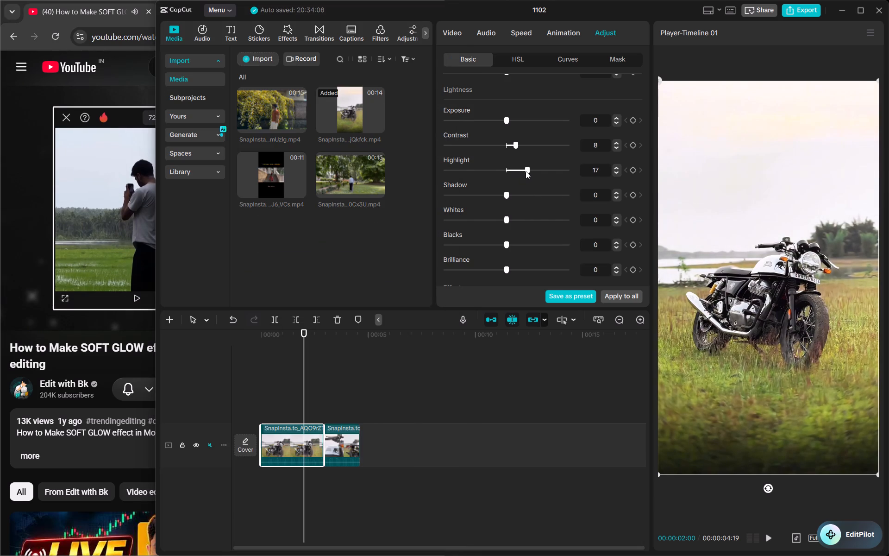
{"action": "left_click_drag", "start_coordinate": [526, 171], "coordinate": [534, 181]}
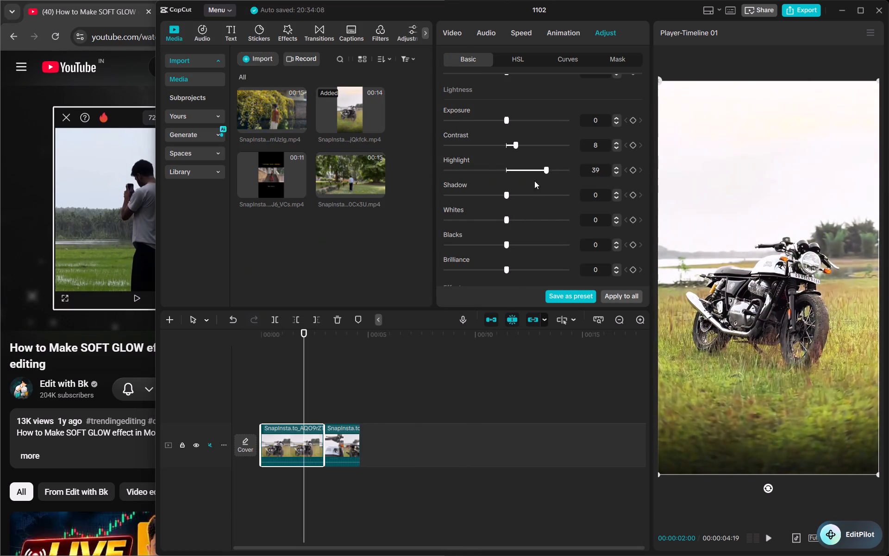
{"action": "left_click_drag", "start_coordinate": [534, 181], "coordinate": [521, 176]}
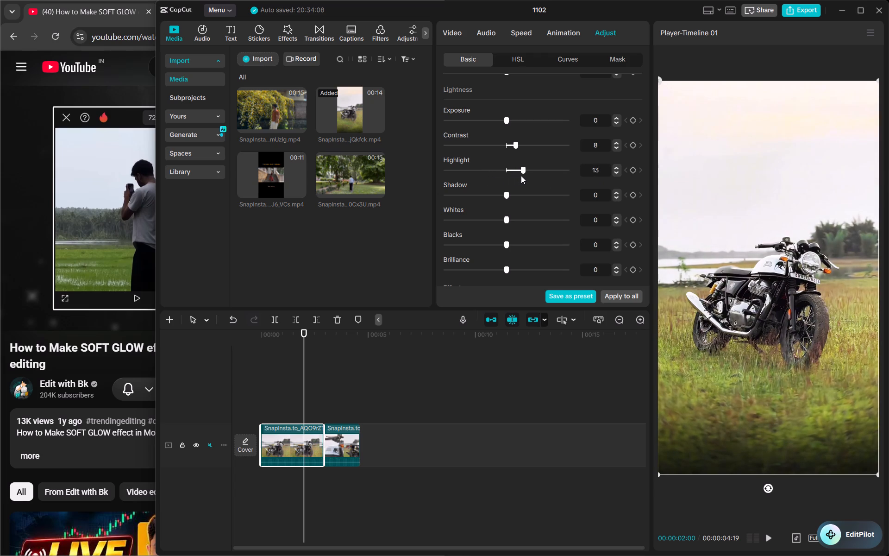
{"action": "left_click_drag", "start_coordinate": [521, 176], "coordinate": [523, 177]}
Watch the tutorial up to its soft glow effect, and in CapCut search the effects for "soft".
{"action": "left_click", "coordinate": [87, 258]}
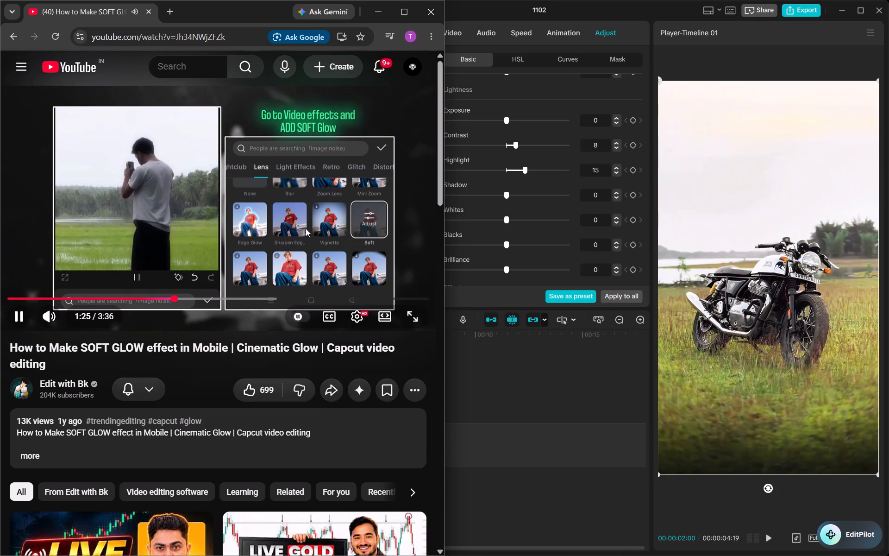
{"action": "left_click", "coordinate": [306, 228]}
{"action": "left_click", "coordinate": [489, 398]}
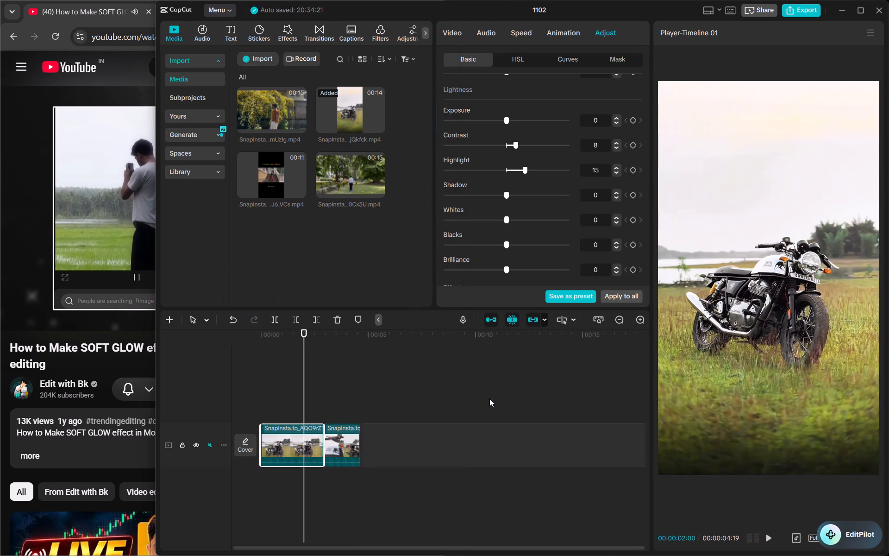
{"action": "left_click", "coordinate": [283, 32]}
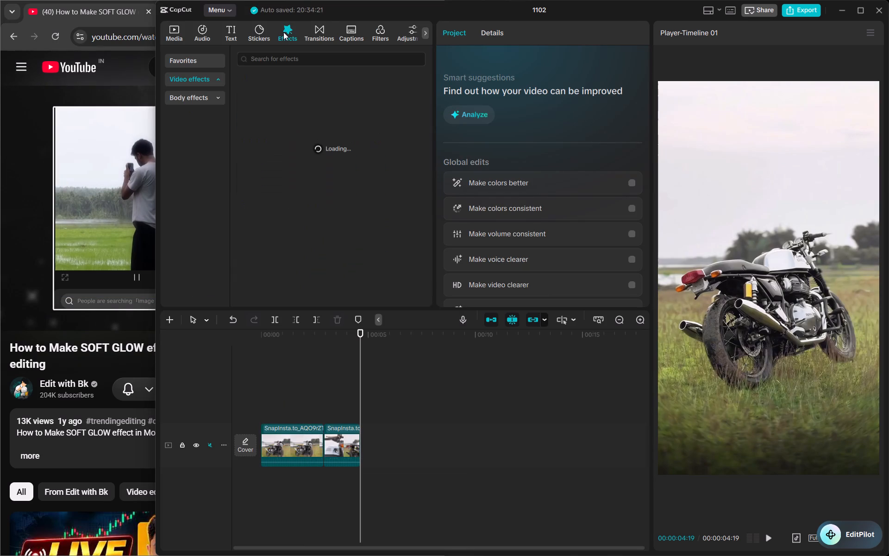
{"action": "left_click", "coordinate": [279, 65]}
{"action": "type", "text": "soft"}
{"action": "key", "text": "Return"}
Unmute the video track and play back the opening of the edit with its sound.
{"action": "left_click", "coordinate": [643, 322]}
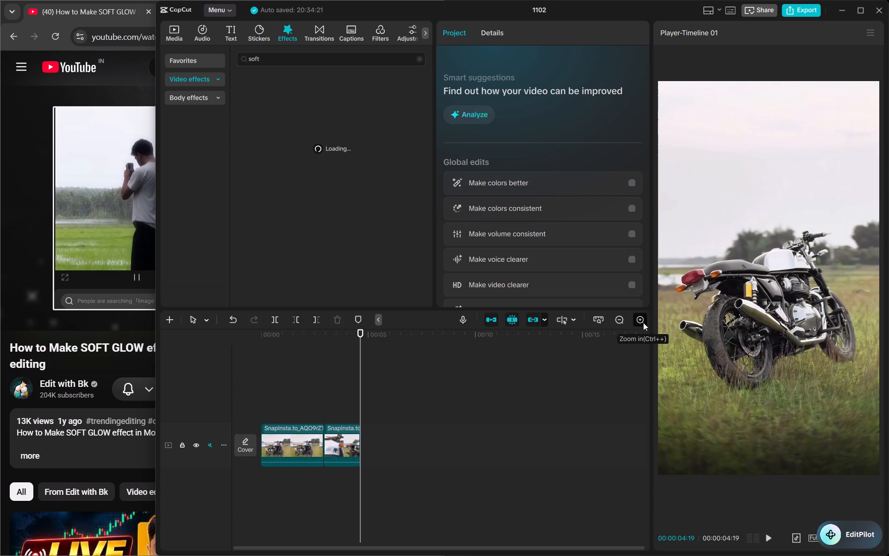
{"action": "left_click_drag", "start_coordinate": [459, 384], "coordinate": [299, 398]}
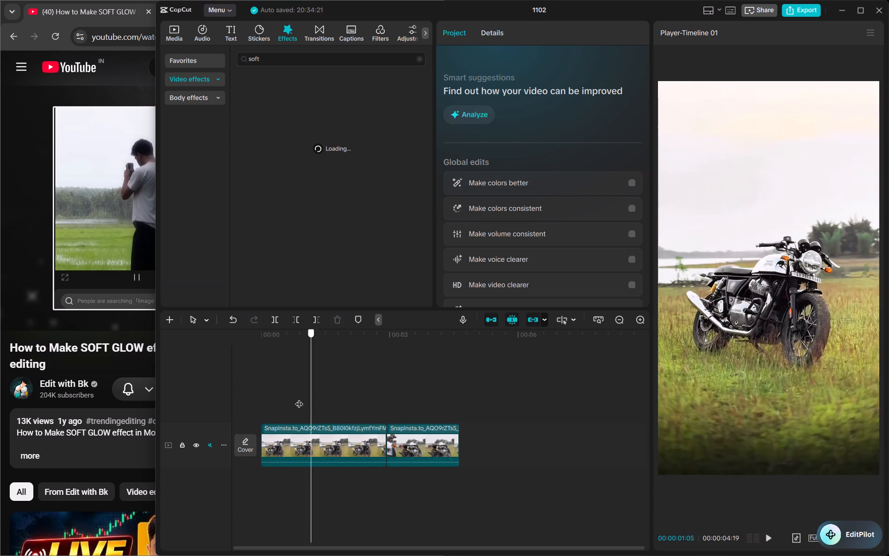
{"action": "left_click_drag", "start_coordinate": [299, 398], "coordinate": [250, 379]}
{"action": "key", "text": "space"}
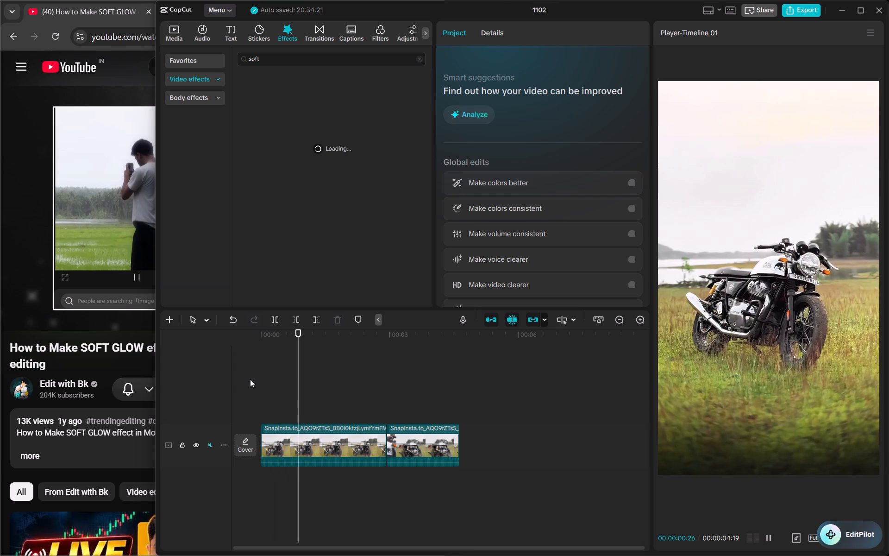
{"action": "key", "text": "space"}
{"action": "left_click", "coordinate": [281, 455]}
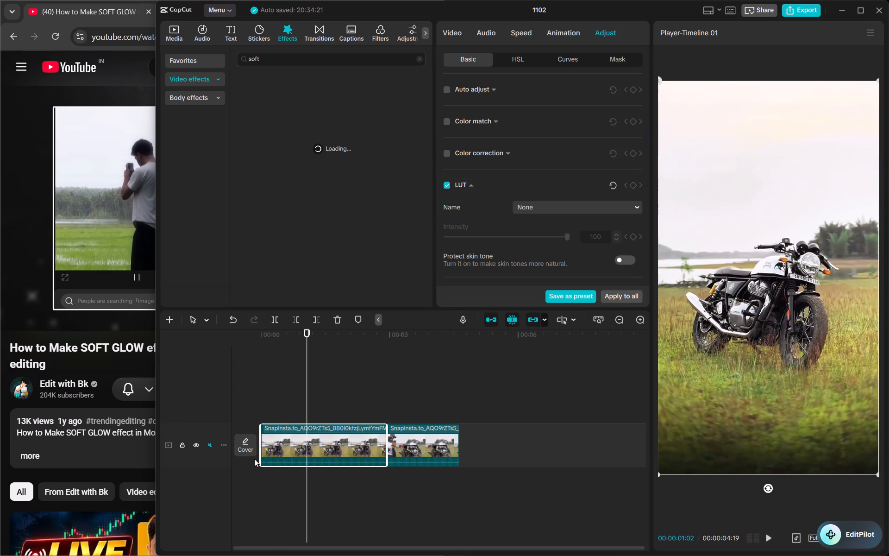
{"action": "left_click", "coordinate": [211, 447]}
{"action": "left_click_drag", "start_coordinate": [306, 380], "coordinate": [194, 353]}
{"action": "key", "text": "space"}
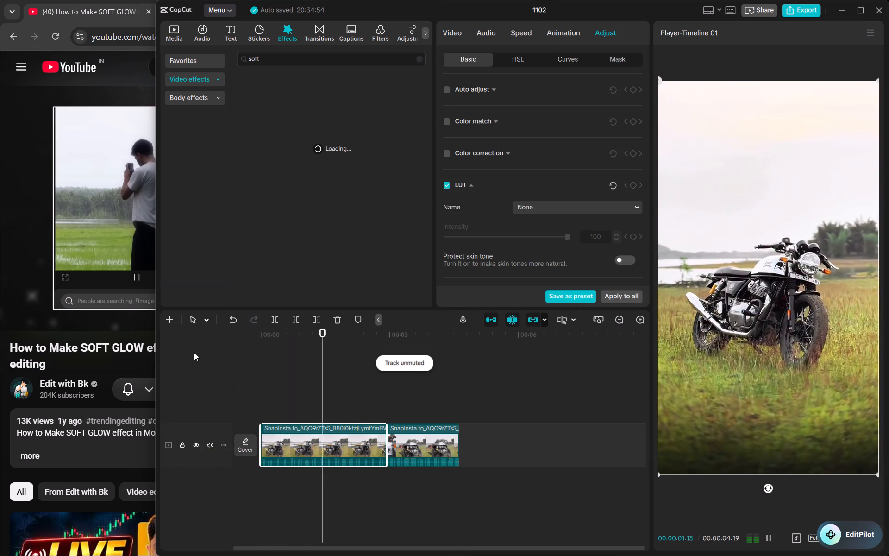
{"action": "key", "text": "space"}
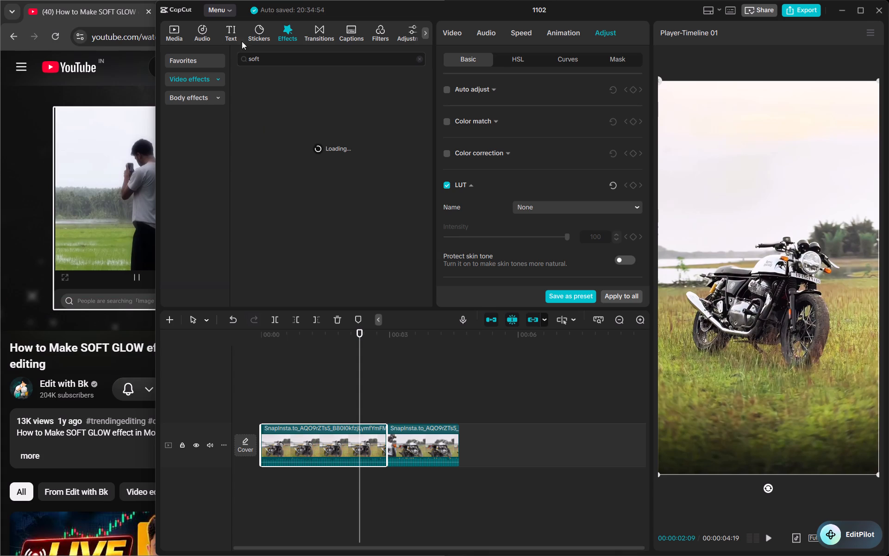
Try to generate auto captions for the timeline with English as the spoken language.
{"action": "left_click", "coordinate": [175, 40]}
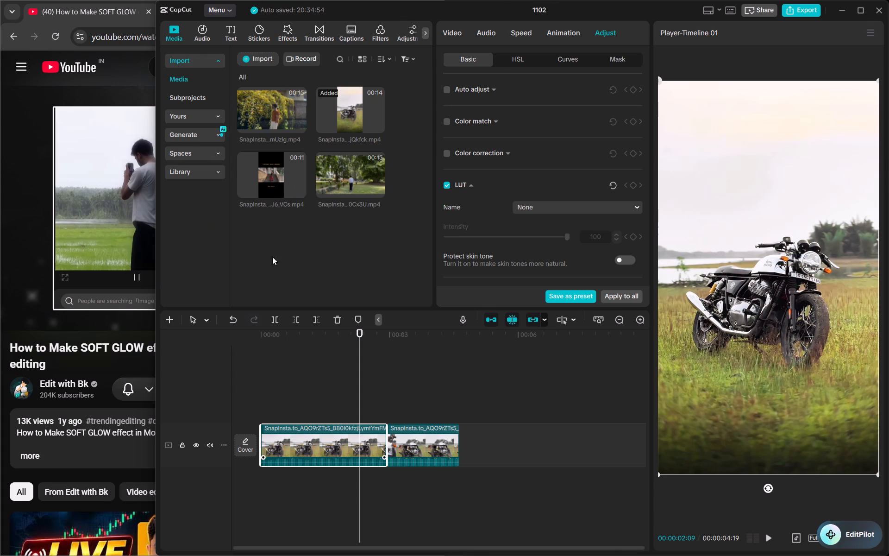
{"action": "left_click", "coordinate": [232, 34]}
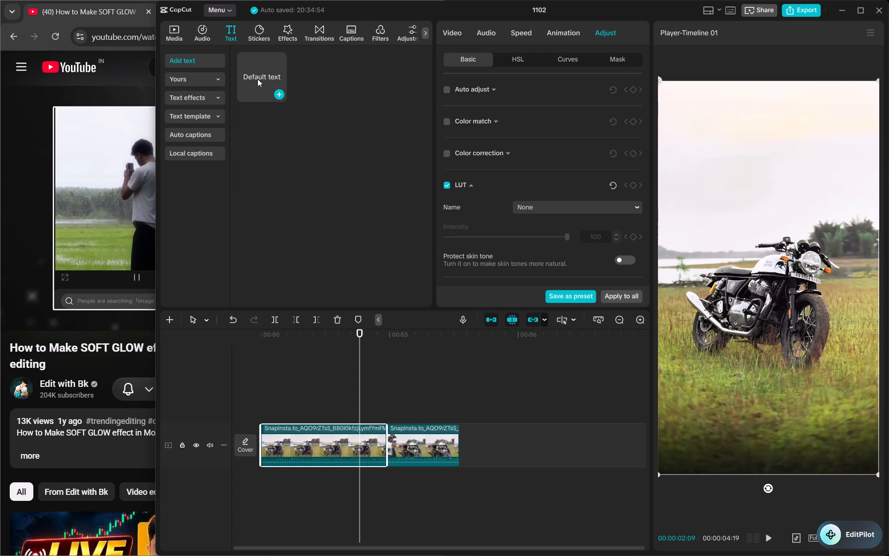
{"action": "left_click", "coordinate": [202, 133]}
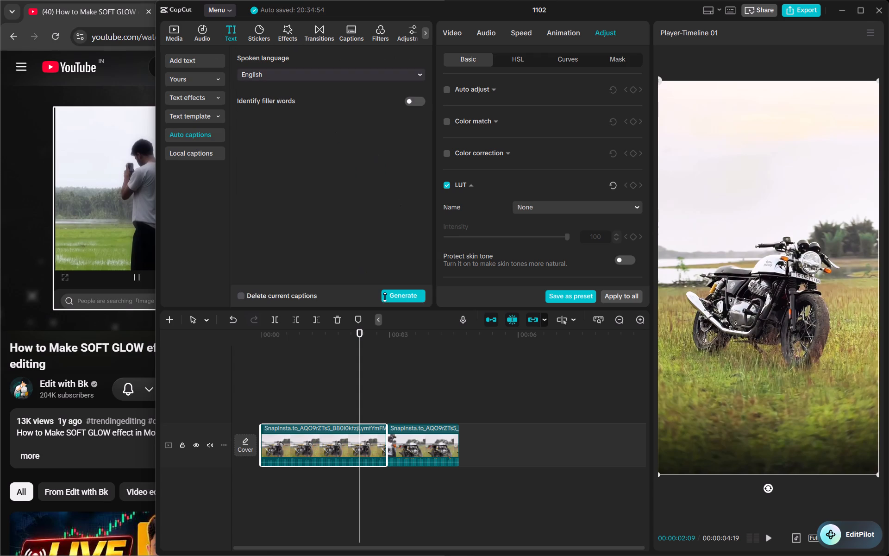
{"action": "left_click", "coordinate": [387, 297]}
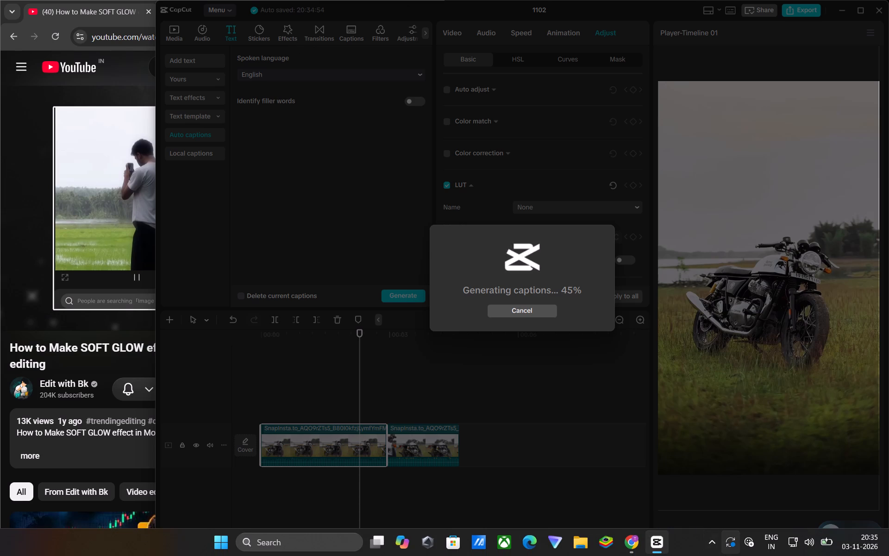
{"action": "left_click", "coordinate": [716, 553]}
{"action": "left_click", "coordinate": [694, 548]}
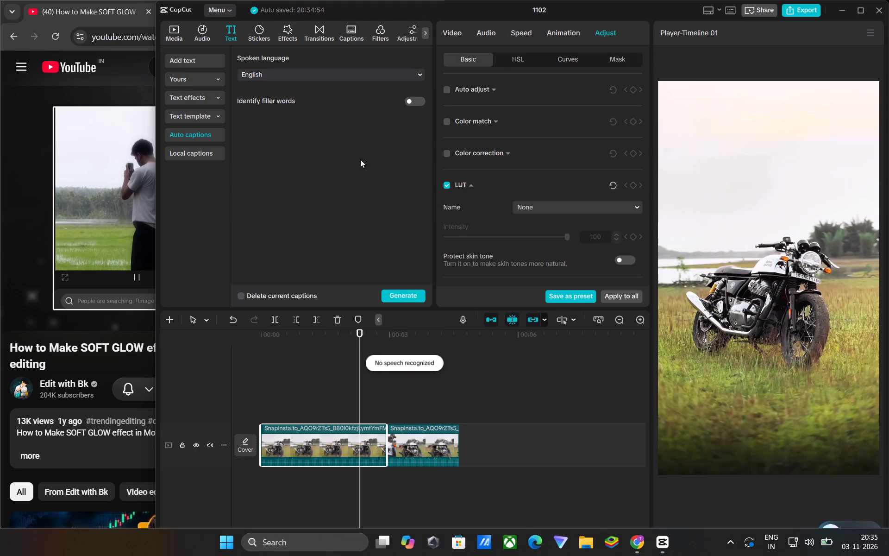
Add the Soft video effect on a track above the motorcycle clips, starting about 0.4 seconds in.
{"action": "left_click", "coordinate": [281, 30]}
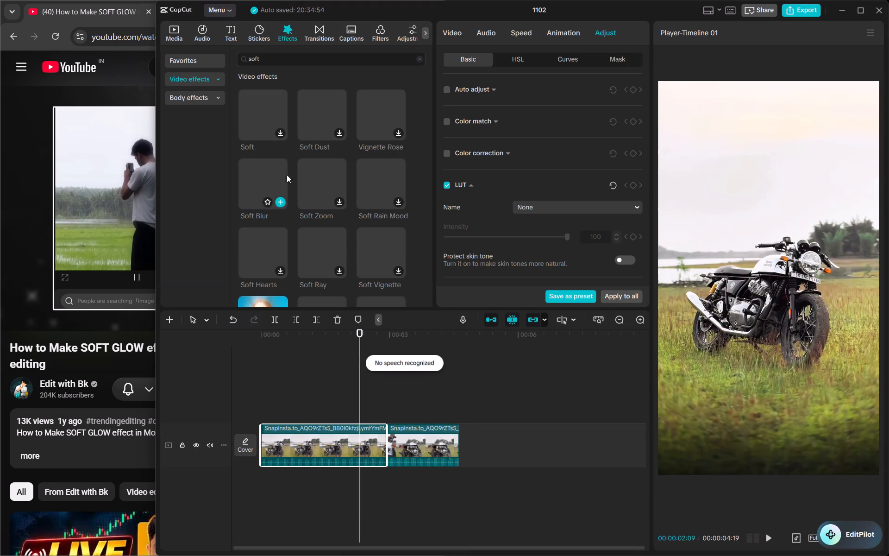
{"action": "left_click", "coordinate": [263, 104]}
{"action": "double_click", "coordinate": [263, 104]}
{"action": "left_click_drag", "start_coordinate": [263, 104], "coordinate": [257, 145]}
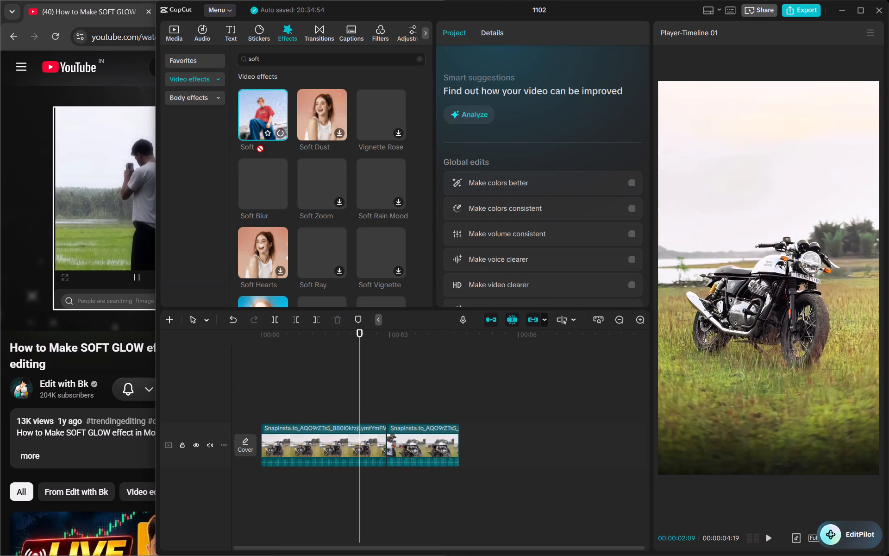
{"action": "left_click_drag", "start_coordinate": [257, 145], "coordinate": [281, 391]}
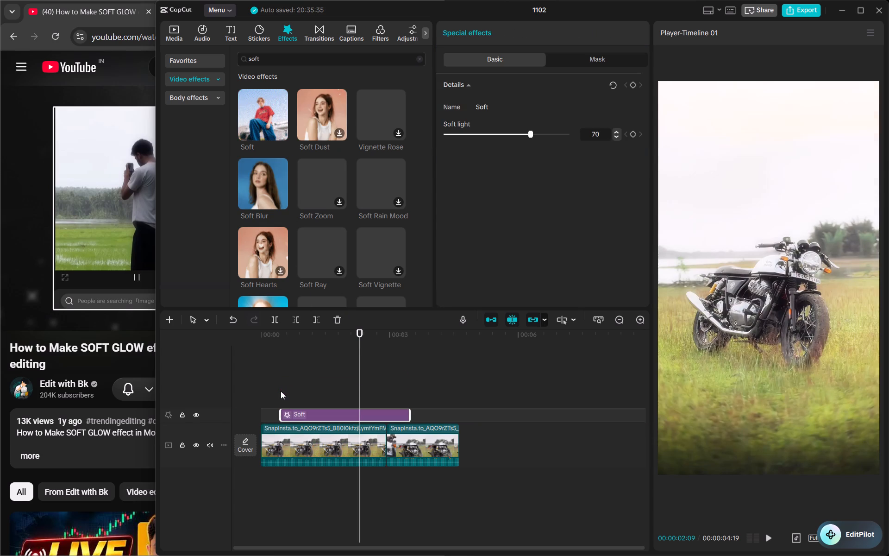
{"action": "left_click", "coordinate": [264, 347]}
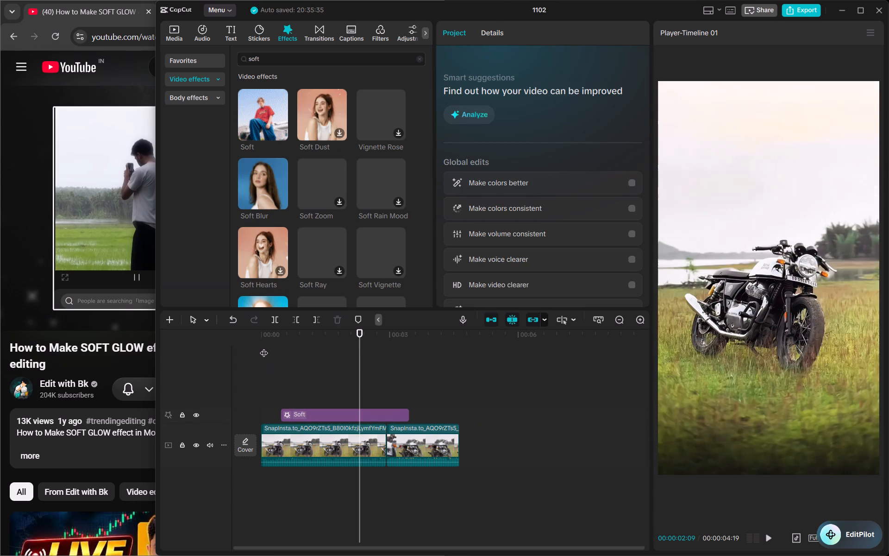
Play back the edit with the Soft effect, and watch the tutorial's next part in the browser.
{"action": "key", "text": "space"}
{"action": "key", "text": "space"}
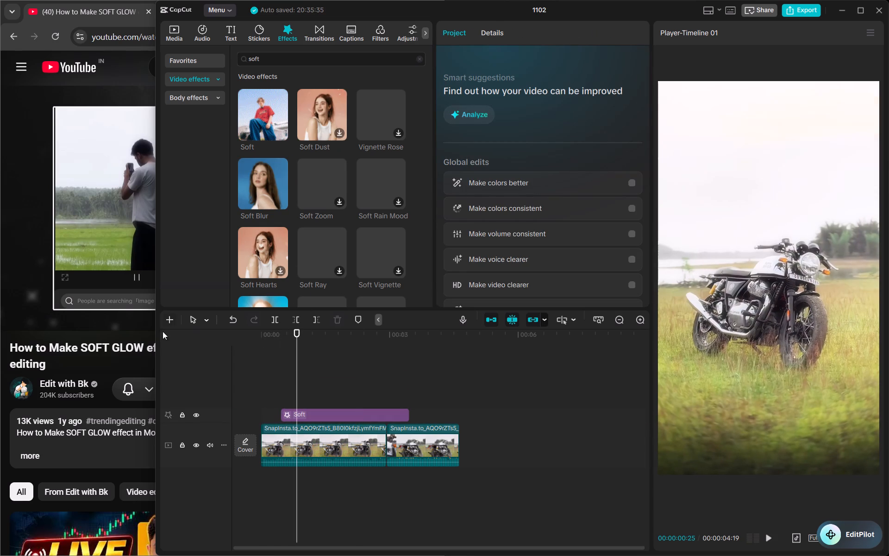
{"action": "left_click_drag", "start_coordinate": [131, 361], "coordinate": [188, 181]}
{"action": "left_click", "coordinate": [188, 181]}
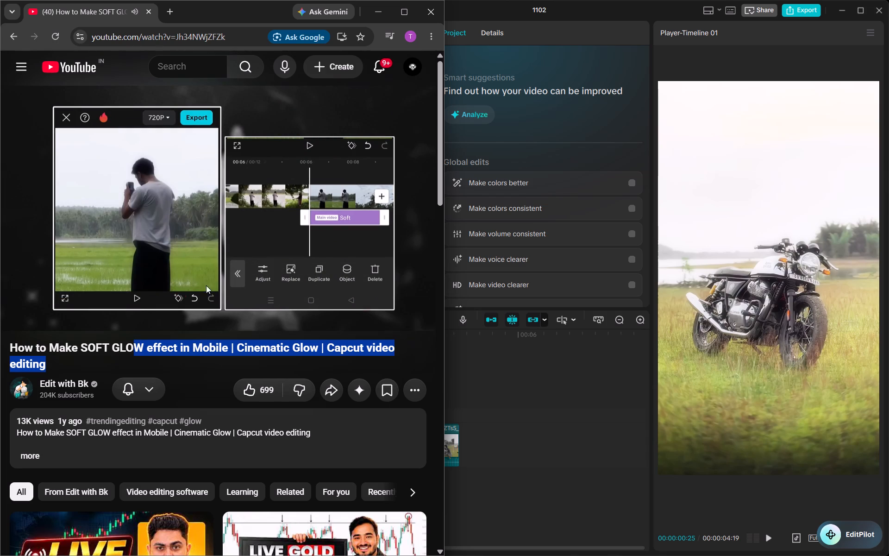
{"action": "left_click", "coordinate": [197, 375]}
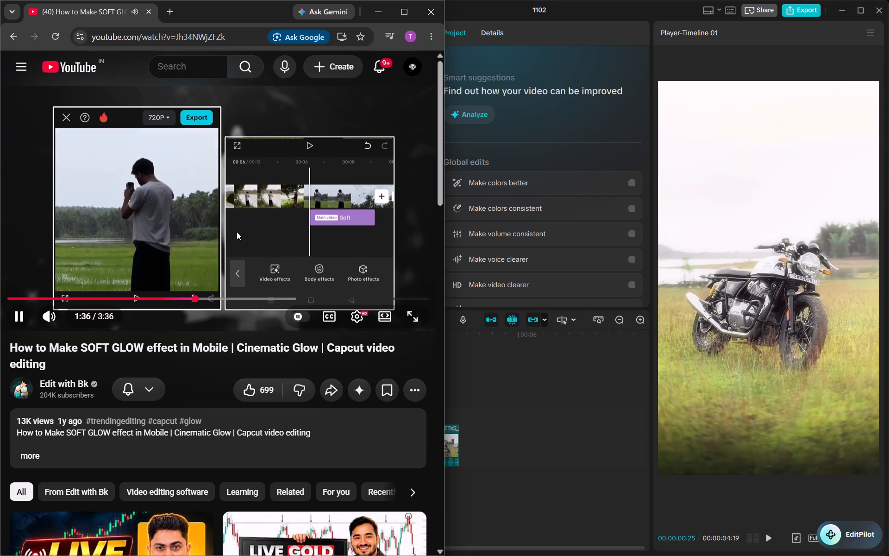
{"action": "left_click", "coordinate": [235, 199]}
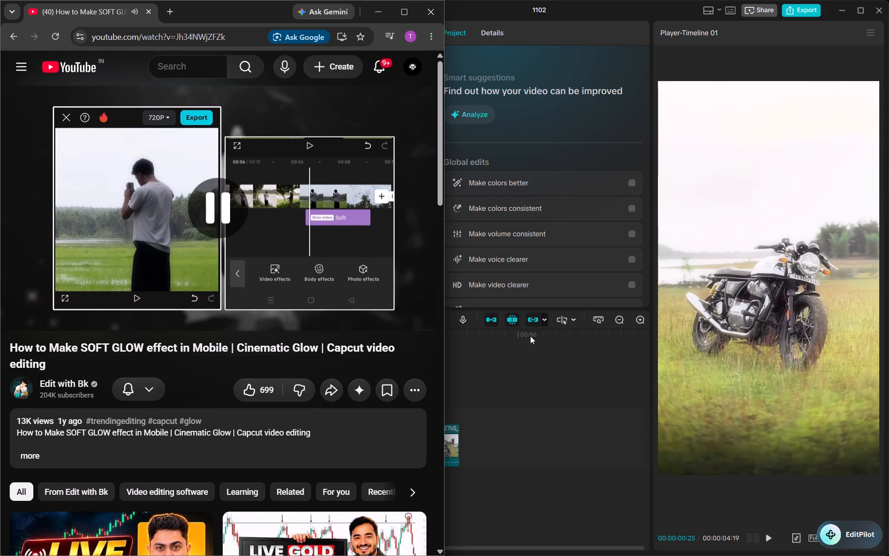
Move the Soft effect to the very start of the timeline in CapCut, above the first motorcycle clip.
{"action": "left_click", "coordinate": [530, 336]}
{"action": "left_click_drag", "start_coordinate": [294, 416], "coordinate": [272, 421]}
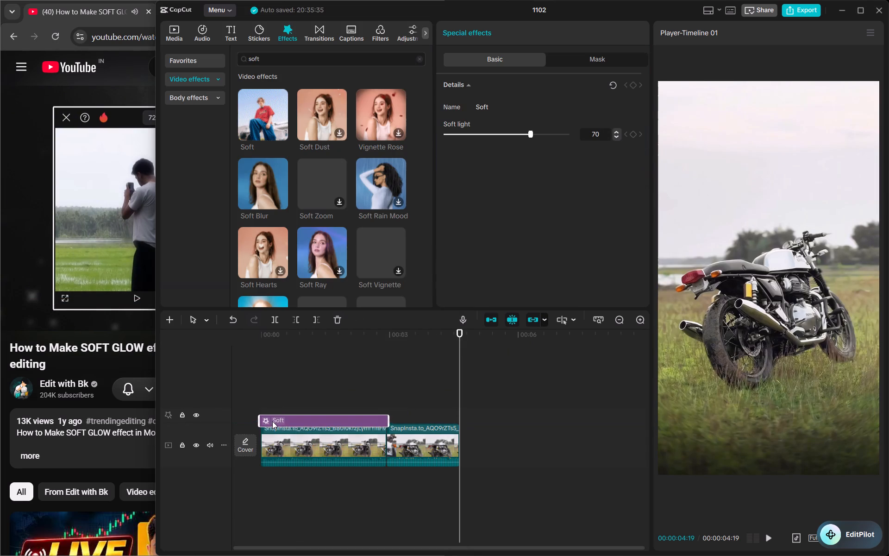
{"action": "left_click_drag", "start_coordinate": [272, 421], "coordinate": [274, 419]}
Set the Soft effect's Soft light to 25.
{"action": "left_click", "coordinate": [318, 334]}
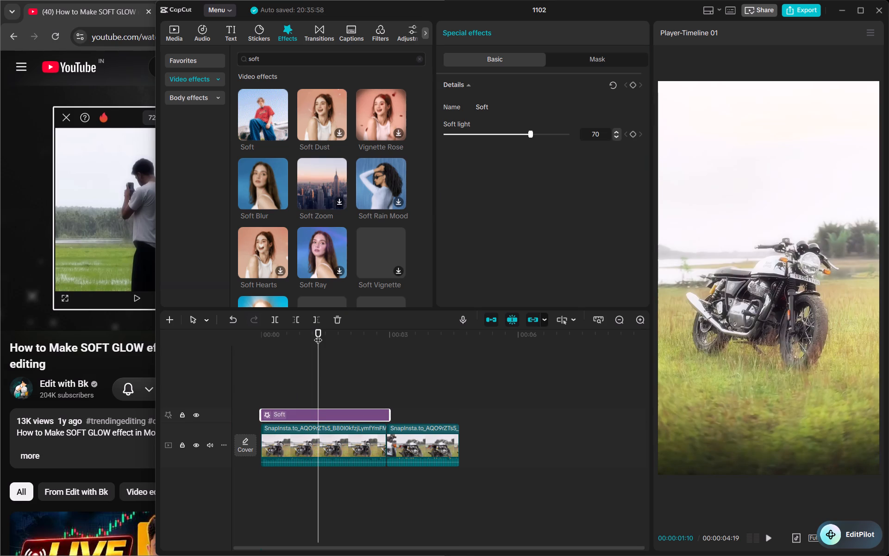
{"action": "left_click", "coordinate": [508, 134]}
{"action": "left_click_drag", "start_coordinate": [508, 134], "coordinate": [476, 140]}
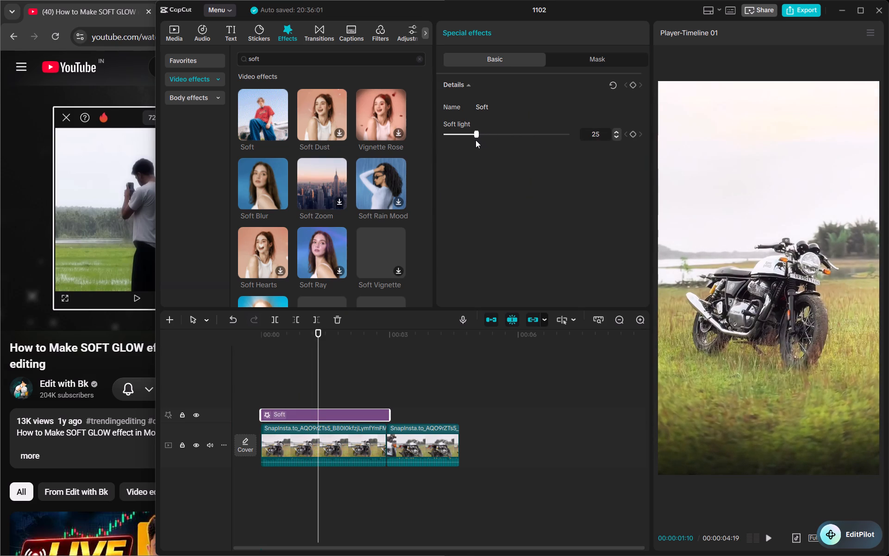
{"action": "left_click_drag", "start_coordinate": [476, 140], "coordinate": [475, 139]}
Set the first motorcycle clip's Contrast to 9 and Highlight to 17.
{"action": "left_click", "coordinate": [327, 439]}
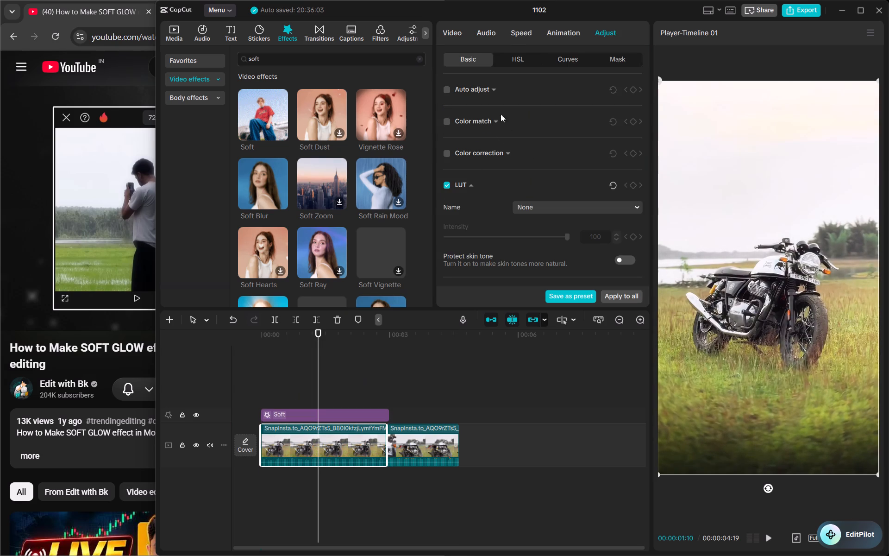
{"action": "scroll", "coordinate": [474, 215], "scroll_direction": "down", "scroll_amount": 1}
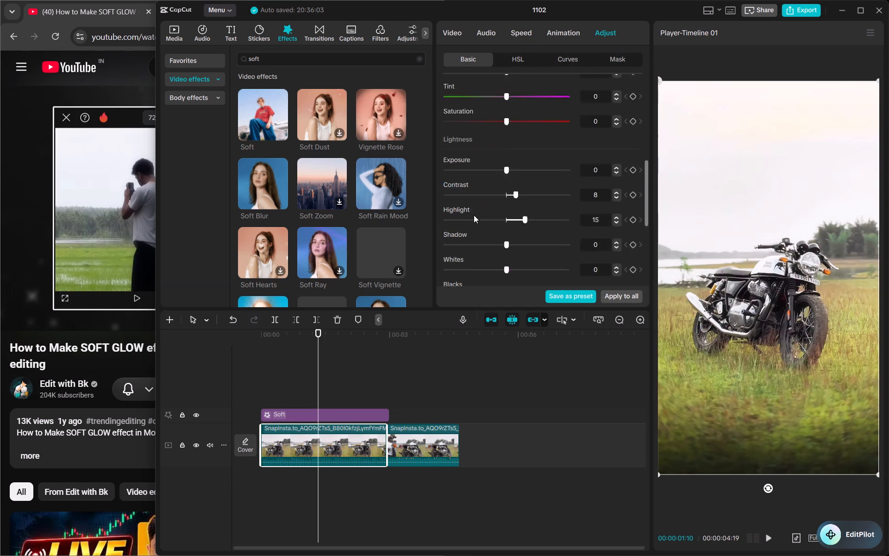
{"action": "scroll", "coordinate": [474, 215], "scroll_direction": "down", "scroll_amount": 1}
{"action": "left_click_drag", "start_coordinate": [513, 227], "coordinate": [564, 218]}
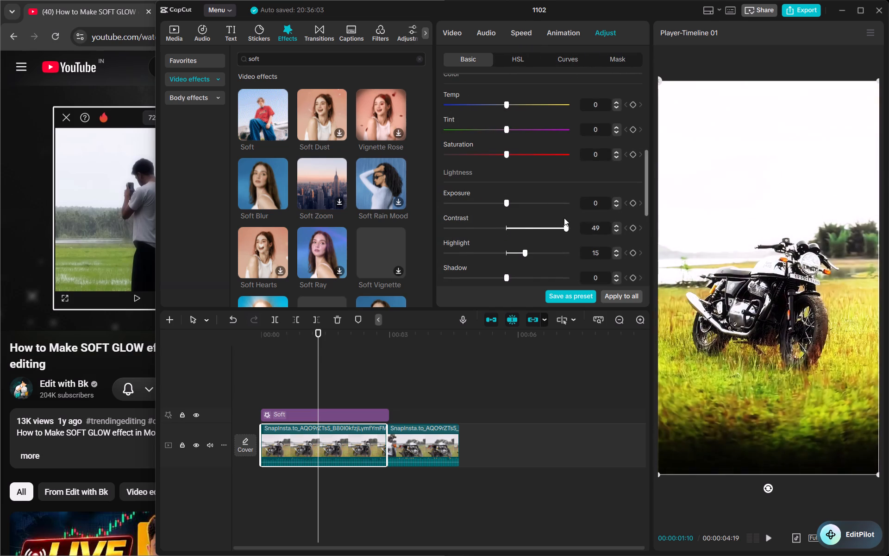
{"action": "left_click_drag", "start_coordinate": [564, 218], "coordinate": [514, 235]}
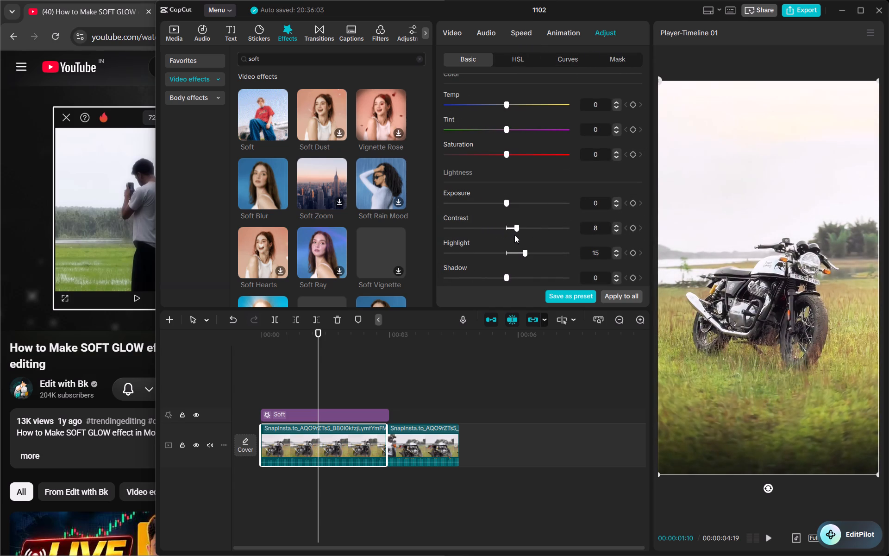
{"action": "left_click_drag", "start_coordinate": [514, 235], "coordinate": [515, 235]}
{"action": "left_click", "coordinate": [516, 253]}
{"action": "left_click_drag", "start_coordinate": [516, 253], "coordinate": [496, 253]}
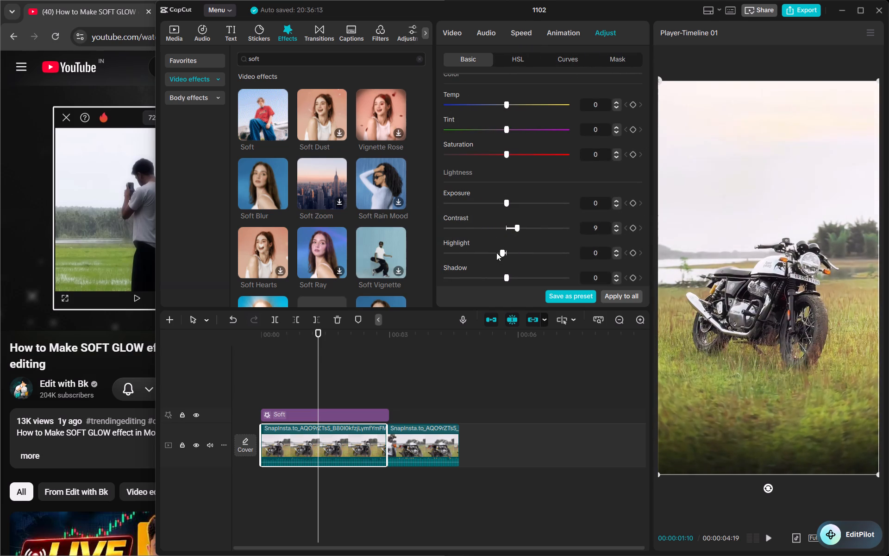
{"action": "left_click_drag", "start_coordinate": [496, 253], "coordinate": [512, 262]}
{"action": "left_click_drag", "start_coordinate": [512, 262], "coordinate": [525, 262]}
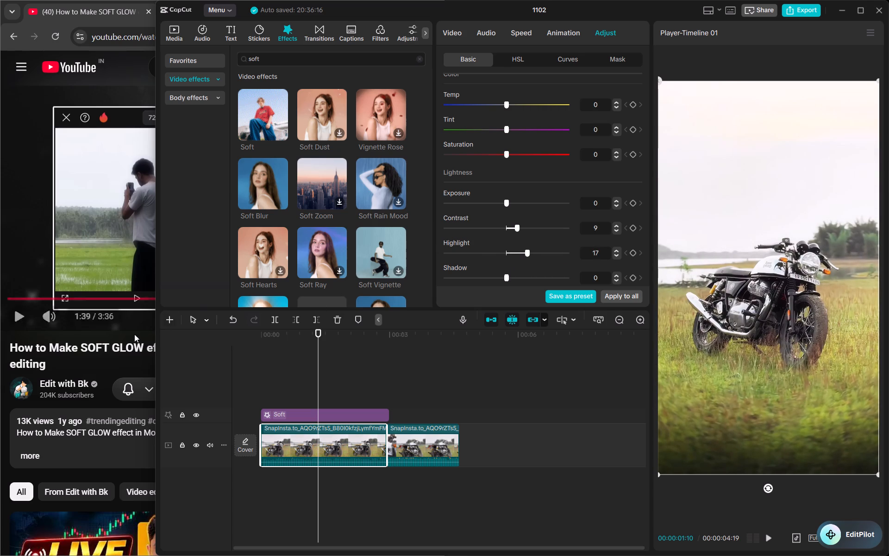
Resume the YouTube tutorial in the browser and watch how it continues after the Soft effect.
{"action": "left_click", "coordinate": [117, 371]}
{"action": "left_click", "coordinate": [239, 160]}
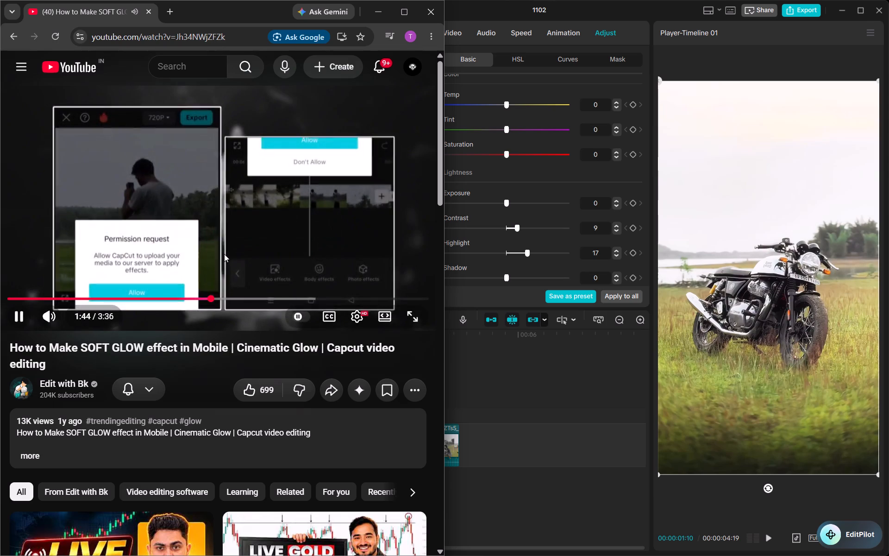
In CapCut, set the Soft effect's Soft light to 70.
{"action": "left_click", "coordinate": [470, 345]}
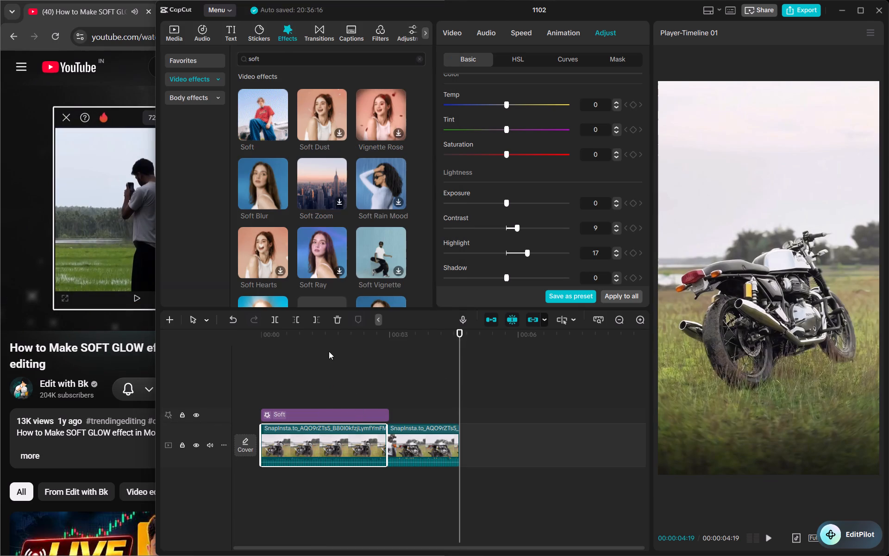
{"action": "left_click", "coordinate": [329, 351]}
{"action": "left_click", "coordinate": [324, 408]}
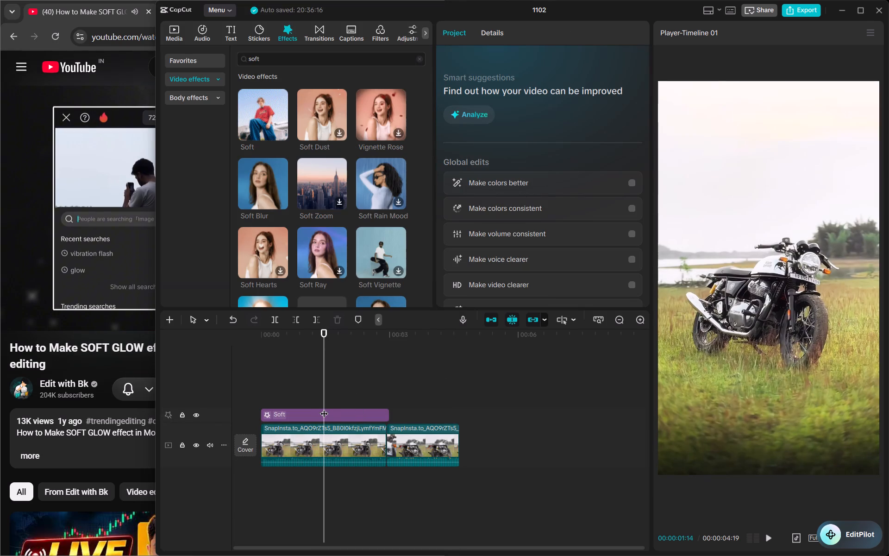
{"action": "left_click", "coordinate": [325, 414]}
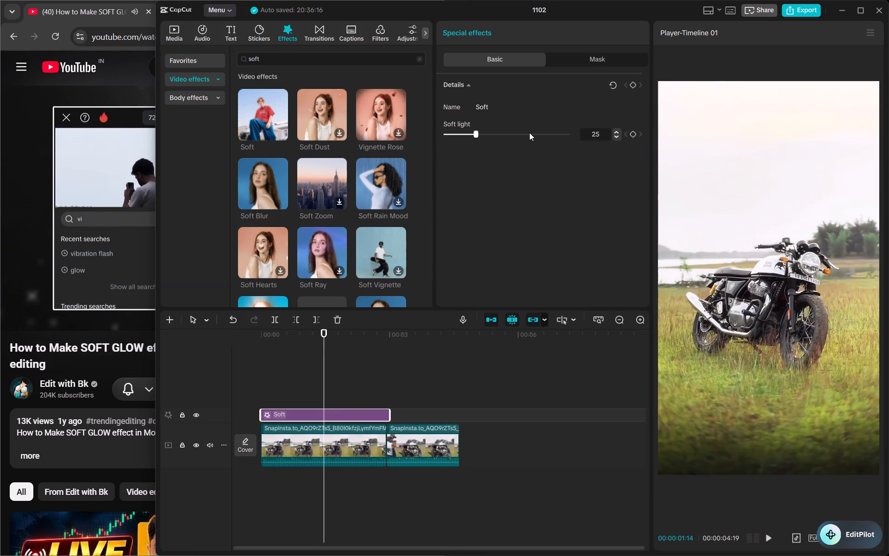
{"action": "left_click", "coordinate": [529, 133]}
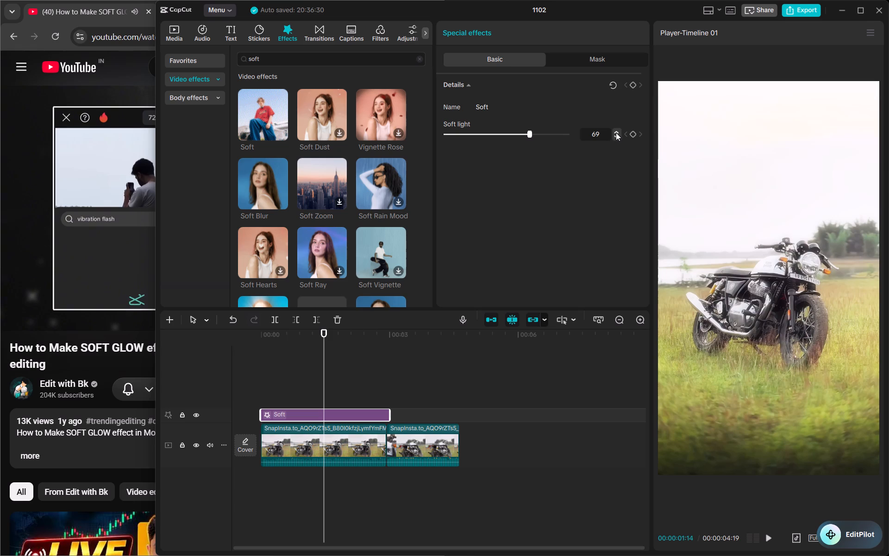
{"action": "left_click", "coordinate": [616, 132]}
Rewatch the tutorial in the browser where it searches for the vibration flash effect.
{"action": "left_click", "coordinate": [112, 360]}
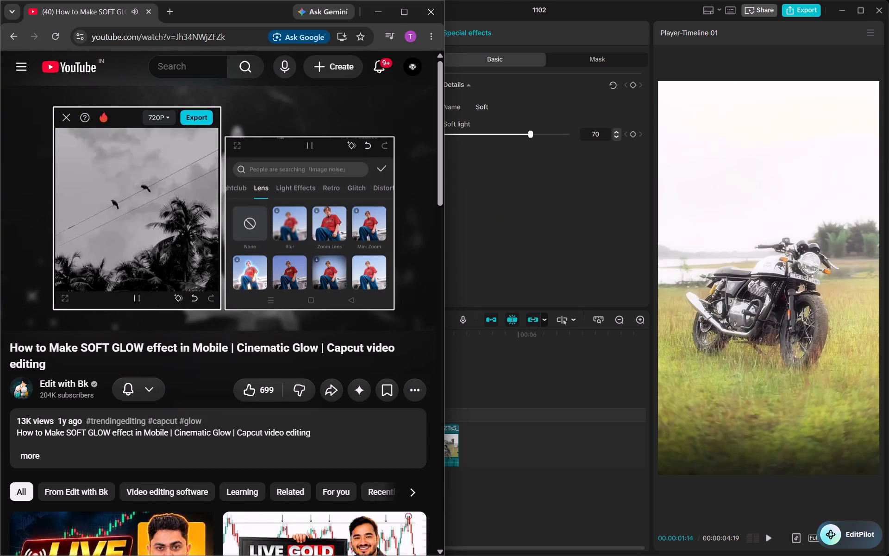
{"action": "key", "text": "Left"}
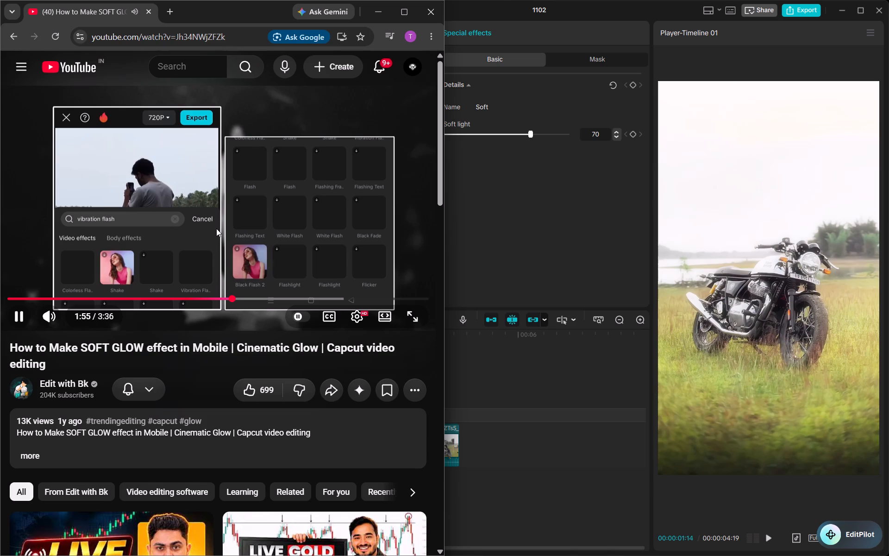
{"action": "left_click", "coordinate": [281, 223]}
In CapCut, search the video effects for "vibration flash".
{"action": "left_click", "coordinate": [455, 217]}
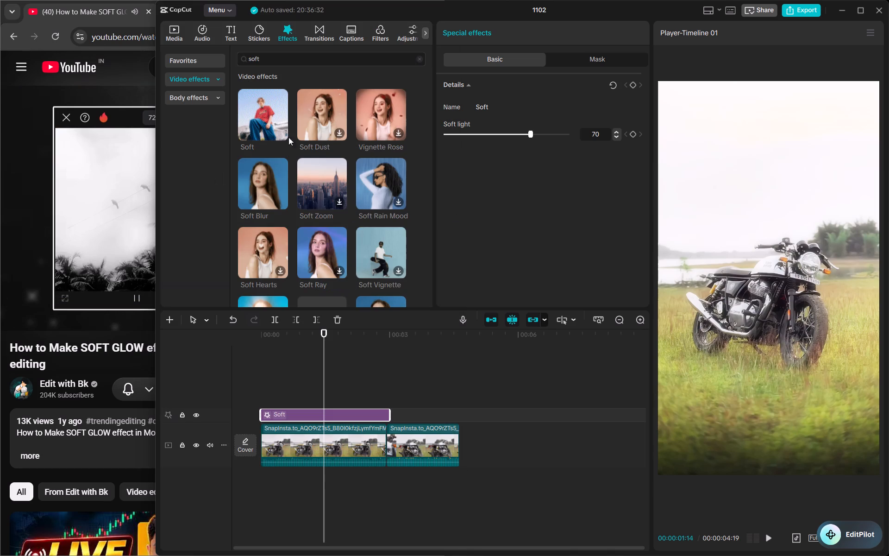
{"action": "left_click", "coordinate": [288, 58]}
{"action": "key", "text": "BackSpace"}
{"action": "key", "text": "BackSpace"}
{"action": "key", "text": "BackSpace"}
{"action": "key", "text": "BackSpace"}
{"action": "key", "text": "BackSpace"}
{"action": "key", "text": "BackSpace"}
{"action": "key", "text": "BackSpace"}
{"action": "key", "text": "BackSpace"}
{"action": "key", "text": "BackSpace"}
{"action": "key", "text": "BackSpace"}
{"action": "key", "text": "BackSpace"}
{"action": "key", "text": "BackSpace"}
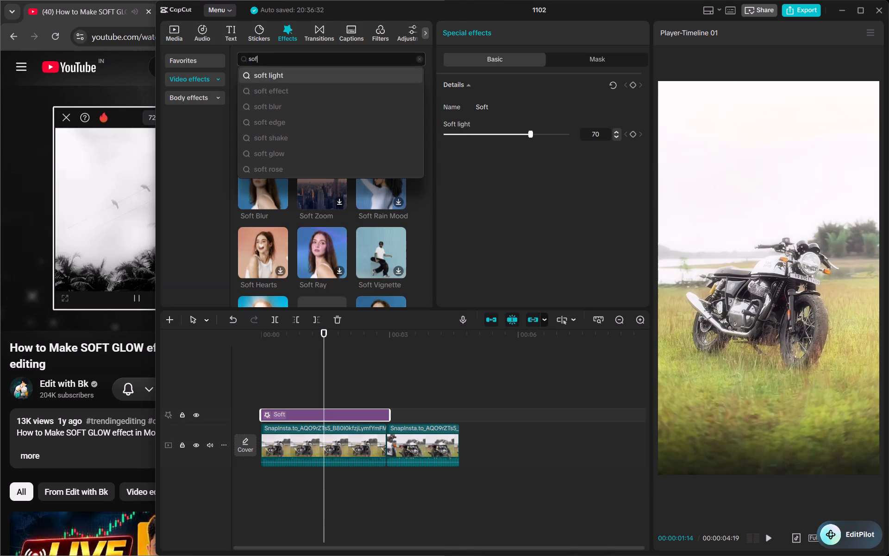
{"action": "type", "text": "vibration flash"}
{"action": "key", "text": "Return"}
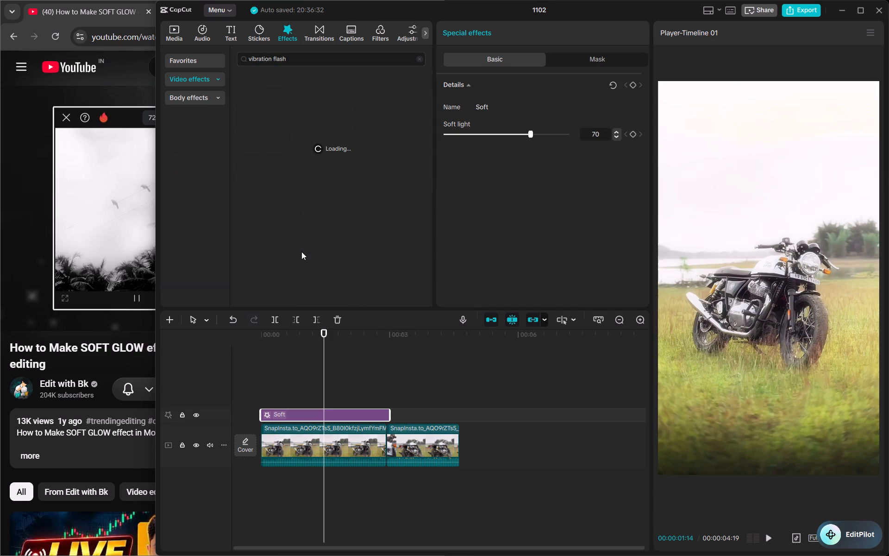
Watch the tutorial's flash effect placement and its Atmosphere and Speed adjustments in the browser, then return to CapCut.
{"action": "left_click", "coordinate": [76, 249]}
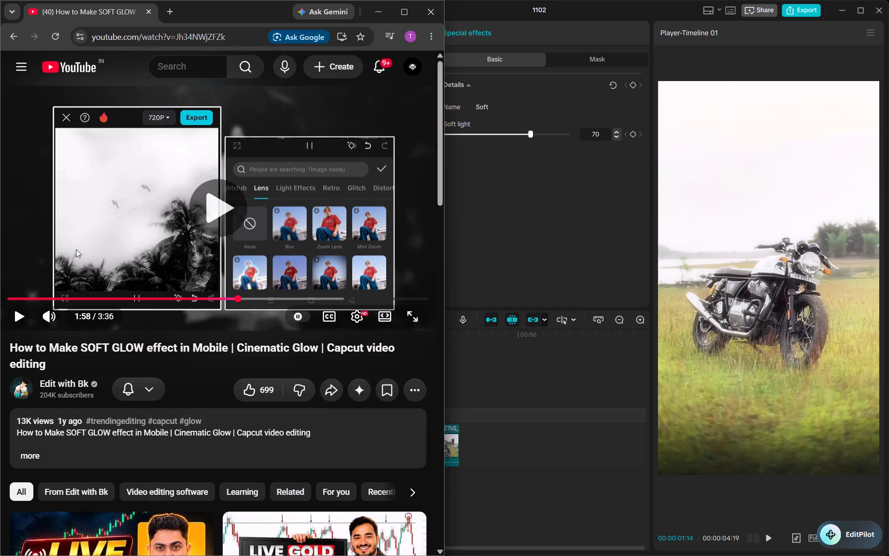
{"action": "left_click", "coordinate": [182, 239]}
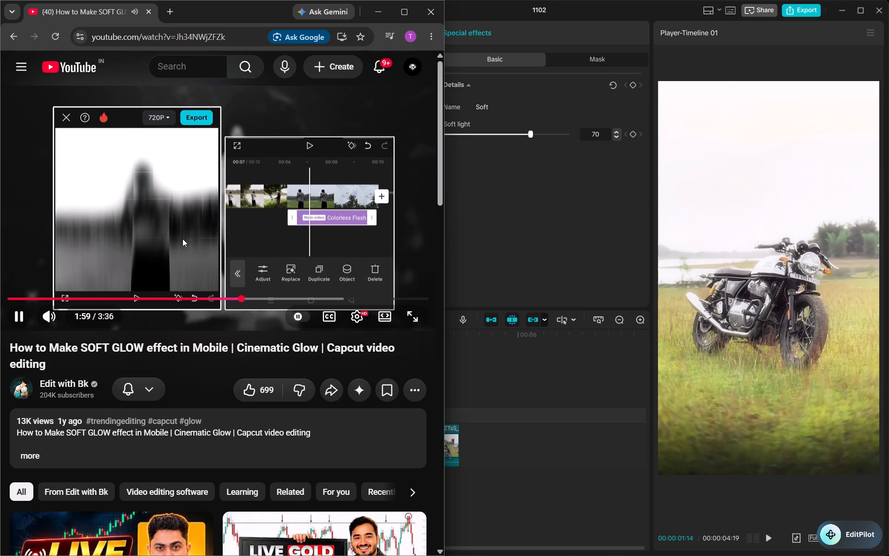
{"action": "left_click", "coordinate": [465, 247]}
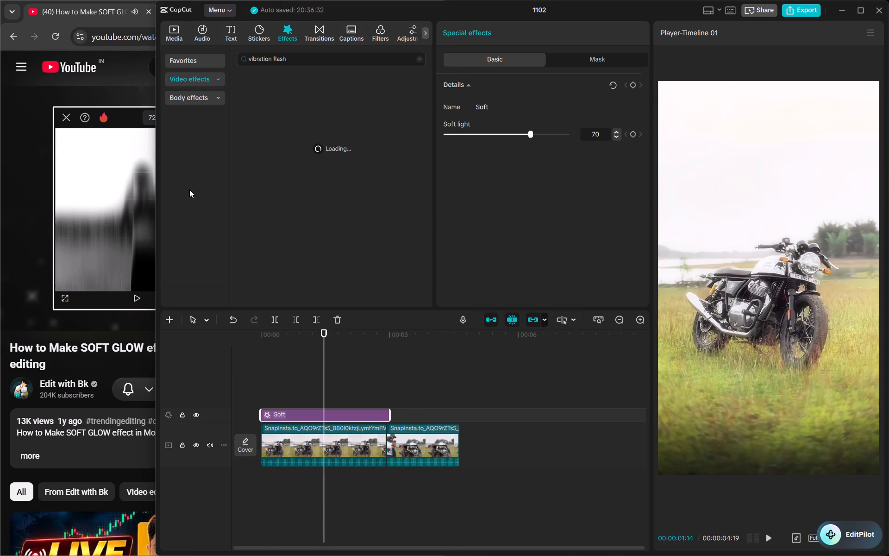
{"action": "left_click", "coordinate": [121, 216]}
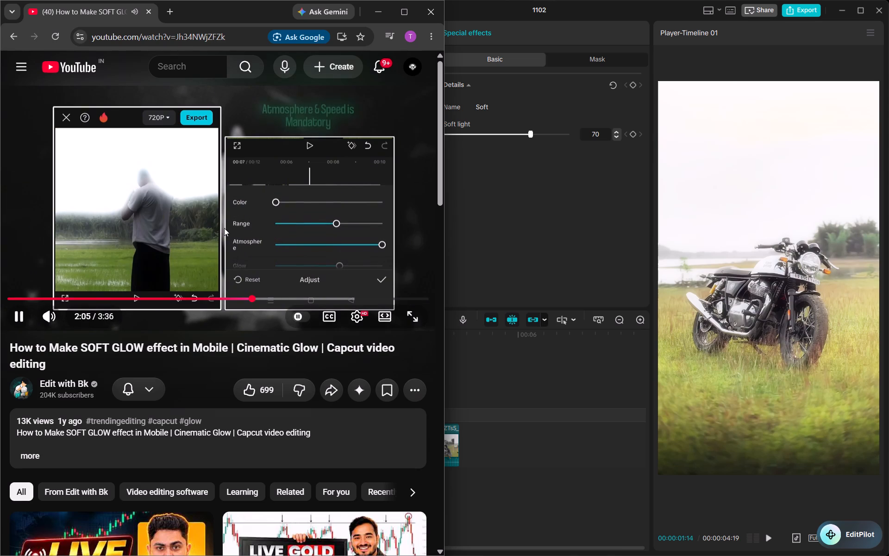
{"action": "left_click", "coordinate": [224, 228]}
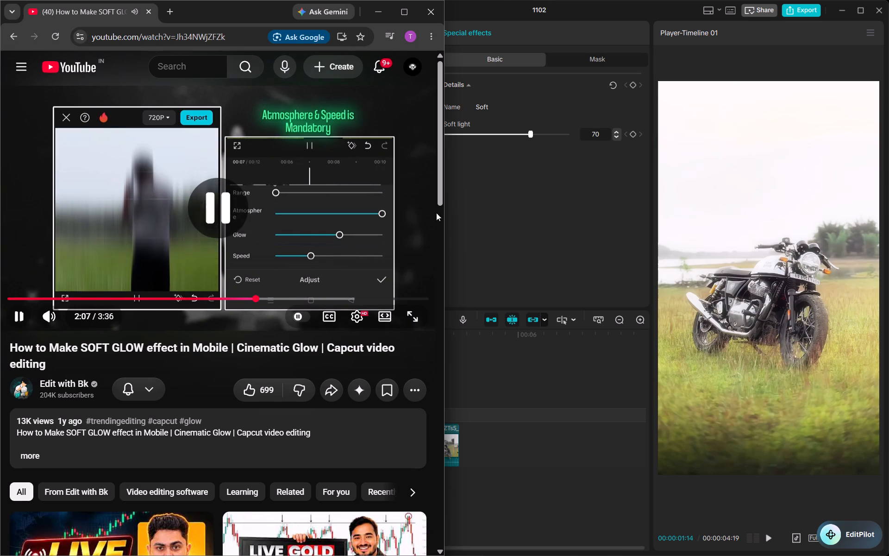
{"action": "left_click", "coordinate": [487, 214]}
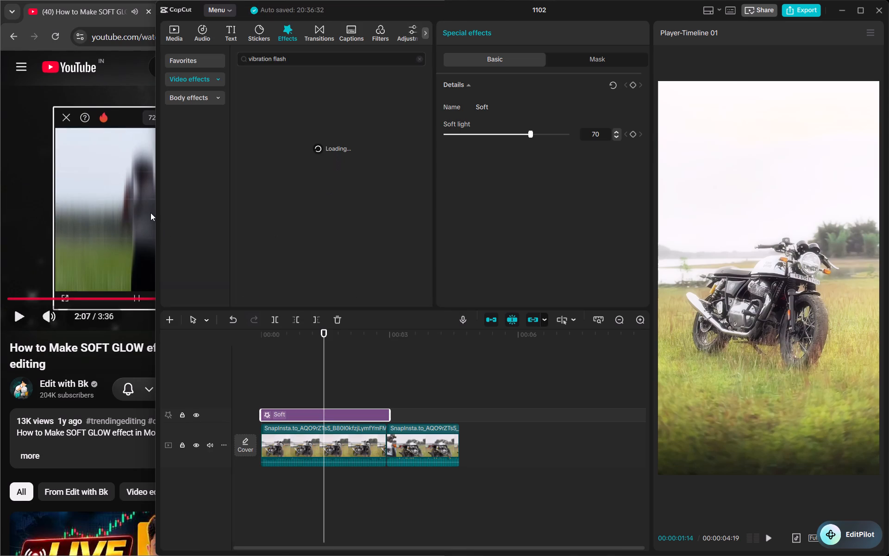
Play back the motorcycle edit from about one second in to review the Soft effect.
{"action": "left_click", "coordinate": [313, 372]}
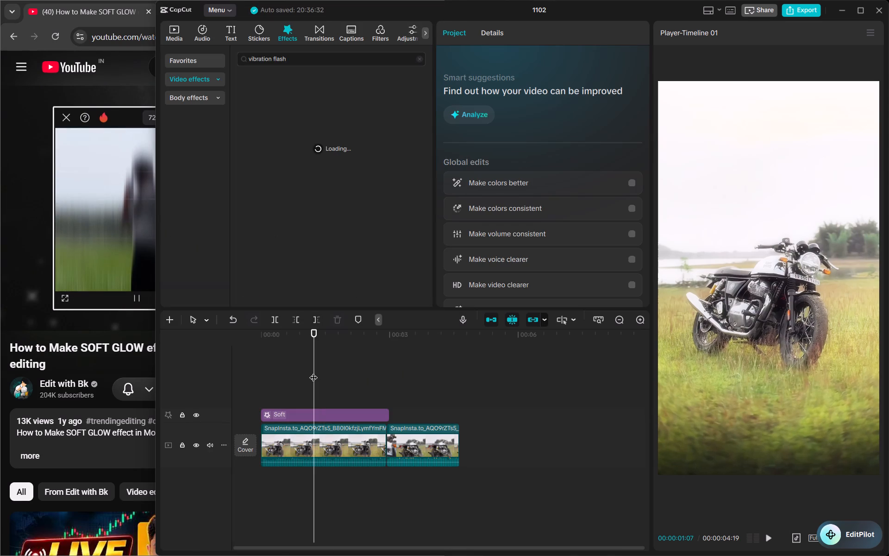
{"action": "left_click_drag", "start_coordinate": [313, 372], "coordinate": [152, 375]}
{"action": "key", "text": "space"}
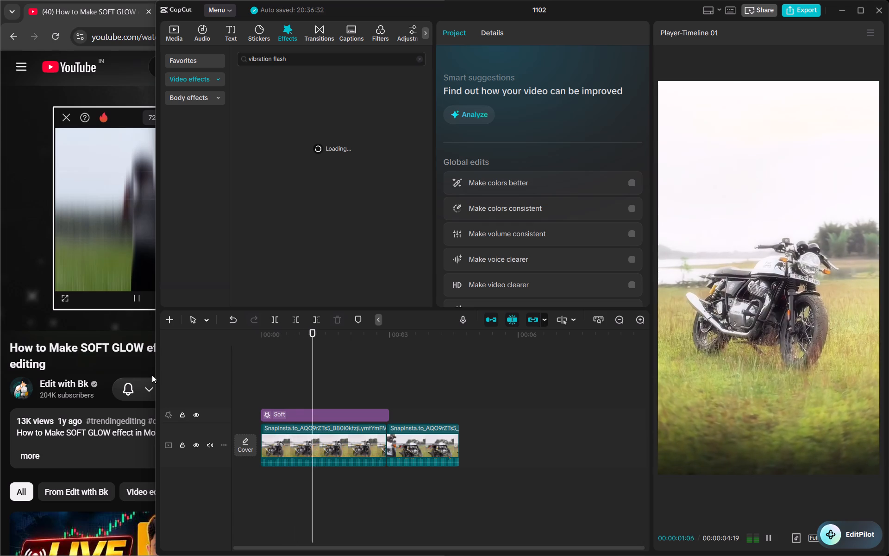
{"action": "key", "text": "space"}
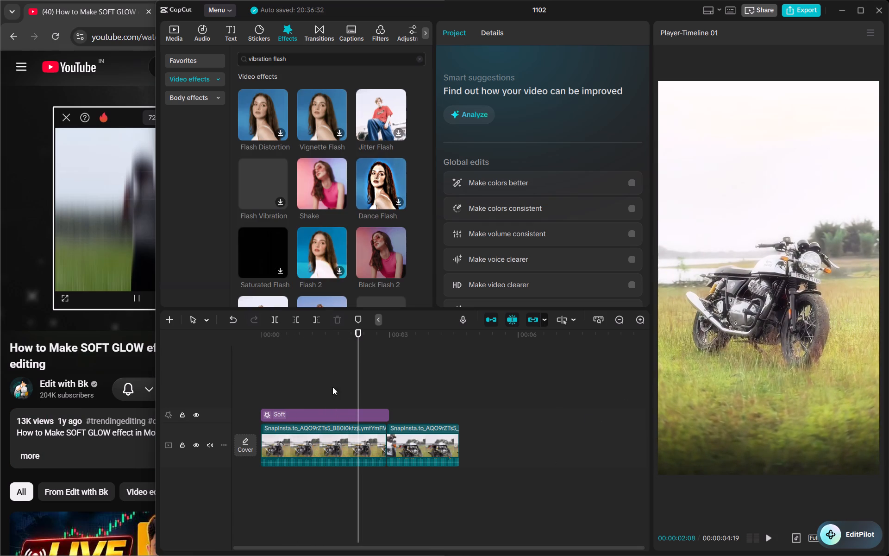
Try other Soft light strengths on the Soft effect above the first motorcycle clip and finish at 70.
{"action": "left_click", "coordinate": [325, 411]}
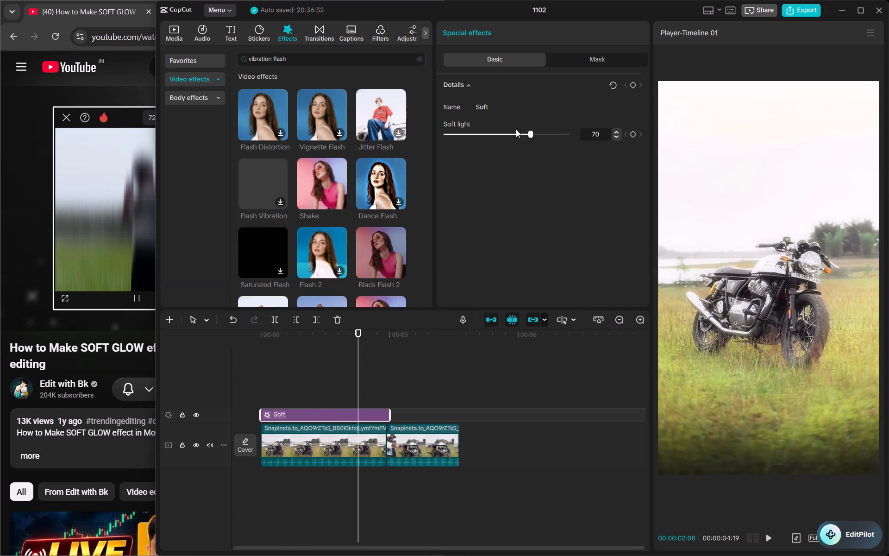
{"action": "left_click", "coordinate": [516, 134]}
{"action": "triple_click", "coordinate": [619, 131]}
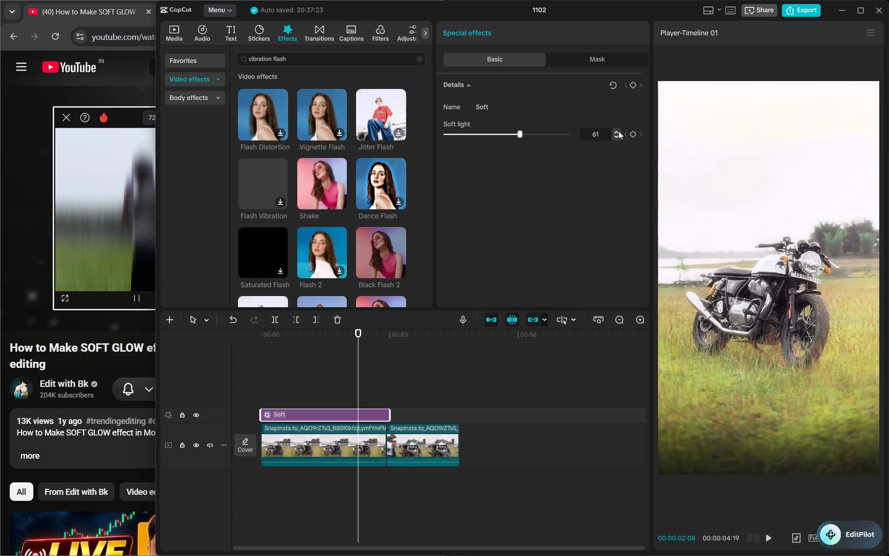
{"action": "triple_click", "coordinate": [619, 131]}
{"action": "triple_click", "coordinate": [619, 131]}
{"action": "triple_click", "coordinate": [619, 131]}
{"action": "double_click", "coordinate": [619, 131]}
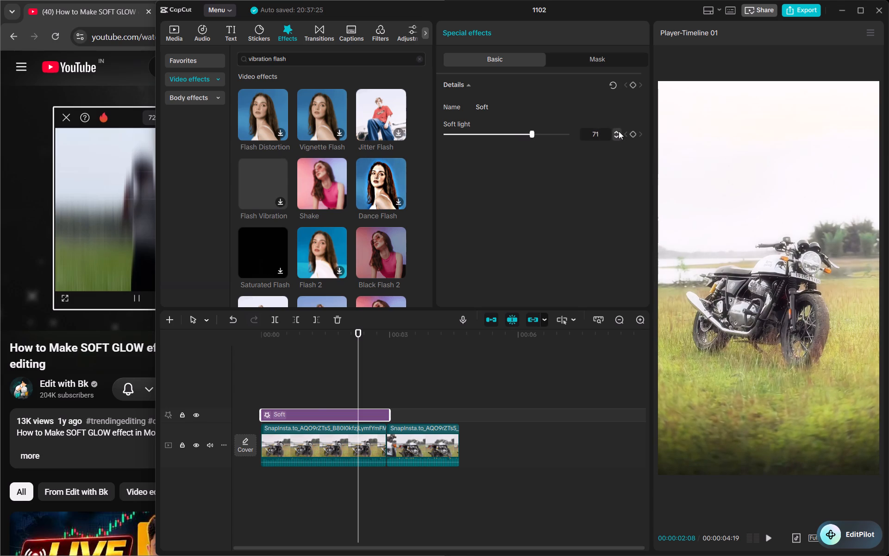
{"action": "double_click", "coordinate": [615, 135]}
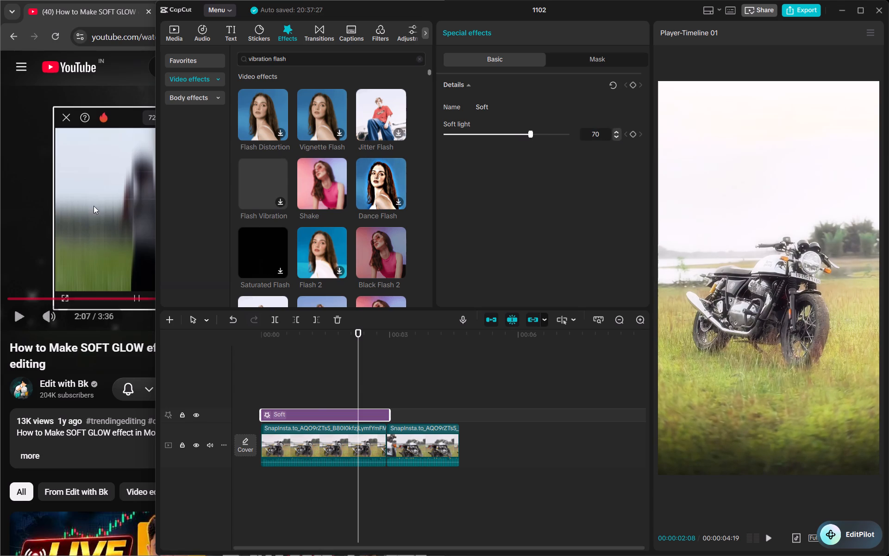
Check the tutorial's flash effect adjustments in the browser, then look through the "vibration flash" results in CapCut.
{"action": "left_click", "coordinate": [88, 202]}
{"action": "left_click", "coordinate": [172, 223]}
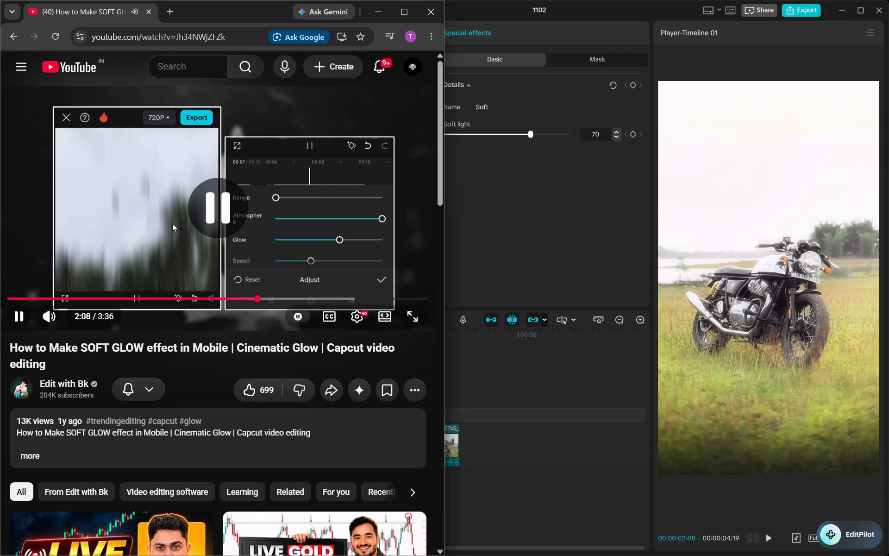
{"action": "left_click", "coordinate": [575, 283]}
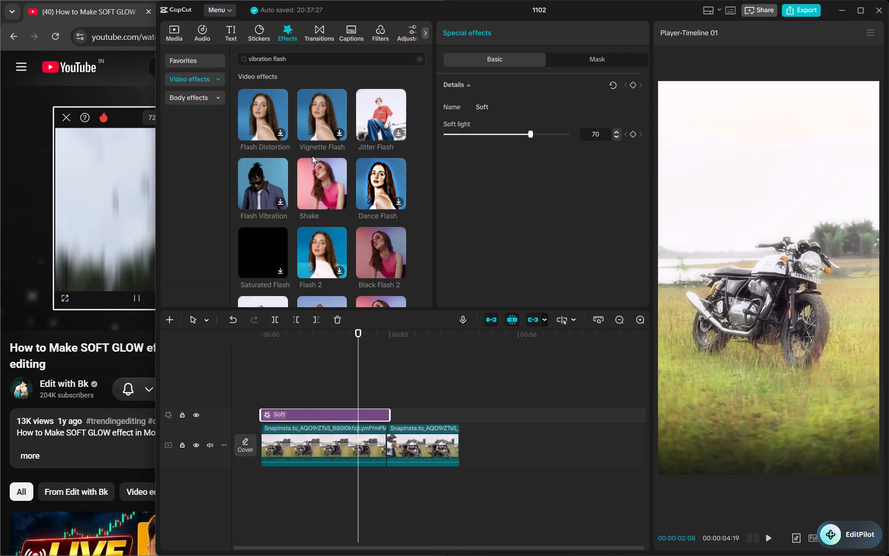
{"action": "scroll", "coordinate": [312, 156], "scroll_direction": "down", "scroll_amount": 2}
{"action": "scroll", "coordinate": [312, 156], "scroll_direction": "up", "scroll_amount": 1}
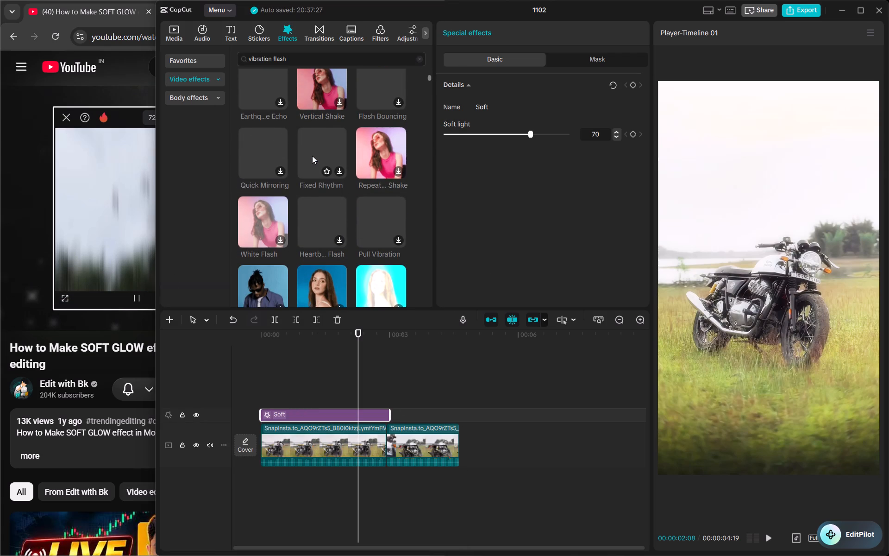
{"action": "scroll", "coordinate": [312, 156], "scroll_direction": "up", "scroll_amount": 4}
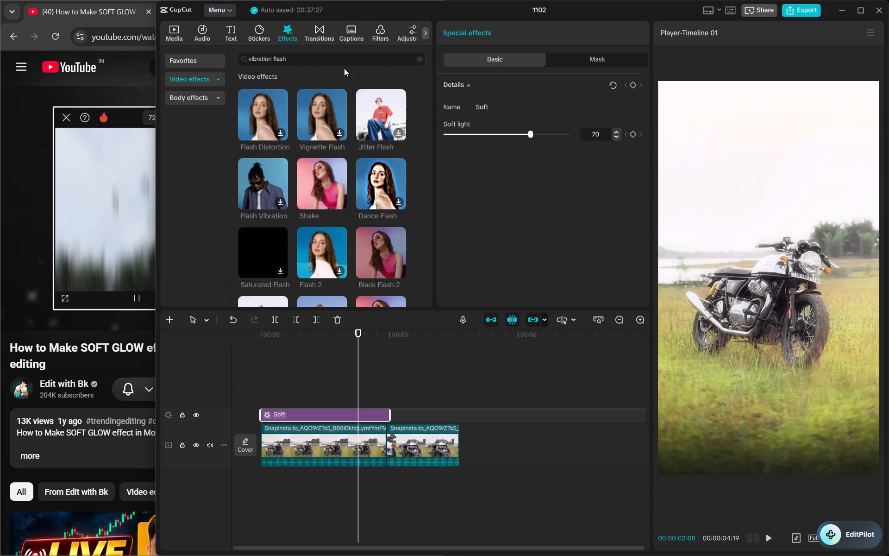
Search the video effects for "colourless flash" instead.
{"action": "left_click", "coordinate": [344, 64]}
{"action": "left_click", "coordinate": [272, 61]}
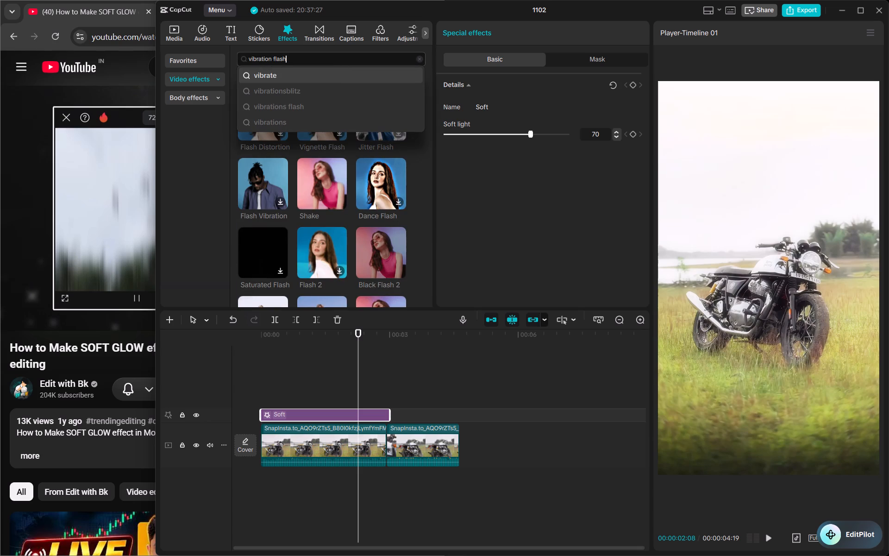
{"action": "key", "text": "Left"}
{"action": "key", "text": "Right"}
{"action": "key", "text": "BackSpace"}
{"action": "key", "text": "BackSpace"}
{"action": "key", "text": "BackSpace"}
{"action": "key", "text": "BackSpace"}
{"action": "key", "text": "BackSpace"}
{"action": "key", "text": "BackSpace"}
{"action": "key", "text": "BackSpace"}
{"action": "key", "text": "BackSpace"}
{"action": "key", "text": "BackSpace"}
{"action": "key", "text": "BackSpace"}
{"action": "key", "text": "BackSpace"}
{"action": "key", "text": "BackSpace"}
{"action": "key", "text": "BackSpace"}
{"action": "key", "text": "BackSpace"}
{"action": "key", "text": "BackSpace"}
{"action": "key", "text": "BackSpace"}
{"action": "key", "text": "BackSpace"}
{"action": "key", "text": "BackSpace"}
{"action": "key", "text": "BackSpace"}
{"action": "key", "text": "BackSpace"}
{"action": "type", "text": "colour less"}
{"action": "key", "text": "Left"}
{"action": "key", "text": "Left"}
{"action": "key", "text": "Left"}
{"action": "key", "text": "Left"}
{"action": "key", "text": "BackSpace"}
{"action": "key", "text": "Return"}
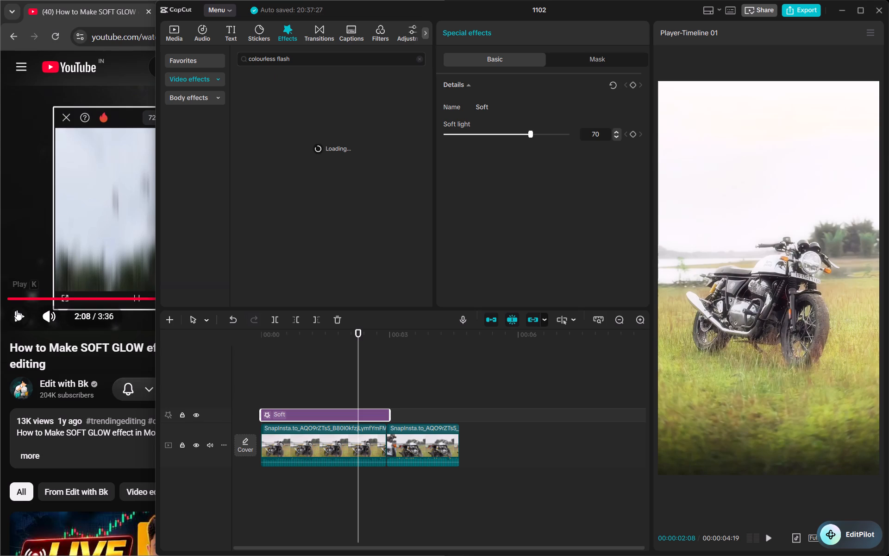
In the browser, rewatch the tutorial from the vibration flash search through the Colorless Flash adjustments to the Koloro app section.
{"action": "left_click", "coordinate": [150, 244]}
{"action": "key", "text": "Left"}
{"action": "key", "text": "Left"}
{"action": "key", "text": "Left"}
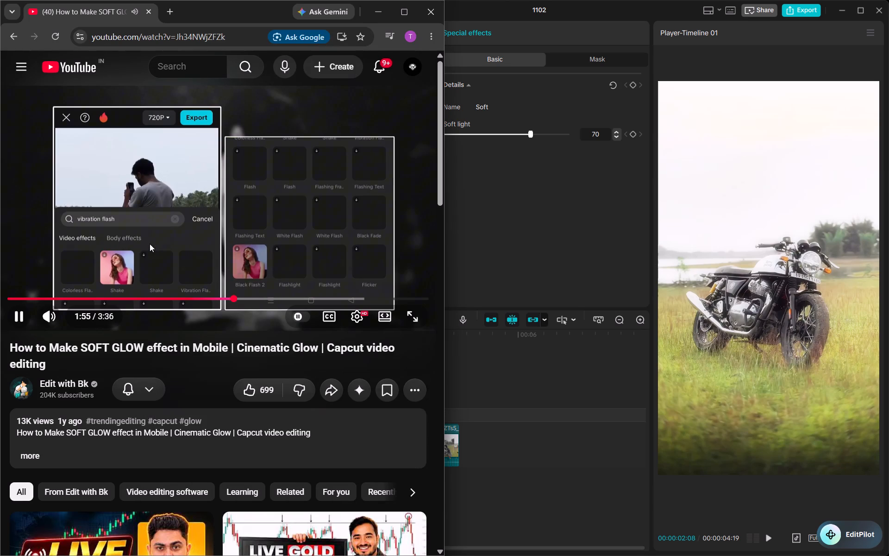
{"action": "key", "text": "Left"}
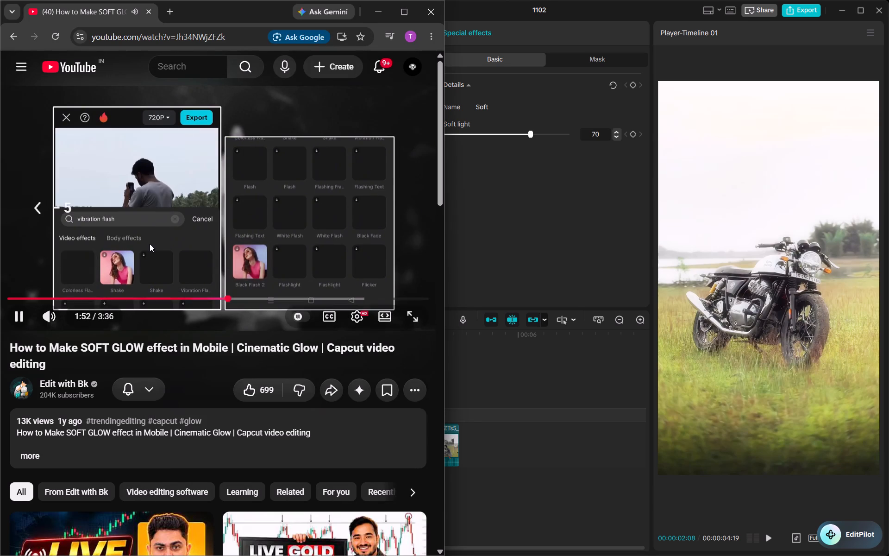
{"action": "key", "text": "Left"}
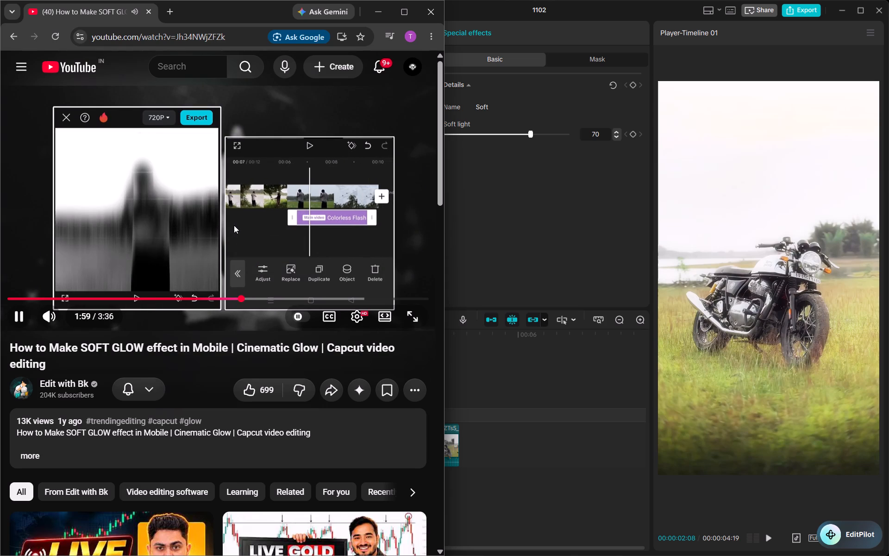
{"action": "key", "text": "Right"}
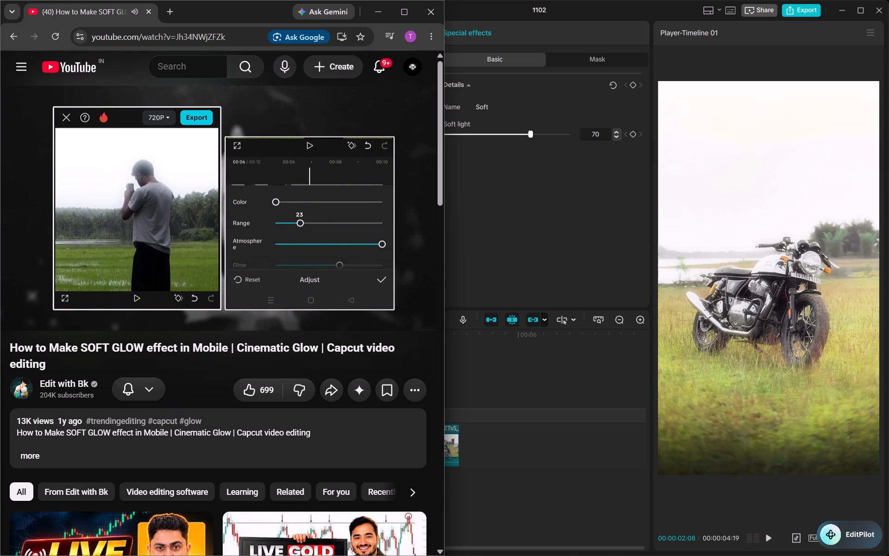
{"action": "key", "text": "Right"}
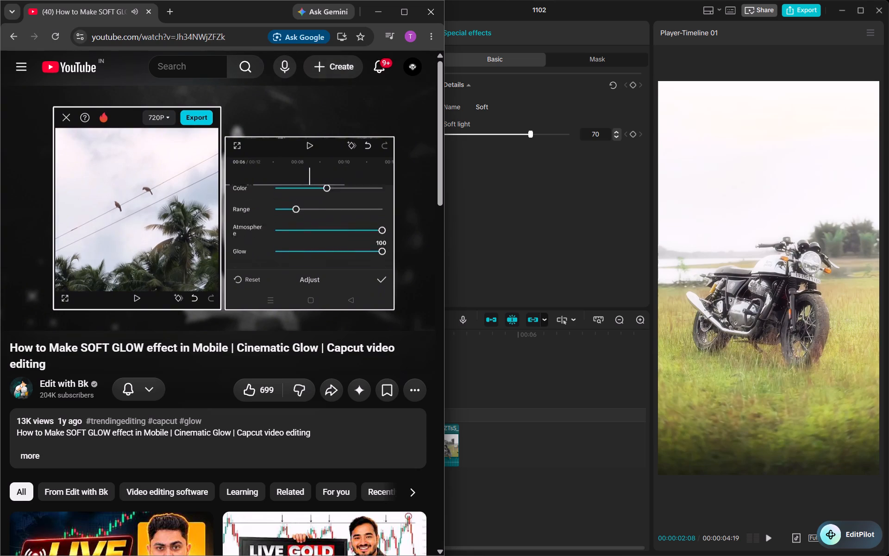
{"action": "key", "text": "Right"}
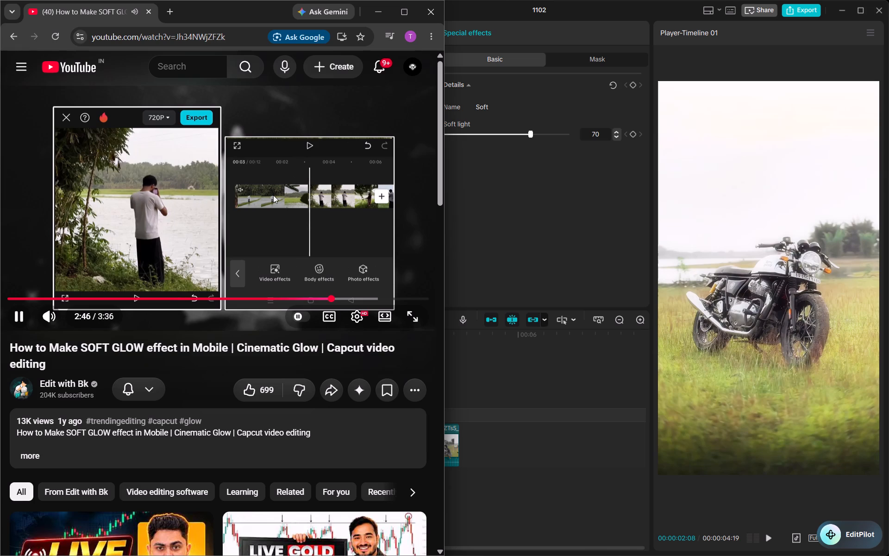
{"action": "key", "text": "i"}
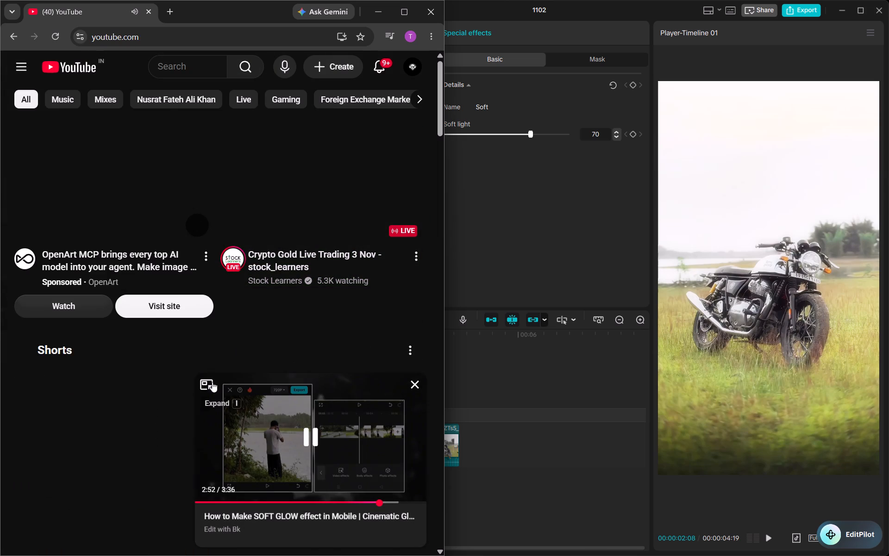
{"action": "left_click", "coordinate": [211, 382]}
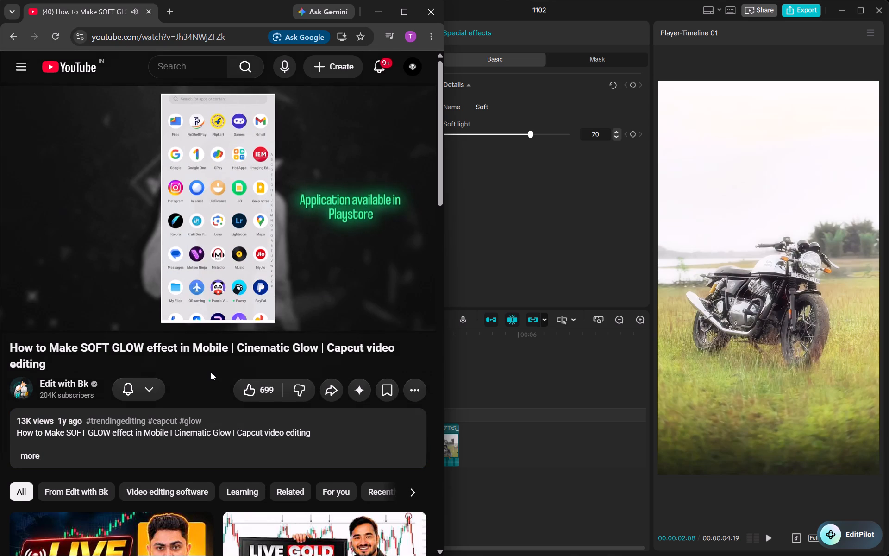
{"action": "scroll", "coordinate": [211, 372], "scroll_direction": "down", "scroll_amount": 2}
{"action": "scroll", "coordinate": [211, 372], "scroll_direction": "up", "scroll_amount": 4}
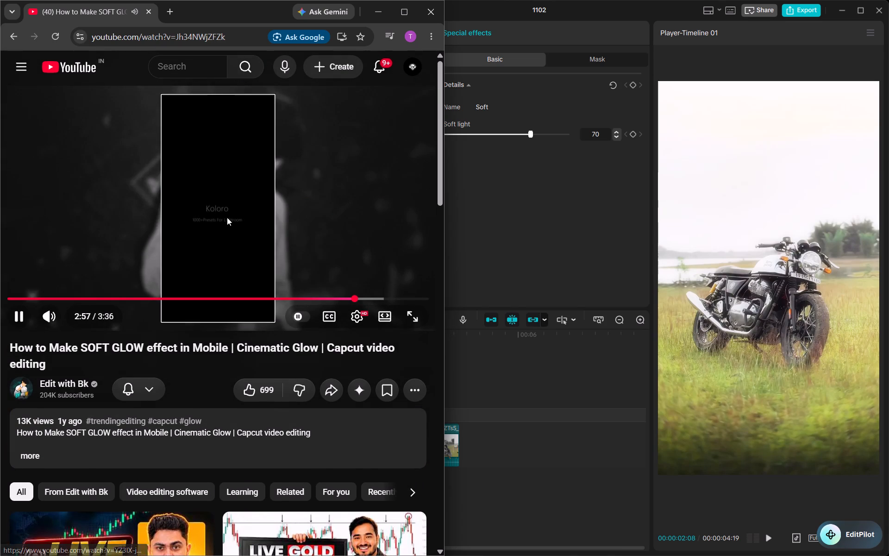
Keep the tutorial playing in the miniplayer and browse YouTube's home feed and Music recommendations.
{"action": "key", "text": "i"}
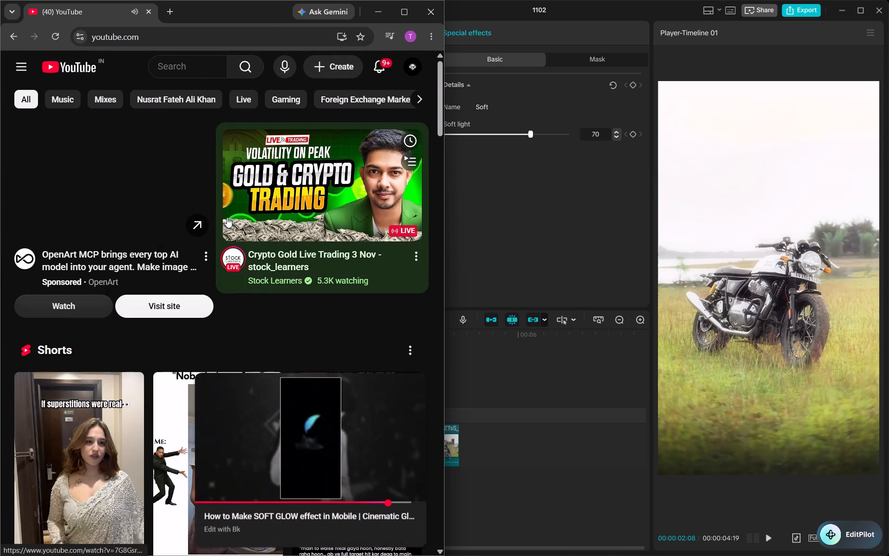
{"action": "scroll", "coordinate": [172, 357], "scroll_direction": "down", "scroll_amount": 3}
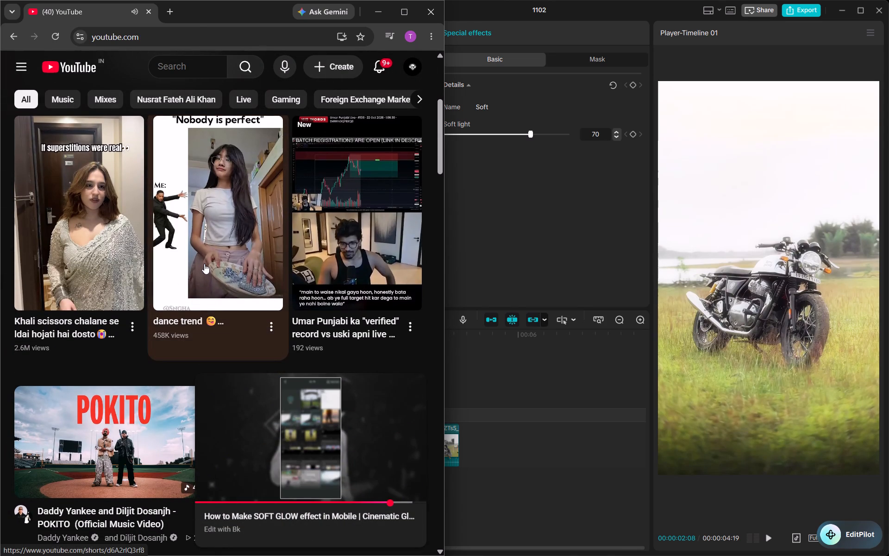
{"action": "scroll", "coordinate": [204, 264], "scroll_direction": "down", "scroll_amount": 4}
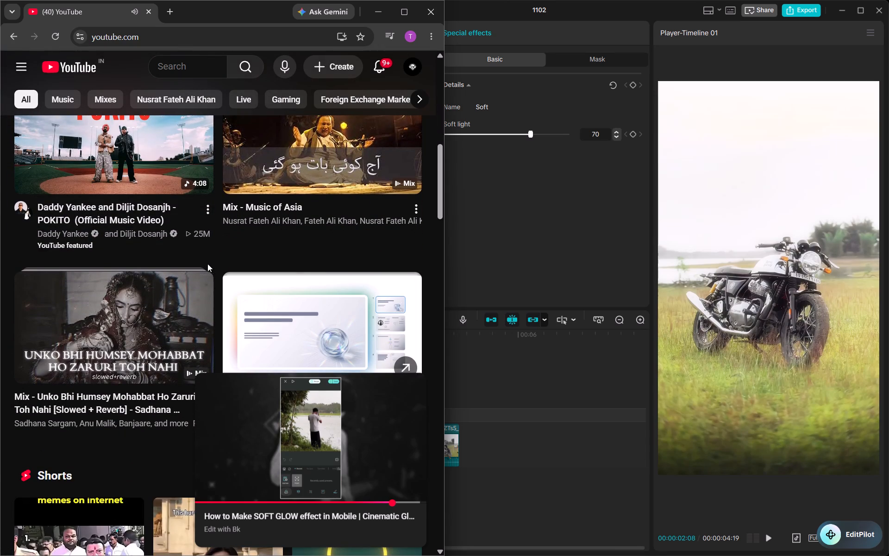
{"action": "scroll", "coordinate": [213, 264], "scroll_direction": "up", "scroll_amount": 3}
{"action": "left_click", "coordinate": [56, 95]}
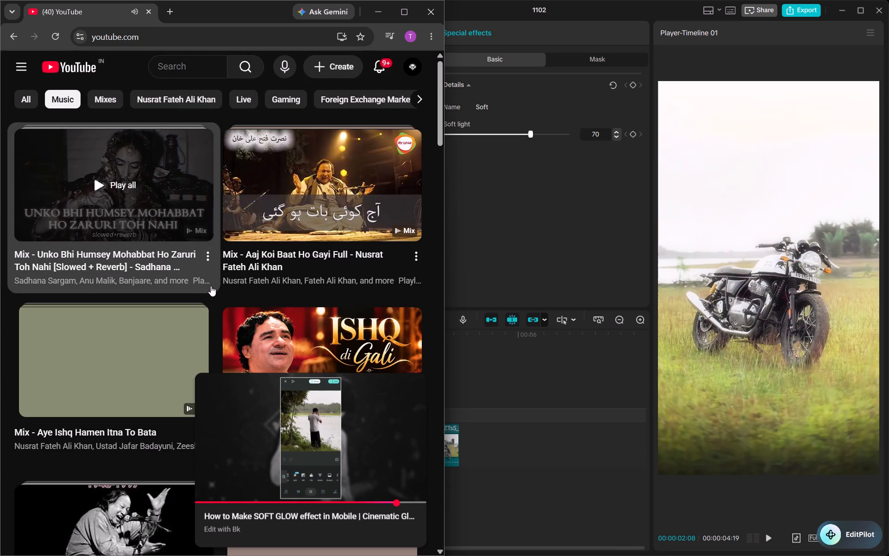
{"action": "scroll", "coordinate": [211, 286], "scroll_direction": "down", "scroll_amount": 5}
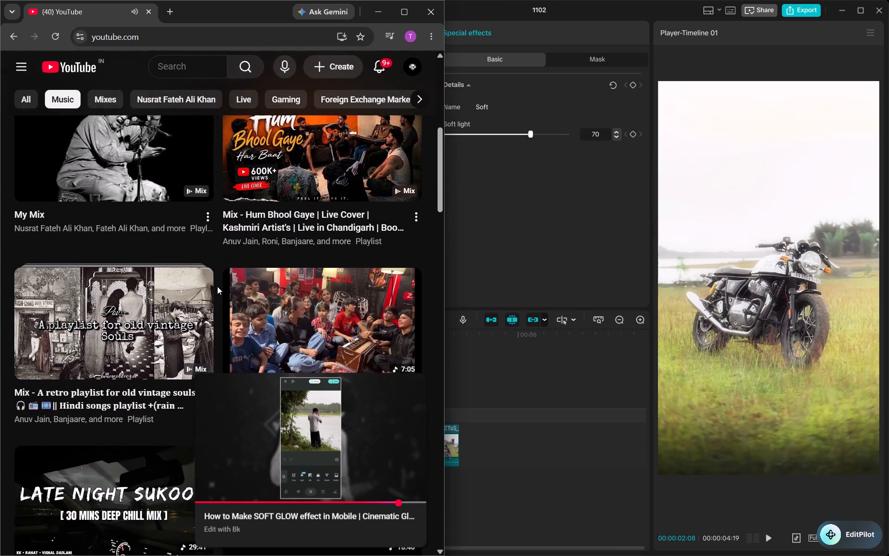
{"action": "scroll", "coordinate": [217, 286], "scroll_direction": "up", "scroll_amount": 8}
{"action": "scroll", "coordinate": [217, 286], "scroll_direction": "down", "scroll_amount": 4}
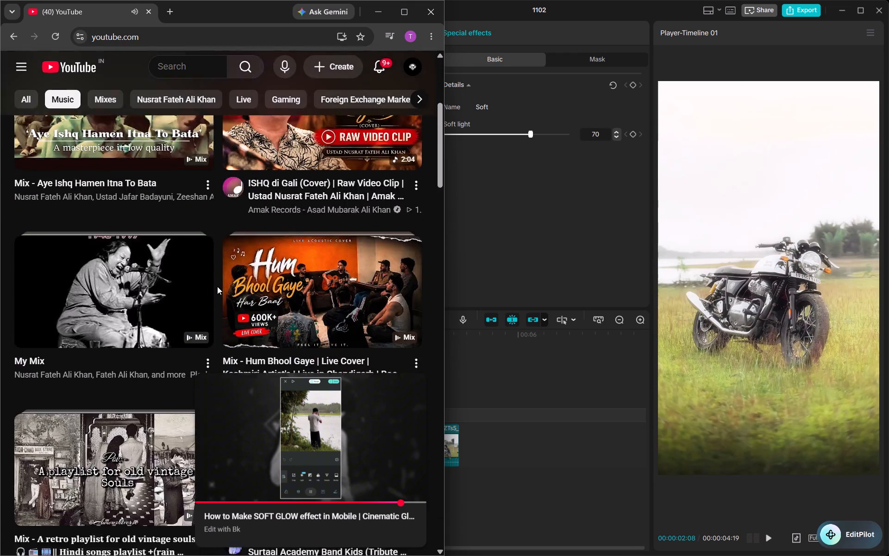
{"action": "left_click", "coordinate": [26, 98]}
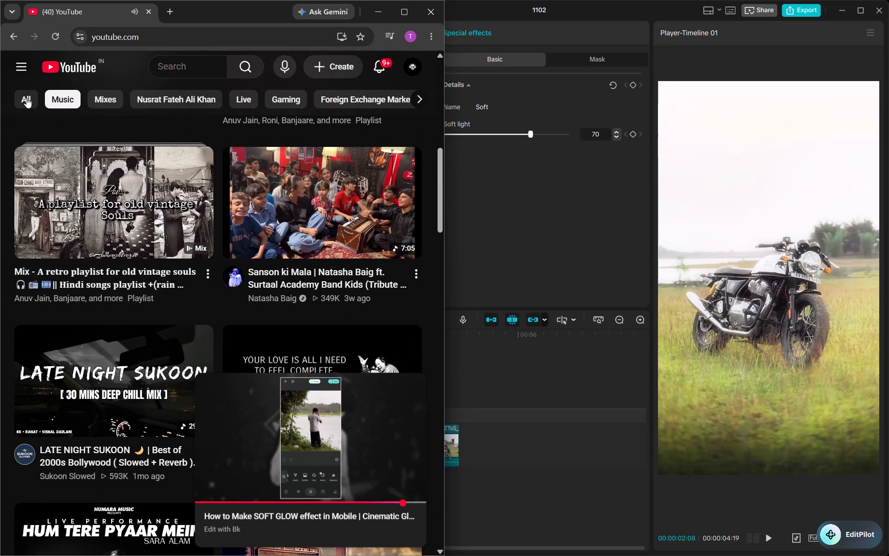
Open the Edit with Bk channel from the YouTube subscriptions and browse its uploaded videos.
{"action": "left_click", "coordinate": [23, 69]}
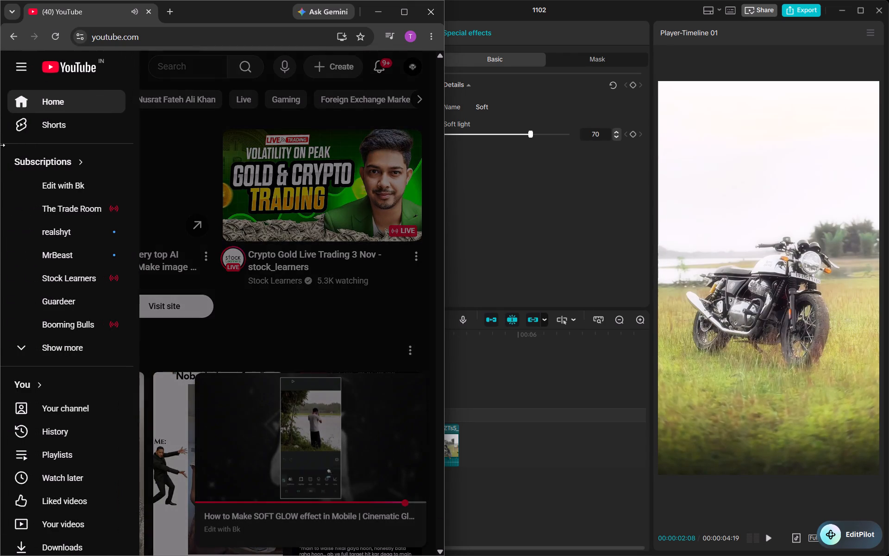
{"action": "left_click", "coordinate": [89, 189]}
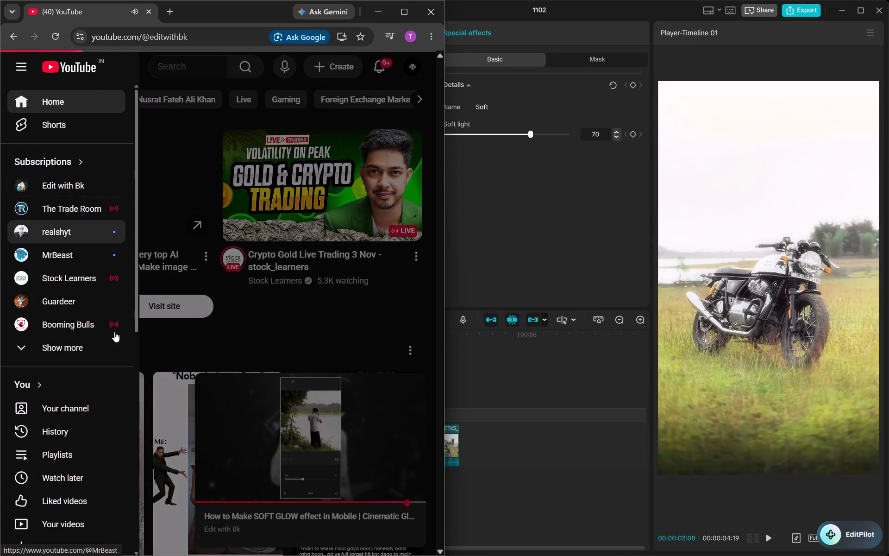
{"action": "scroll", "coordinate": [219, 275], "scroll_direction": "down", "scroll_amount": 3}
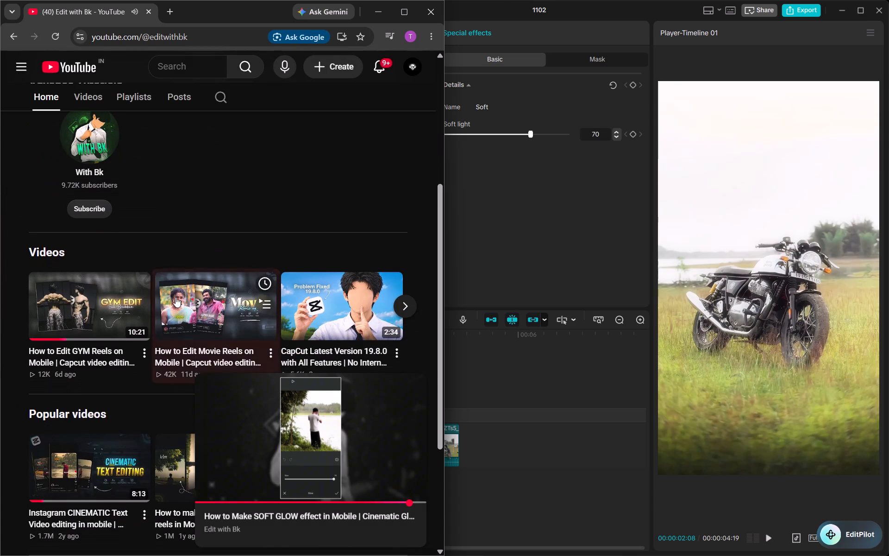
{"action": "left_click", "coordinate": [81, 99]}
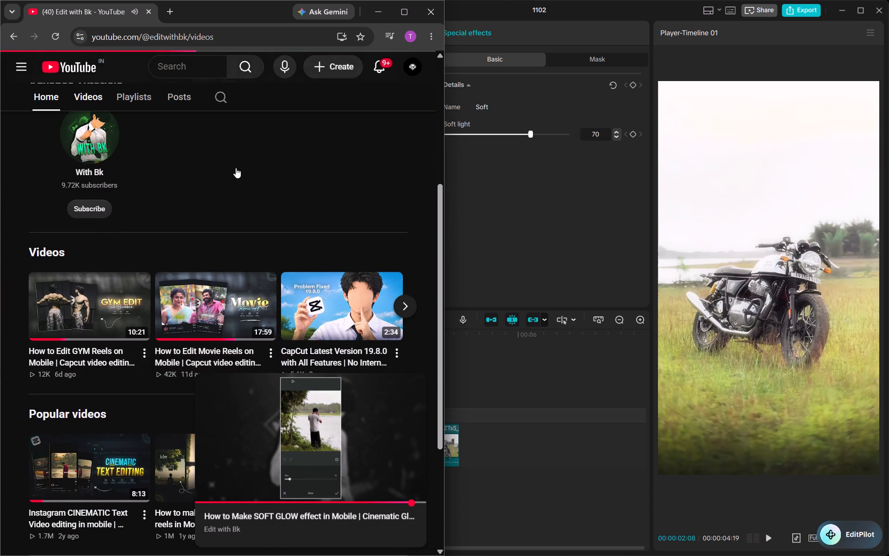
{"action": "scroll", "coordinate": [210, 199], "scroll_direction": "down", "scroll_amount": 3}
{"action": "scroll", "coordinate": [210, 199], "scroll_direction": "right", "scroll_amount": 1}
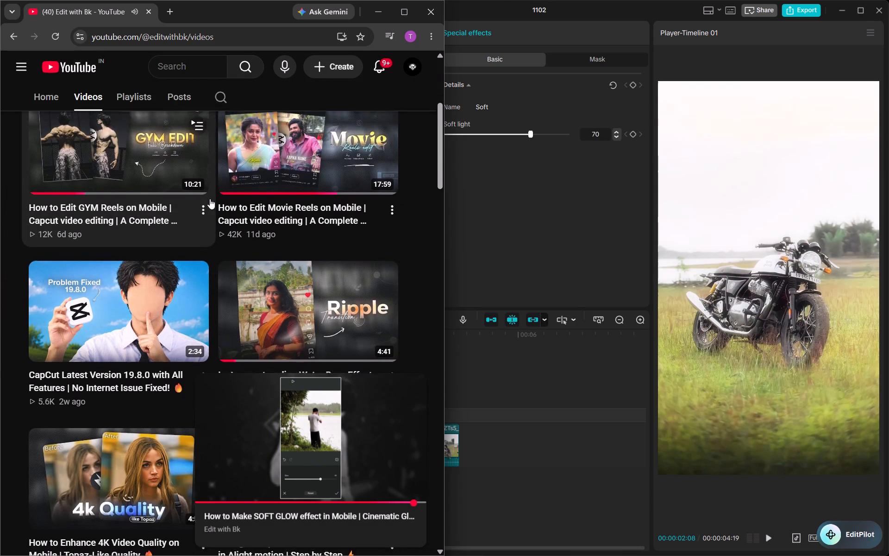
{"action": "scroll", "coordinate": [210, 199], "scroll_direction": "right", "scroll_amount": 1}
{"action": "scroll", "coordinate": [210, 199], "scroll_direction": "down", "scroll_amount": 1}
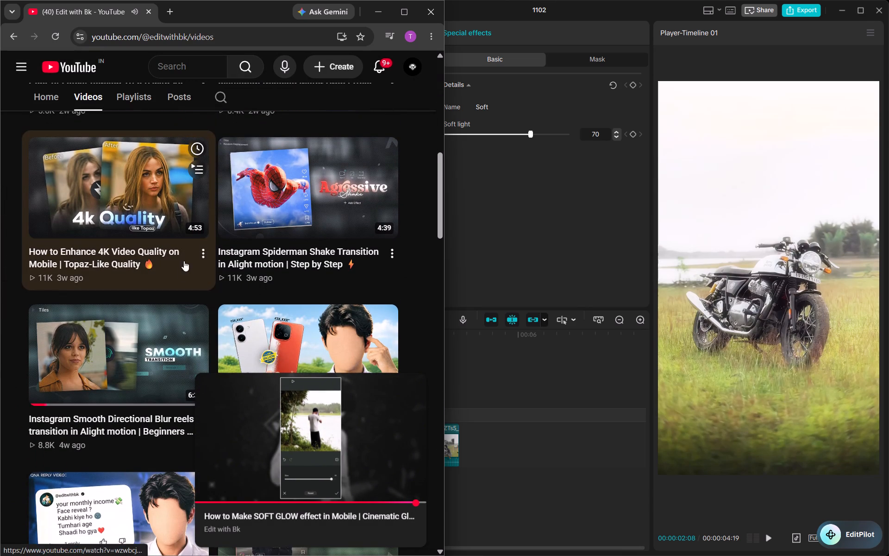
Search within the Edit with Bk channel for "cinematic" and look through the resulting tutorials and playlists.
{"action": "left_click", "coordinate": [222, 98]}
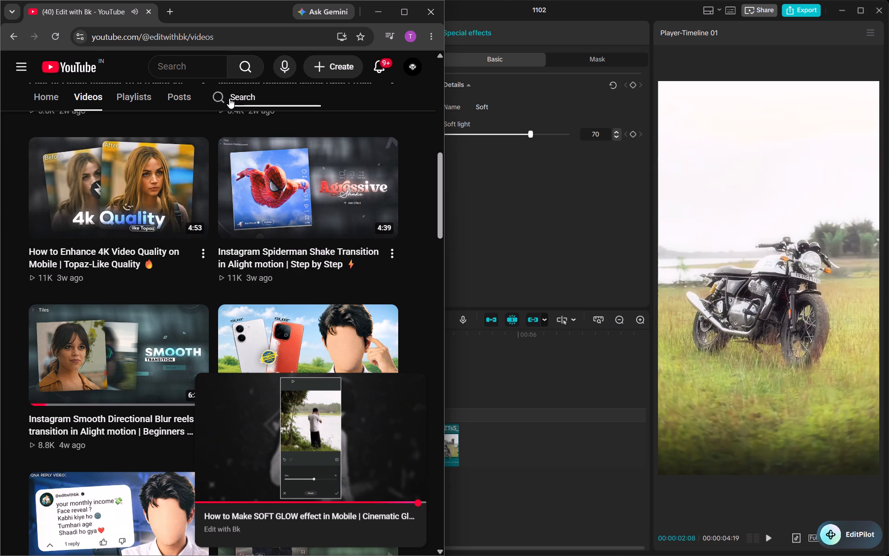
{"action": "type", "text": "cinematic"}
{"action": "key", "text": "Return"}
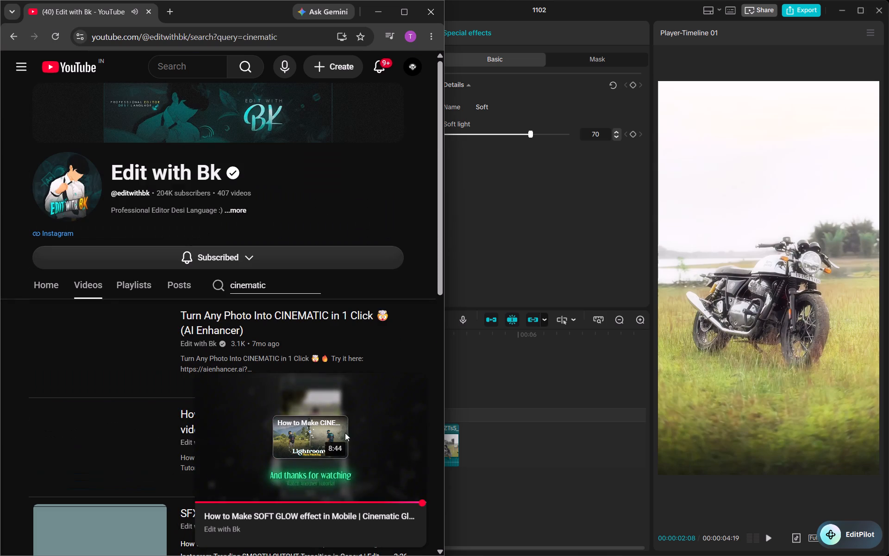
{"action": "scroll", "coordinate": [187, 299], "scroll_direction": "down", "scroll_amount": 3}
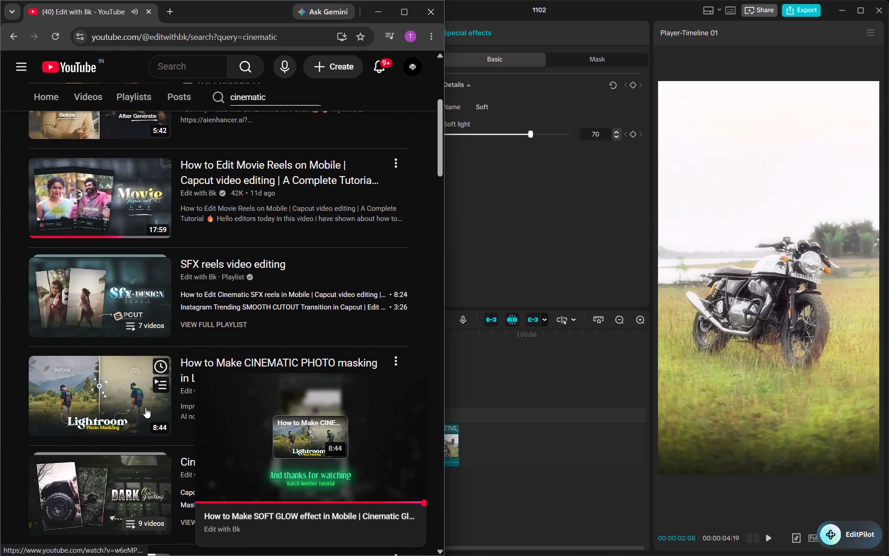
{"action": "scroll", "coordinate": [146, 406], "scroll_direction": "down", "scroll_amount": 3}
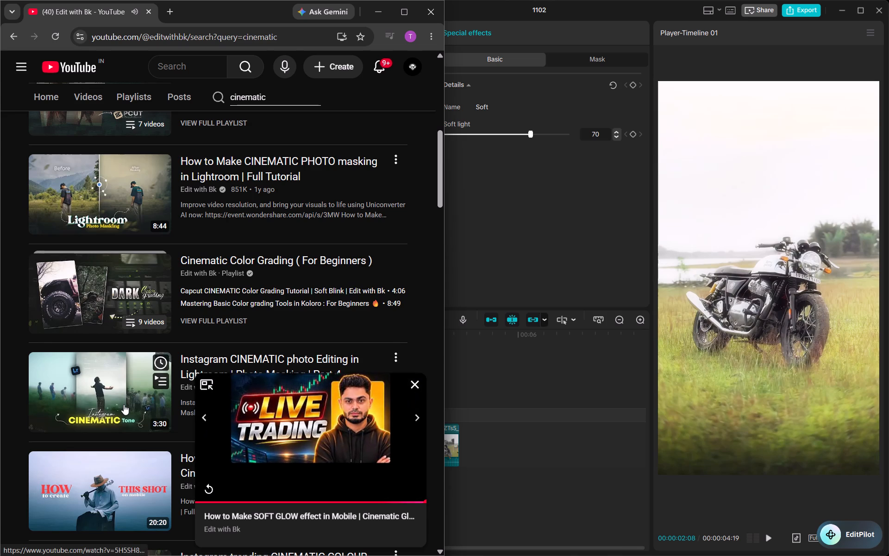
{"action": "scroll", "coordinate": [124, 404], "scroll_direction": "down", "scroll_amount": 2}
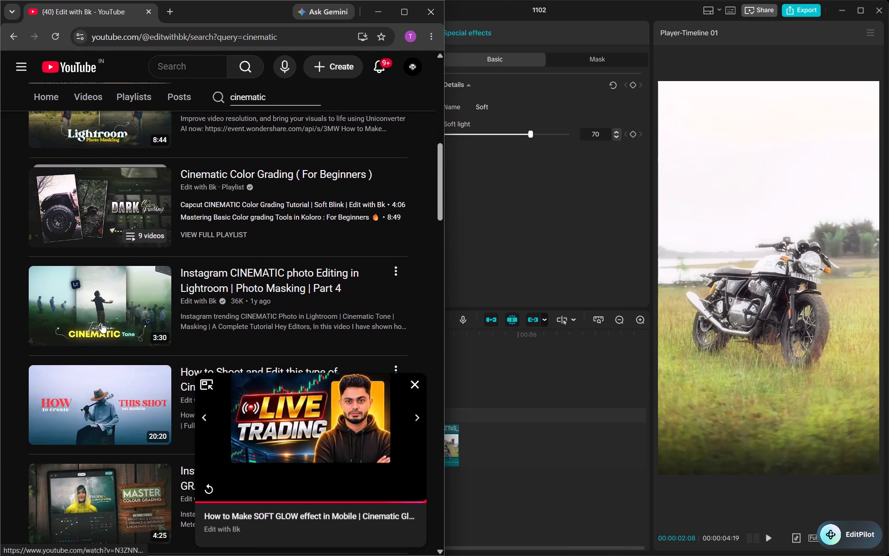
Browse the channel's cinematic search results and open "How to make CINEMATIC reels in Mobile | Capcut | A Complete Tutorial" in the full player.
{"action": "scroll", "coordinate": [97, 308], "scroll_direction": "down", "scroll_amount": 2}
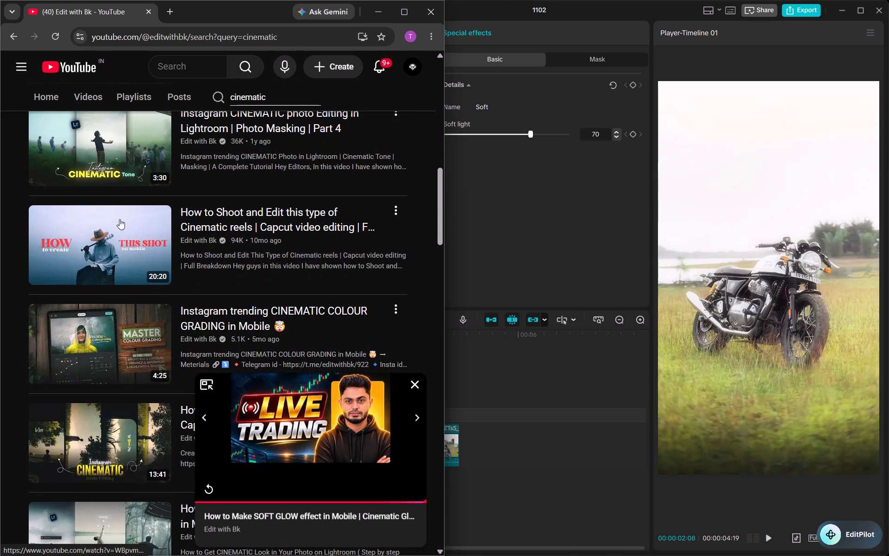
{"action": "scroll", "coordinate": [107, 322], "scroll_direction": "down", "scroll_amount": 3}
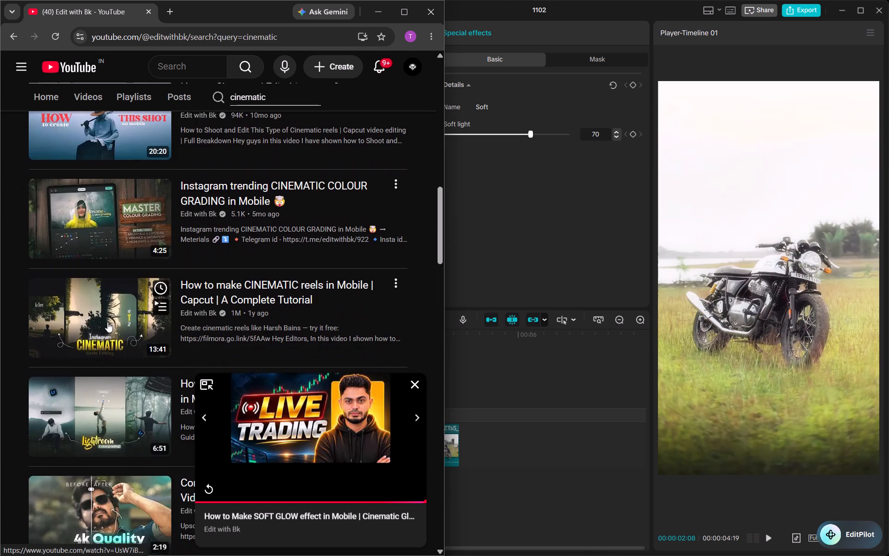
{"action": "scroll", "coordinate": [107, 322], "scroll_direction": "down", "scroll_amount": 5}
{"action": "scroll", "coordinate": [107, 322], "scroll_direction": "up", "scroll_amount": 1}
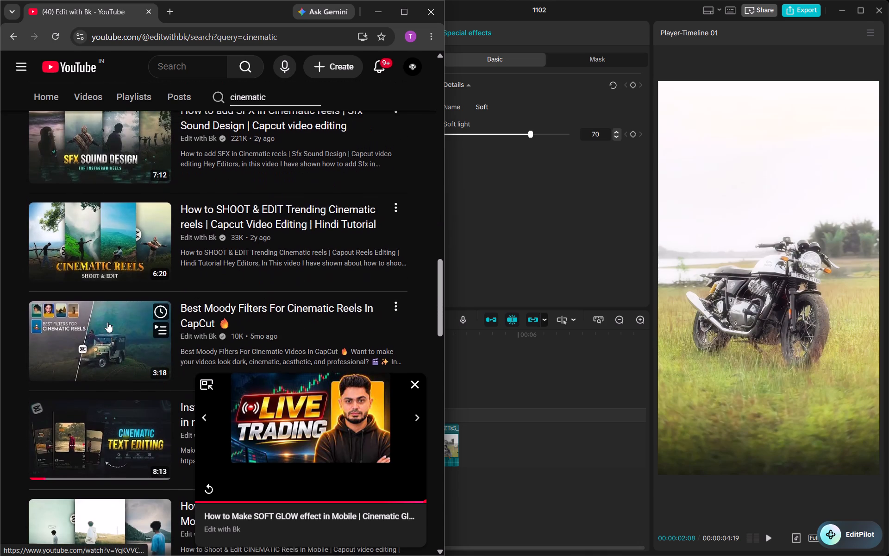
{"action": "scroll", "coordinate": [107, 322], "scroll_direction": "up", "scroll_amount": 4}
{"action": "left_click", "coordinate": [107, 323]}
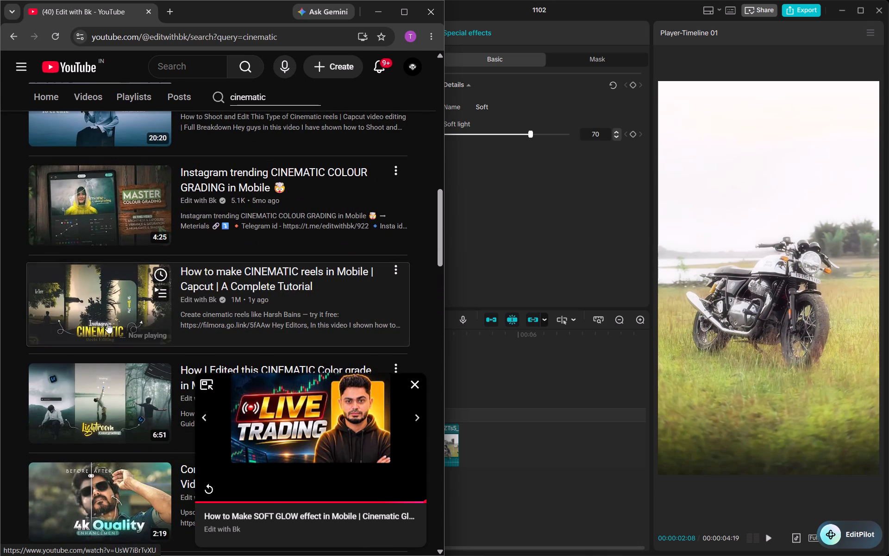
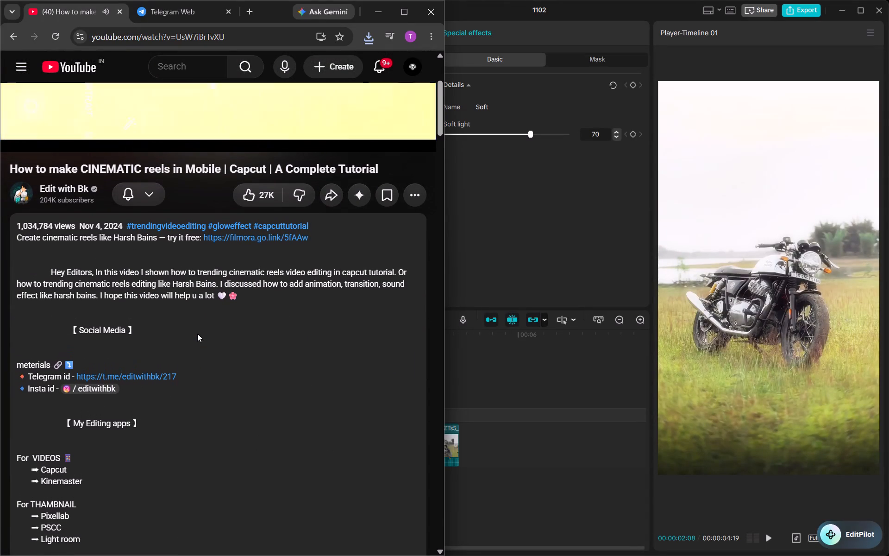
Return from the description to the video and watch the opening part of the "How to make CINEMATIC reels in Mobile" tutorial.
{"action": "scroll", "coordinate": [197, 334], "scroll_direction": "up", "scroll_amount": 3}
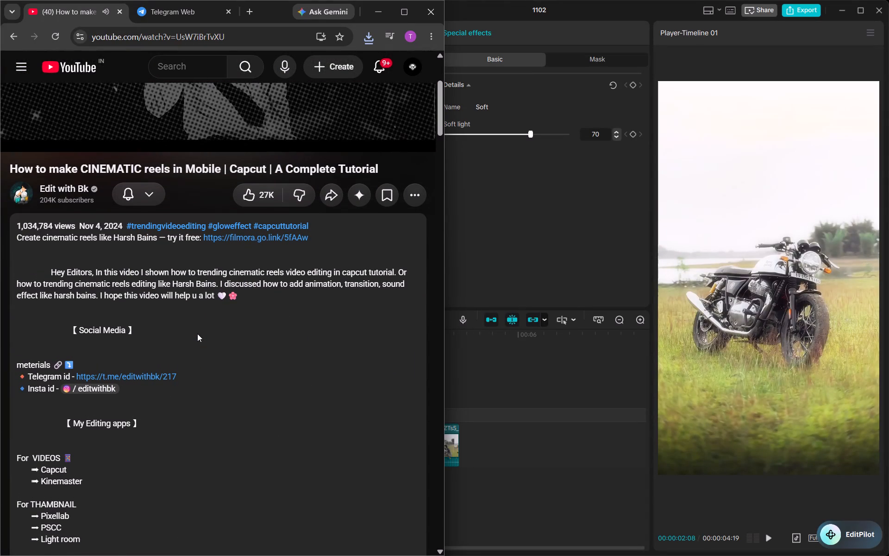
{"action": "scroll", "coordinate": [197, 334], "scroll_direction": "up", "scroll_amount": 1}
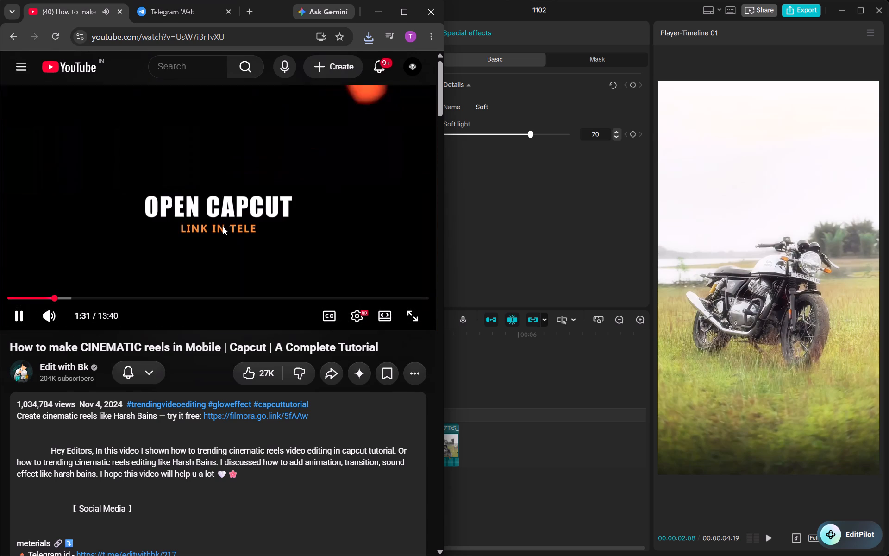
Watch the cinematic reels tutorial from the Open CapCut section through clip import and ratio setup to the Beats section, pausing as needed.
{"action": "key", "text": "Right"}
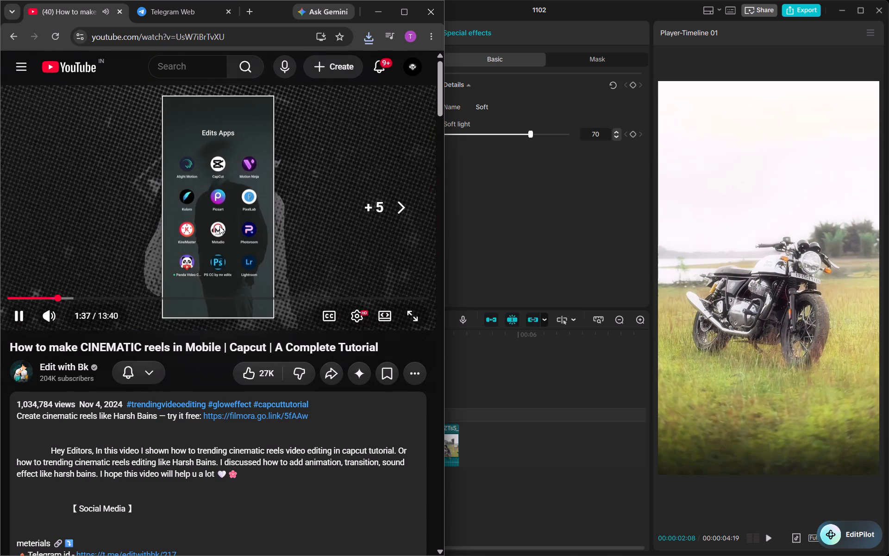
{"action": "key", "text": "Left"}
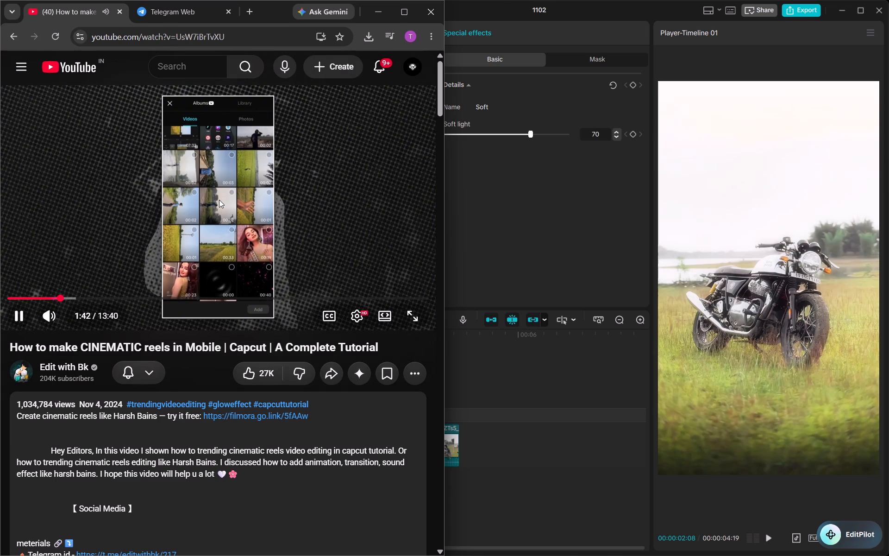
{"action": "left_click", "coordinate": [219, 200]}
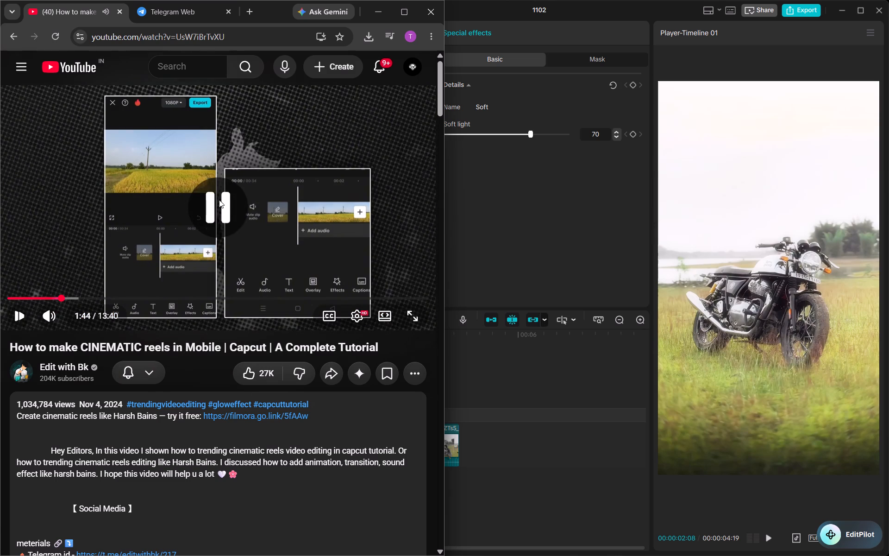
{"action": "left_click", "coordinate": [219, 200]}
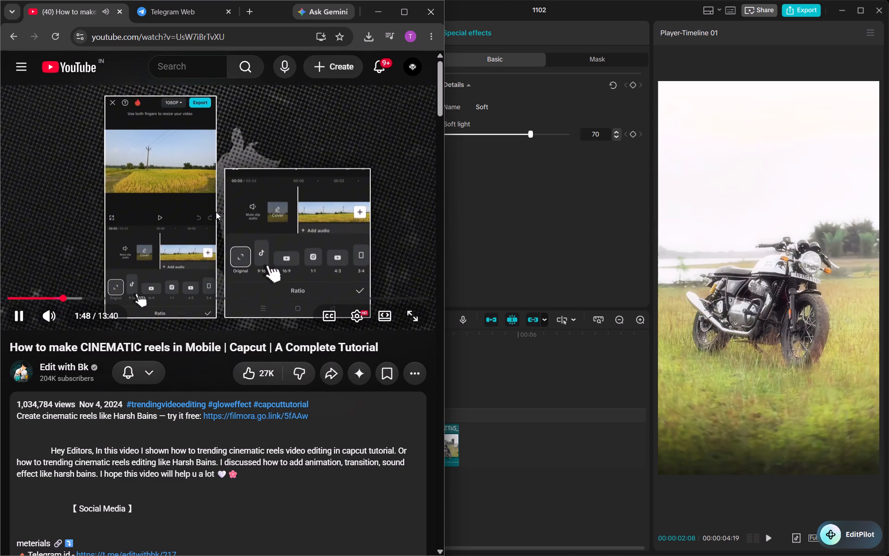
{"action": "left_click", "coordinate": [216, 212]}
{"action": "left_click", "coordinate": [216, 212]}
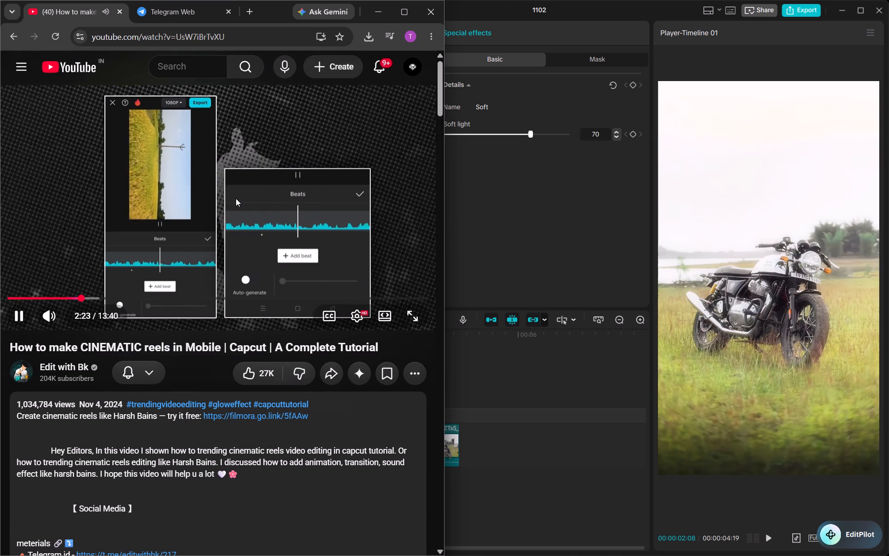
{"action": "left_click", "coordinate": [236, 198]}
{"action": "left_click", "coordinate": [236, 198]}
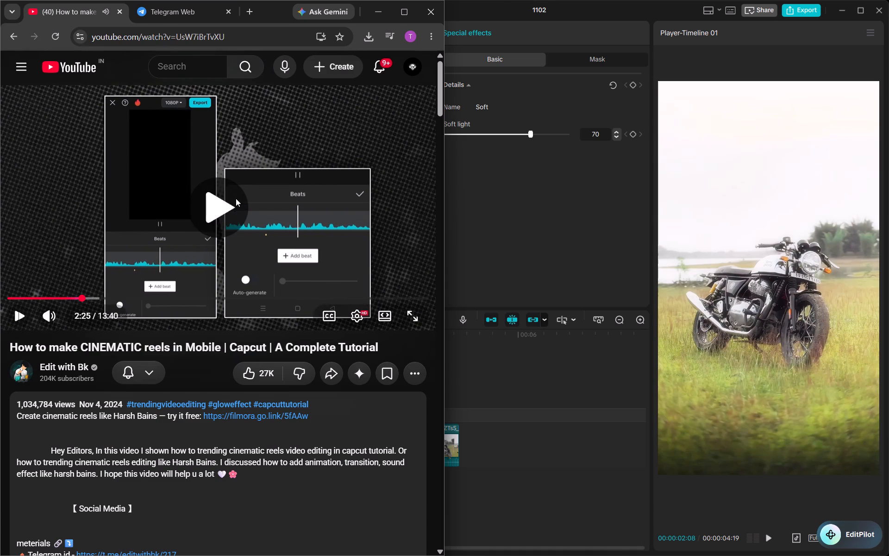
{"action": "left_click", "coordinate": [236, 198]}
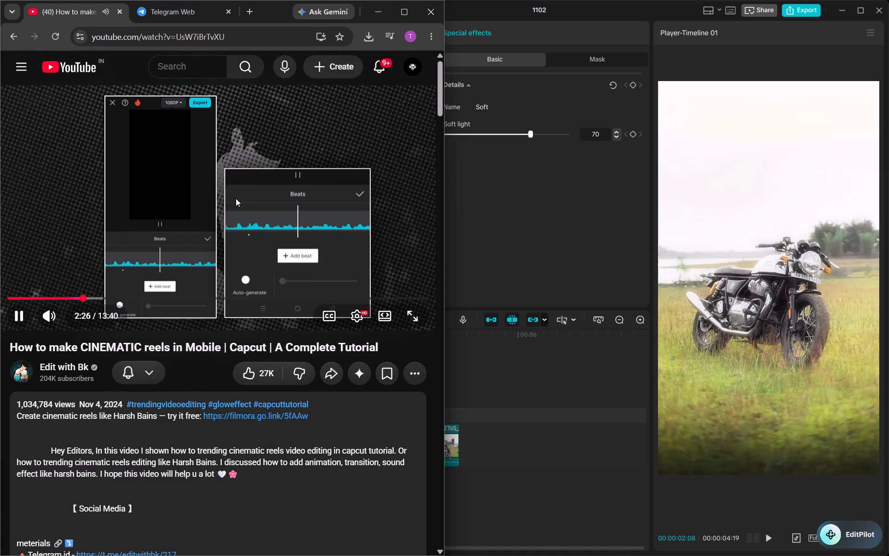
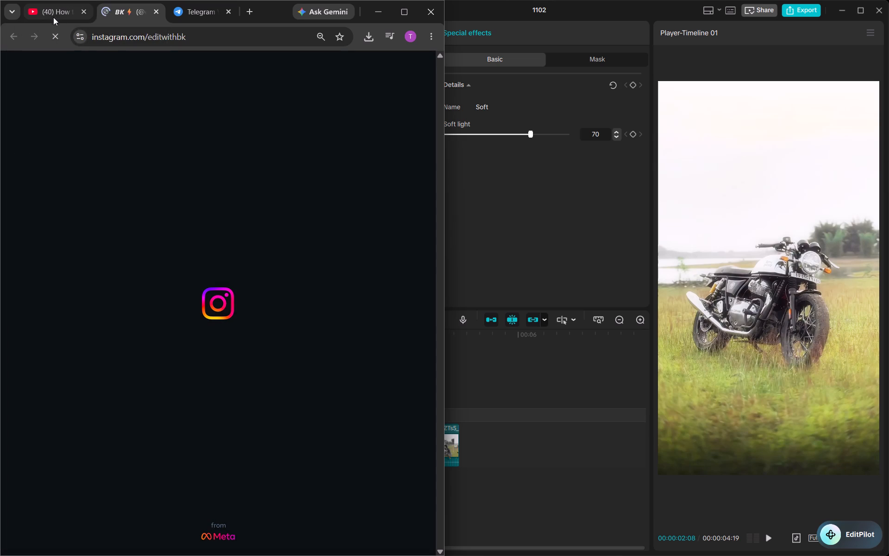
Switch to CapCut and play the motorcycle timeline preview from near the start through to the end of the last clip.
{"action": "left_click_drag", "start_coordinate": [52, 15], "coordinate": [120, 245]}
{"action": "left_click_drag", "start_coordinate": [132, 241], "coordinate": [75, 14]}
{"action": "left_click", "coordinate": [136, 18]}
{"action": "left_click", "coordinate": [553, 222]}
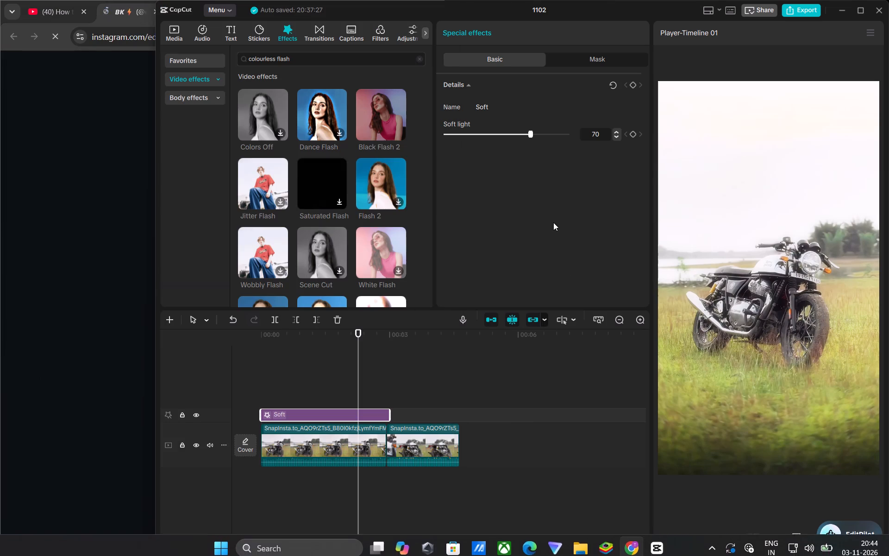
{"action": "left_click_drag", "start_coordinate": [355, 394], "coordinate": [250, 393]}
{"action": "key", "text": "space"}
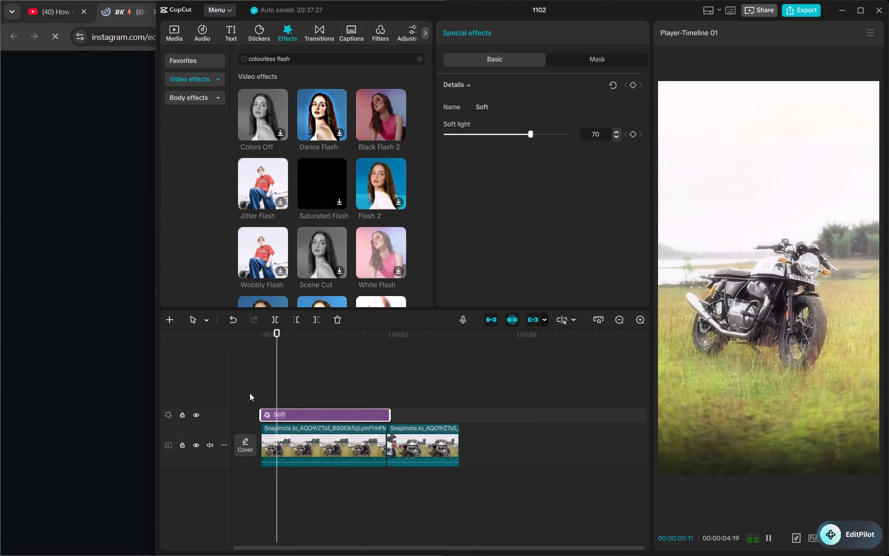
{"action": "left_click", "coordinate": [369, 365]}
{"action": "left_click_drag", "start_coordinate": [369, 365], "coordinate": [197, 425]}
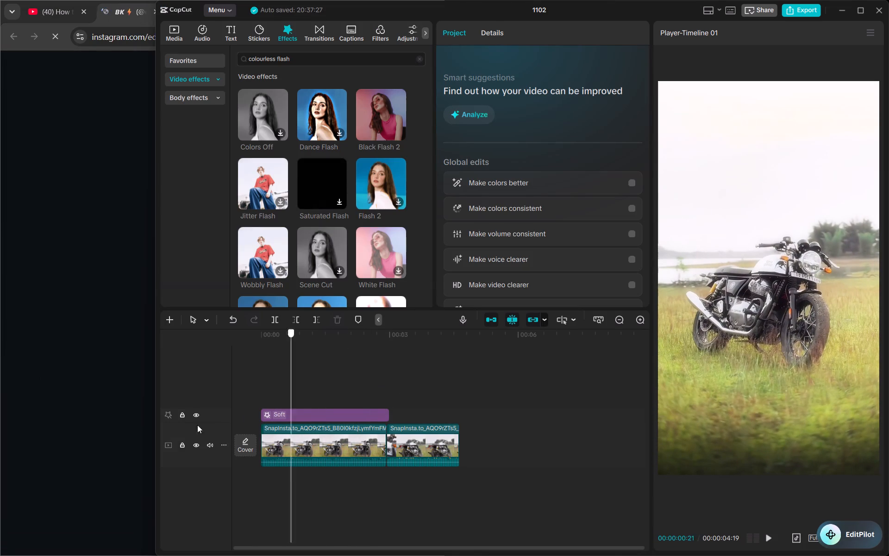
{"action": "left_click_drag", "start_coordinate": [197, 425], "coordinate": [182, 427]}
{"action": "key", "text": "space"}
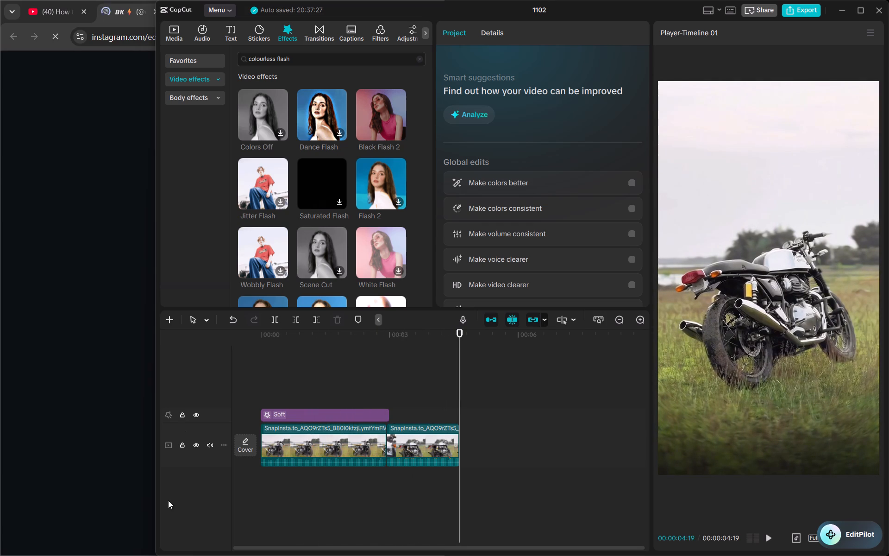
Delete the second, shorter motorcycle clip at the end of the main track.
{"action": "left_click", "coordinate": [405, 438]}
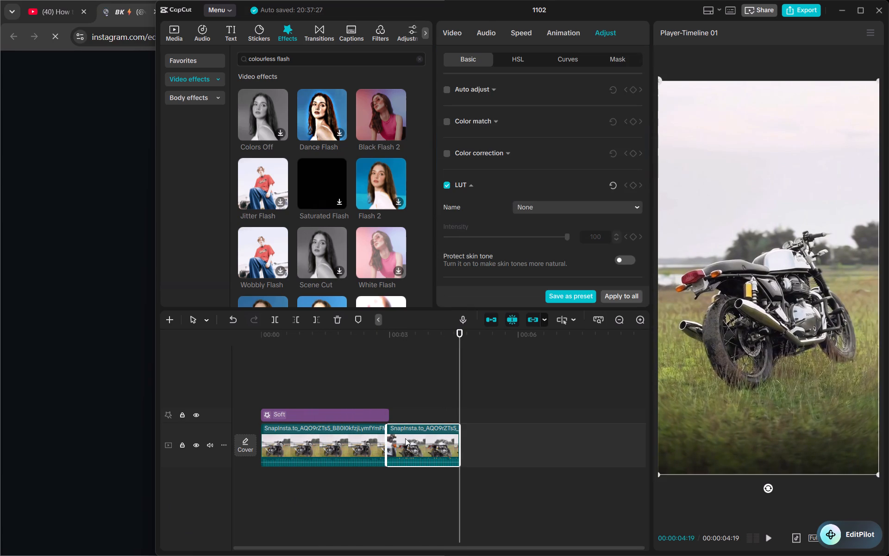
{"action": "key", "text": "BackSpace"}
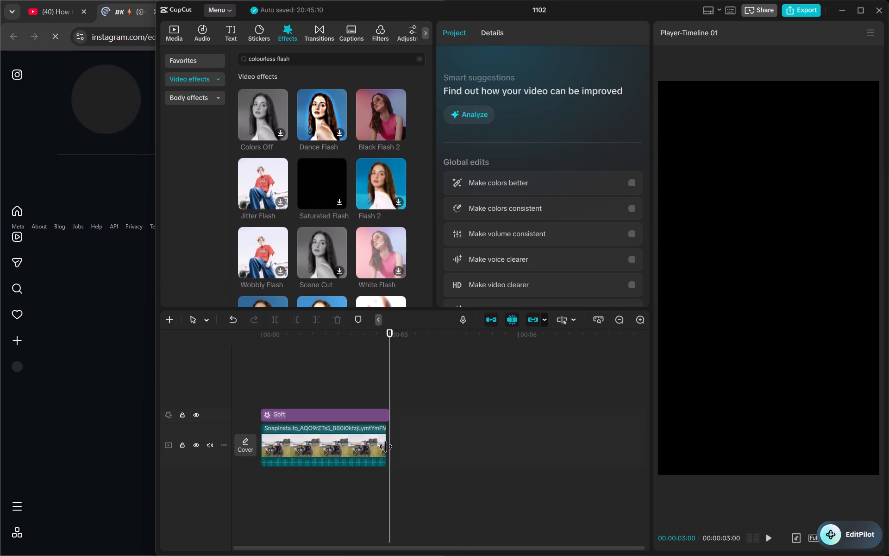
Extend the remaining motorcycle clip to about 00:00:06:08 and stretch the Soft effect to match its end.
{"action": "left_click_drag", "start_coordinate": [386, 447], "coordinate": [528, 439]}
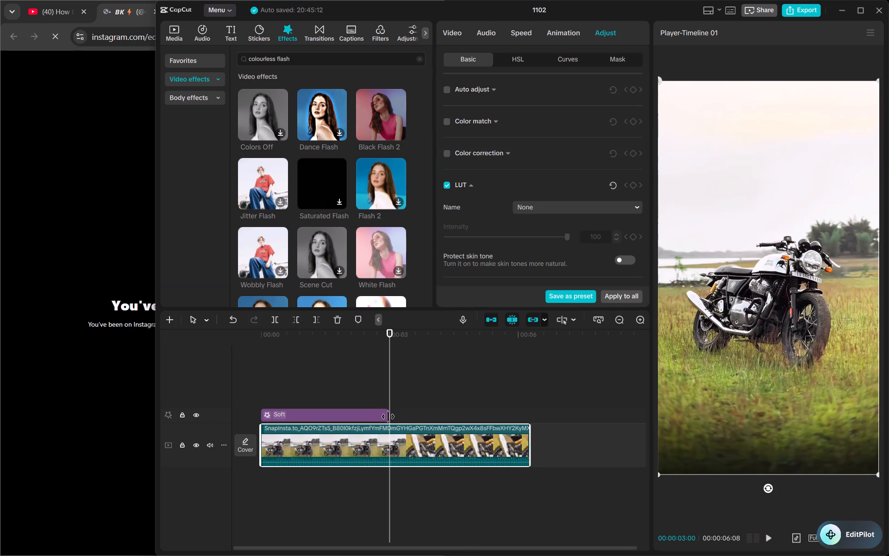
{"action": "left_click_drag", "start_coordinate": [389, 417], "coordinate": [528, 416]}
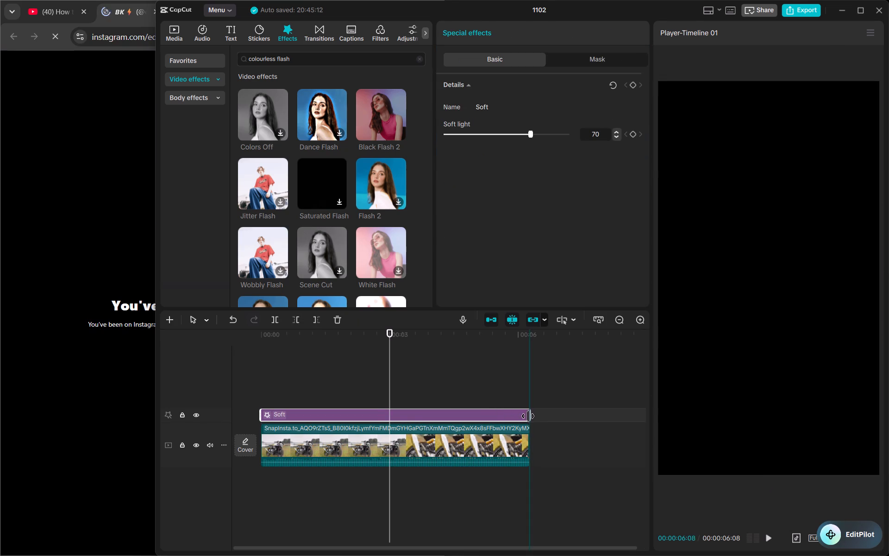
{"action": "left_click_drag", "start_coordinate": [528, 416], "coordinate": [528, 416]}
Play the extended motorcycle clip with the Soft effect from near the start to check it.
{"action": "left_click", "coordinate": [288, 335]}
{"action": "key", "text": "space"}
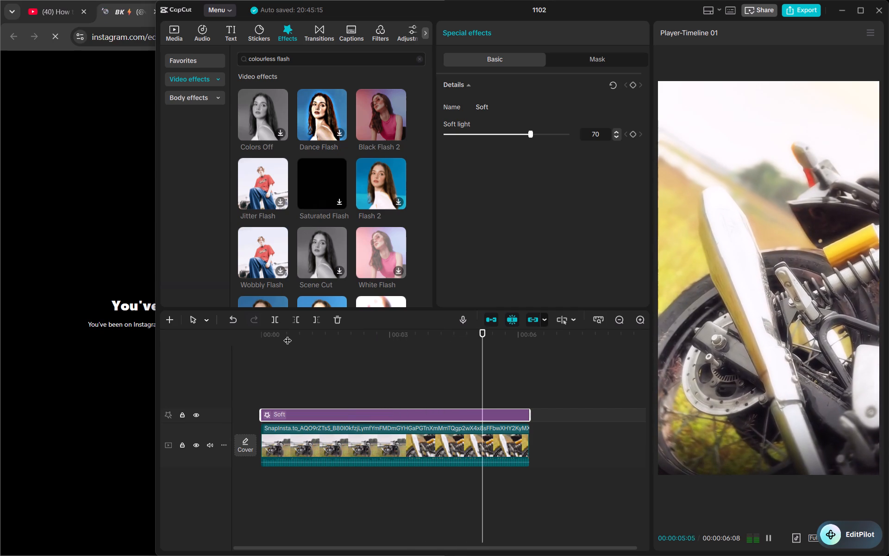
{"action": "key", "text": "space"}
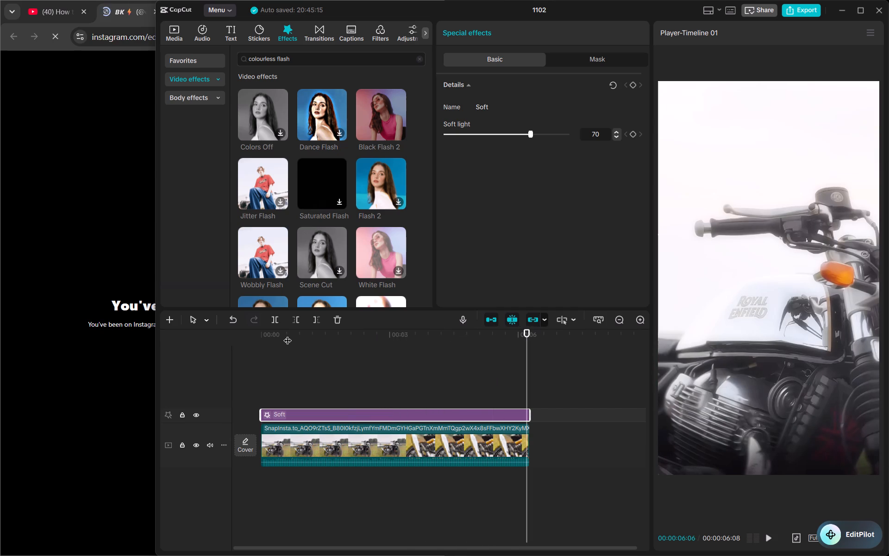
Switch to Chrome and dismiss Instagram's daily limit reminder over the editwithbk profile.
{"action": "left_click", "coordinate": [51, 284]}
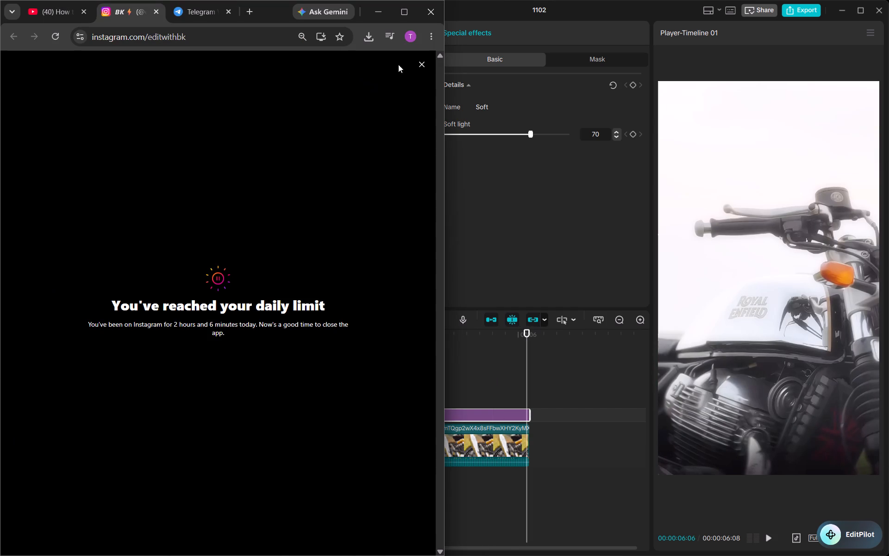
{"action": "left_click", "coordinate": [420, 66]}
Return to CapCut and clear the "colourless flash" search in the effects library.
{"action": "left_click", "coordinate": [468, 201]}
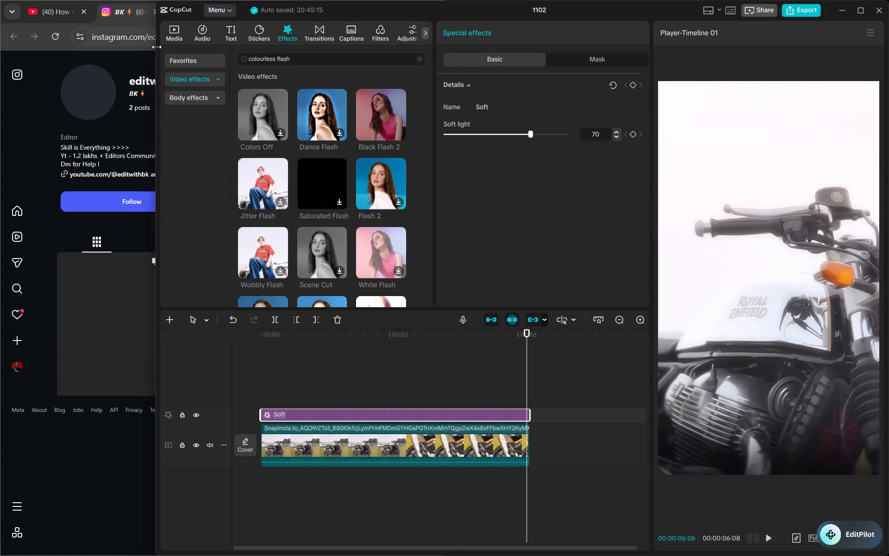
{"action": "left_click", "coordinate": [419, 57]}
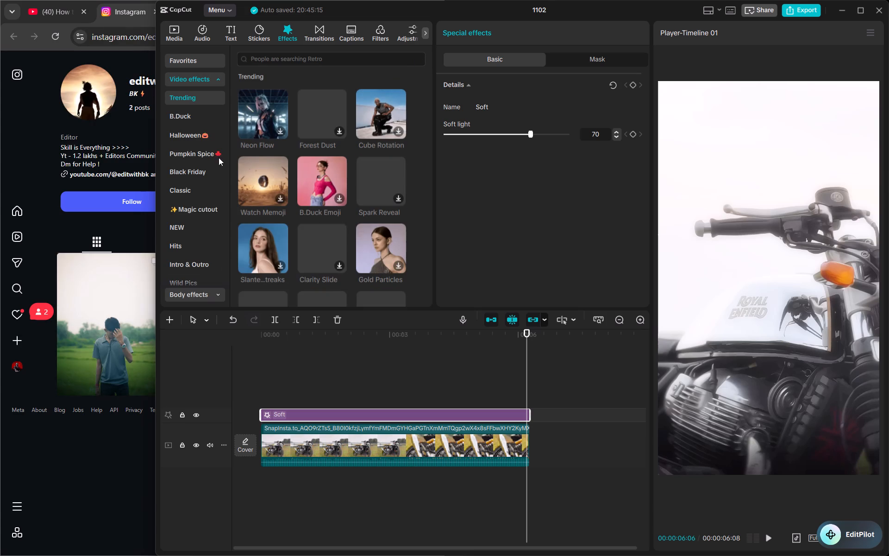
Switch to Chrome, open the landscape reel on the editwithbk Instagram profile and watch it, trying its sound.
{"action": "left_click", "coordinate": [117, 238]}
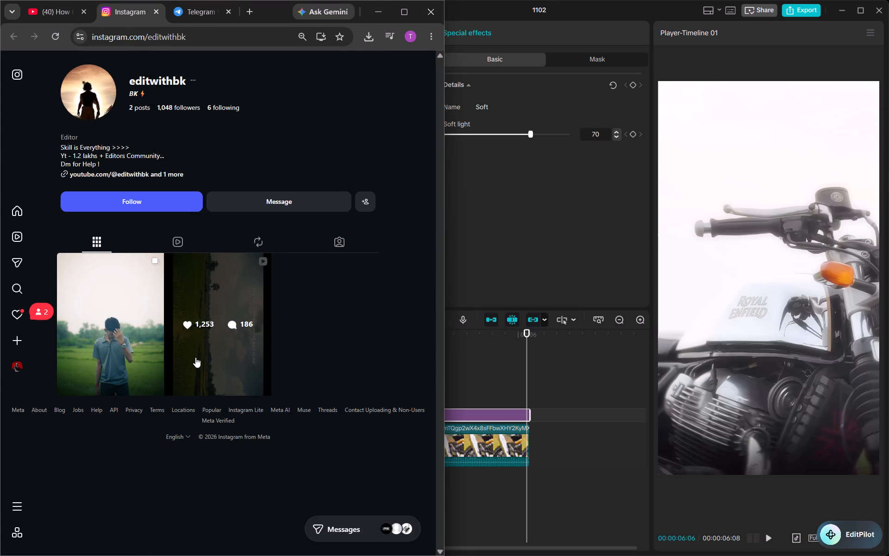
{"action": "double_click", "coordinate": [195, 357]}
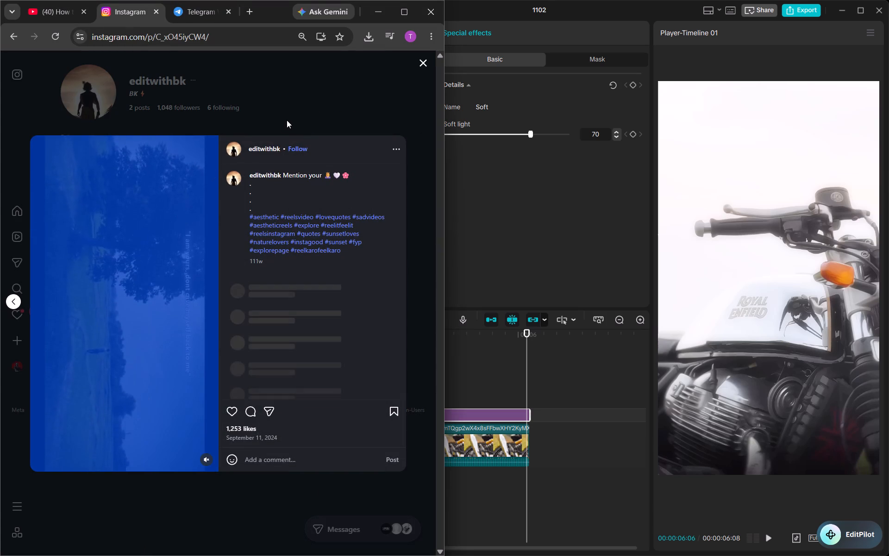
{"action": "left_click", "coordinate": [287, 120]}
{"action": "left_click", "coordinate": [230, 314]}
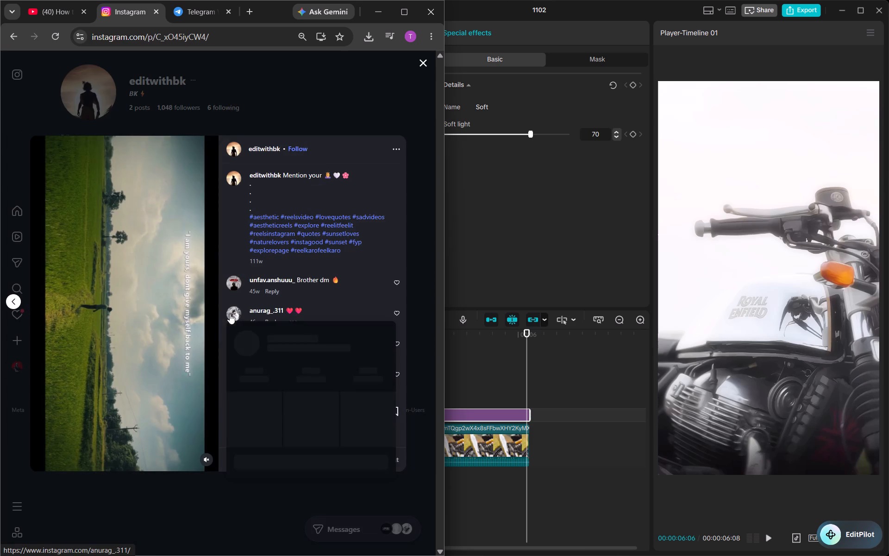
{"action": "left_click", "coordinate": [207, 460]}
{"action": "left_click", "coordinate": [201, 489]}
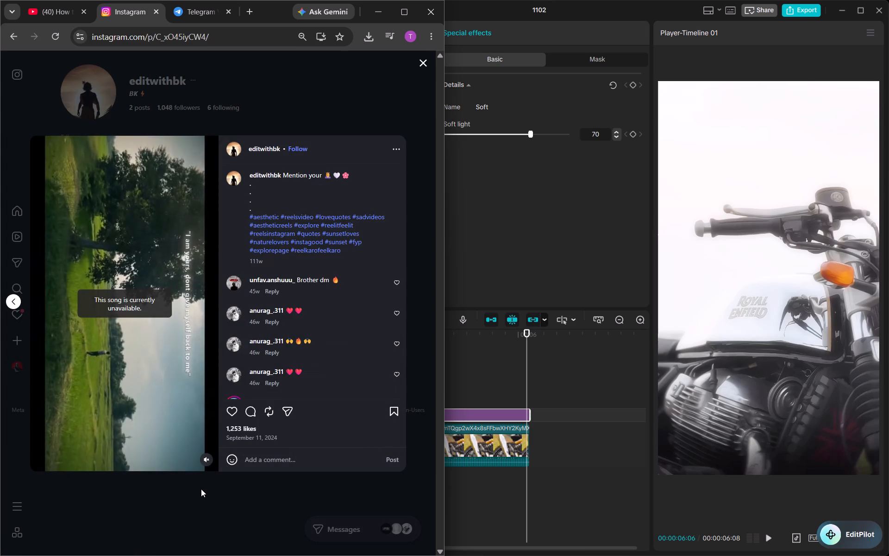
View the photos in the editwithbk profile's carousel post and close the post.
{"action": "left_click", "coordinate": [126, 266]}
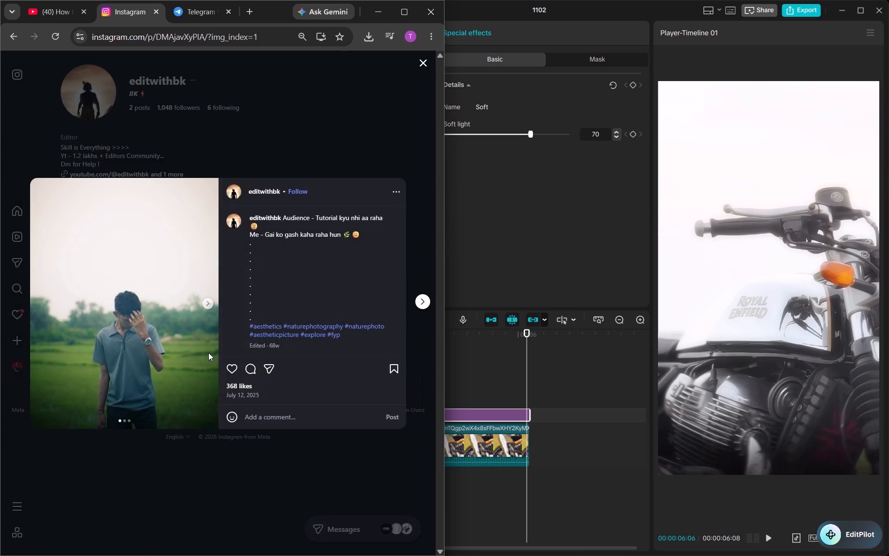
{"action": "left_click", "coordinate": [203, 300]}
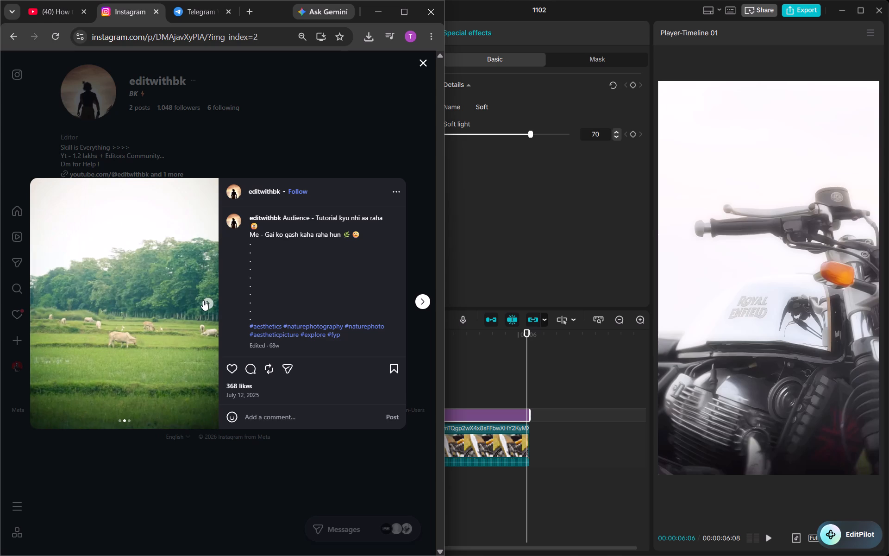
{"action": "left_click", "coordinate": [203, 300]}
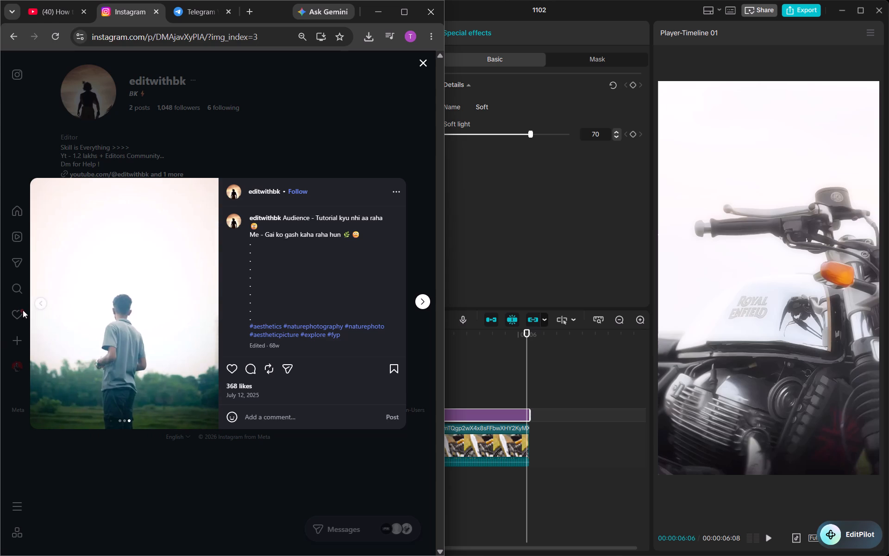
{"action": "left_click", "coordinate": [44, 303]}
{"action": "left_click", "coordinate": [348, 123]}
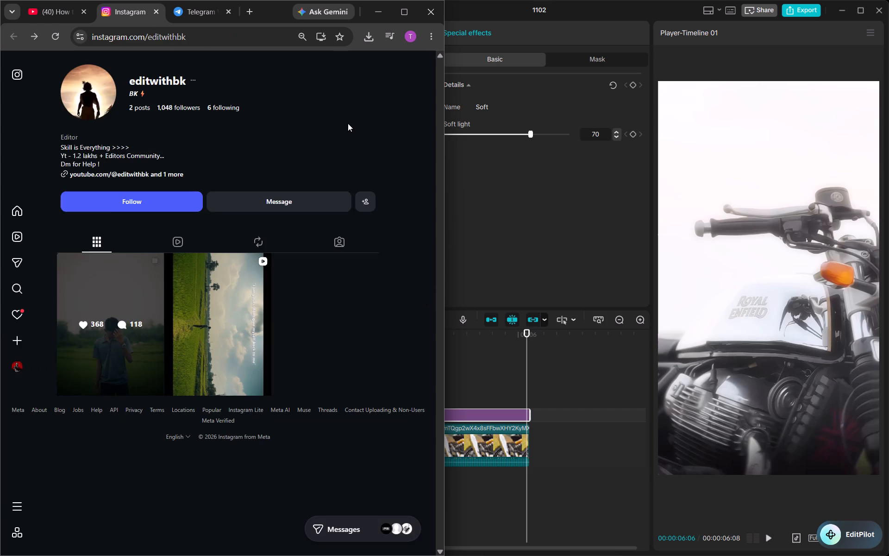
Search Instagram for "cinematic edit tutorial" using the recent search entry.
{"action": "left_click", "coordinate": [31, 203]}
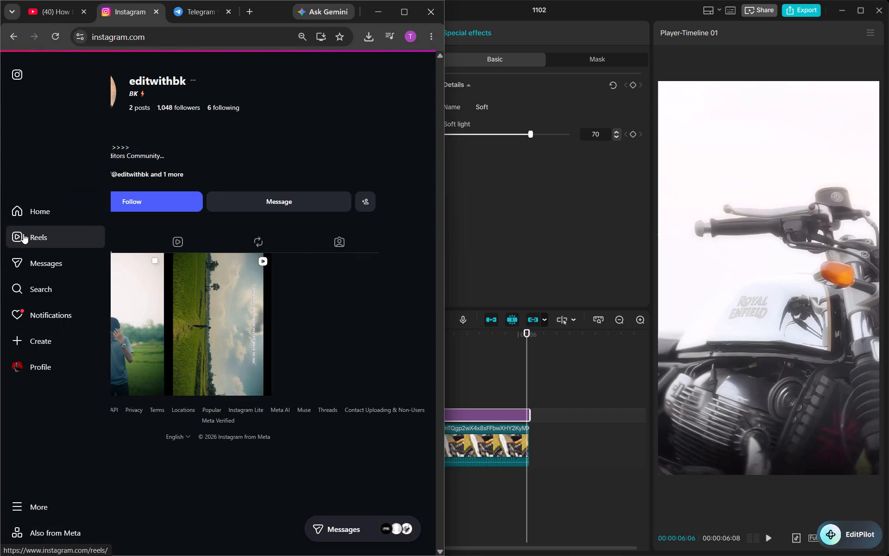
{"action": "left_click", "coordinate": [49, 286]}
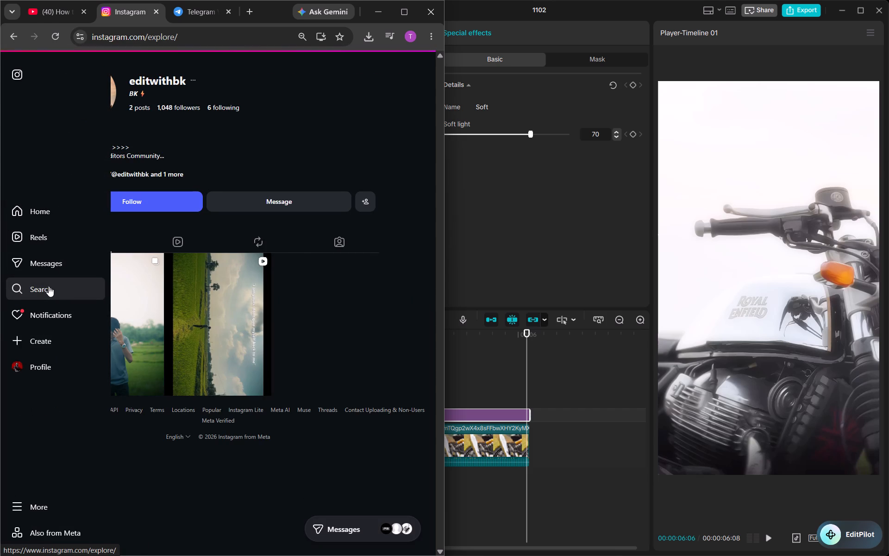
{"action": "double_click", "coordinate": [49, 286]}
{"action": "left_click", "coordinate": [40, 11]}
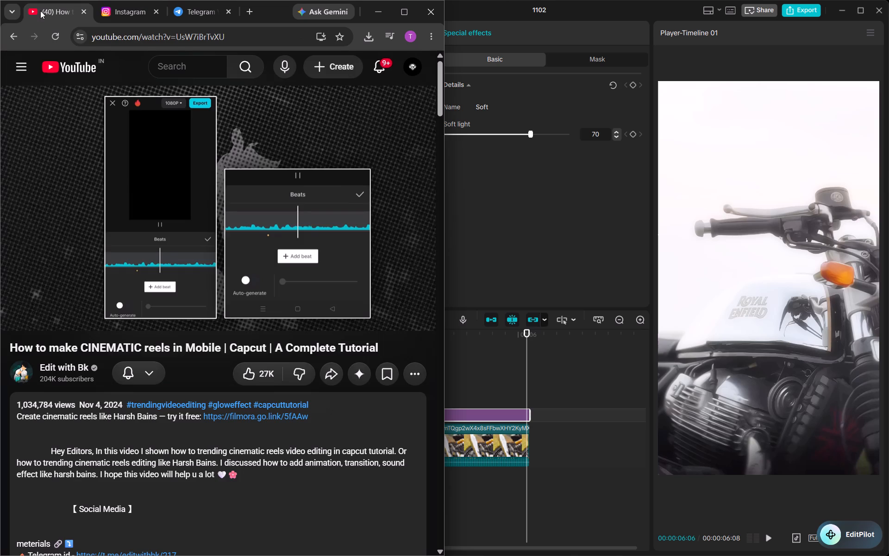
{"action": "left_click", "coordinate": [109, 9]}
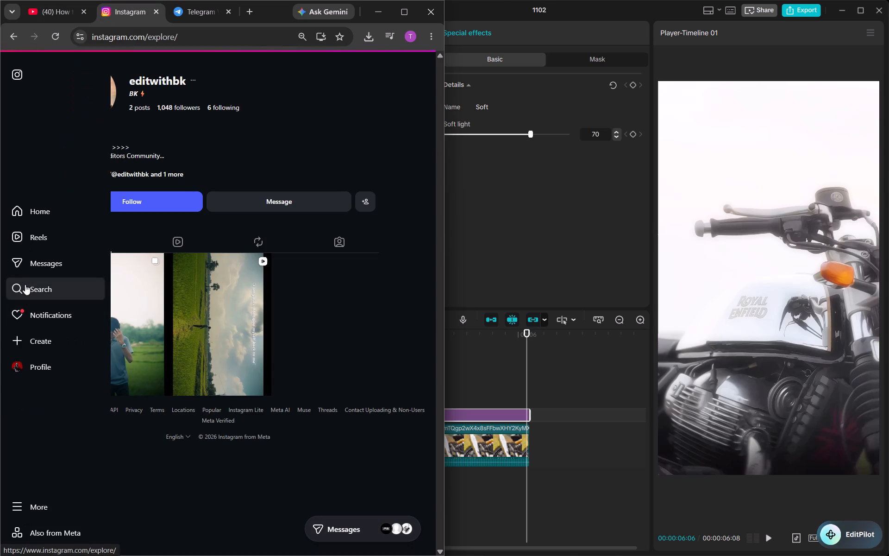
{"action": "left_click", "coordinate": [45, 280]}
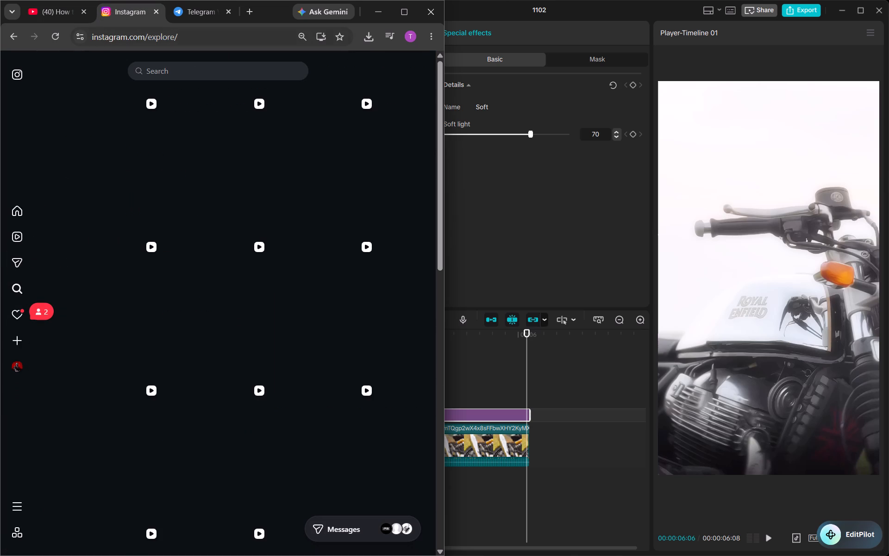
{"action": "left_click", "coordinate": [218, 74]}
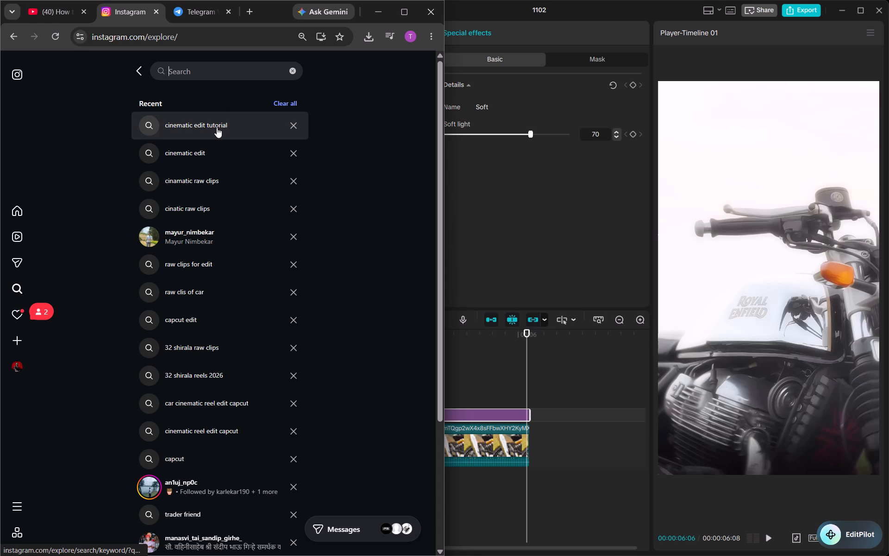
{"action": "left_click", "coordinate": [217, 126]}
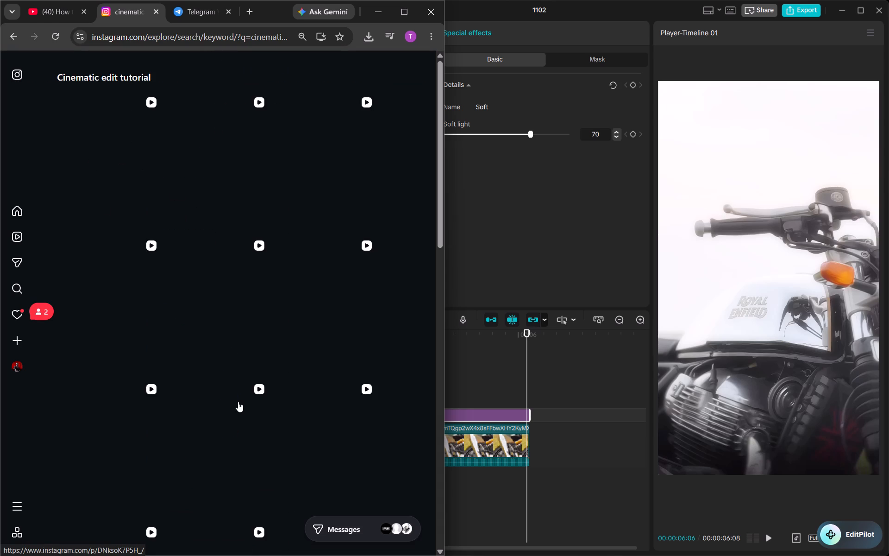
Browse the "cinematic edit tutorial" results on Instagram and open the reel whose thumbnail shows an editing timeline.
{"action": "scroll", "coordinate": [233, 363], "scroll_direction": "down", "scroll_amount": 4}
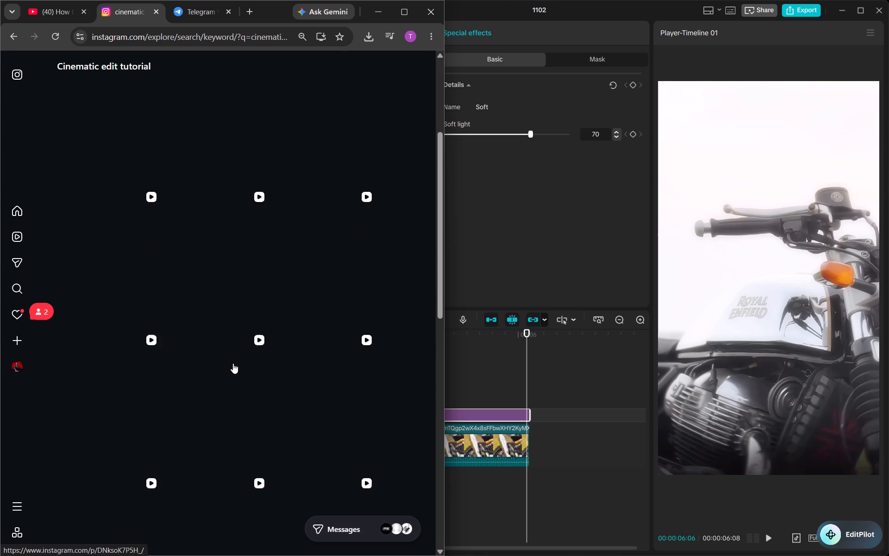
{"action": "scroll", "coordinate": [233, 363], "scroll_direction": "down", "scroll_amount": 1}
{"action": "scroll", "coordinate": [233, 363], "scroll_direction": "up", "scroll_amount": 6}
{"action": "left_click", "coordinate": [39, 11]}
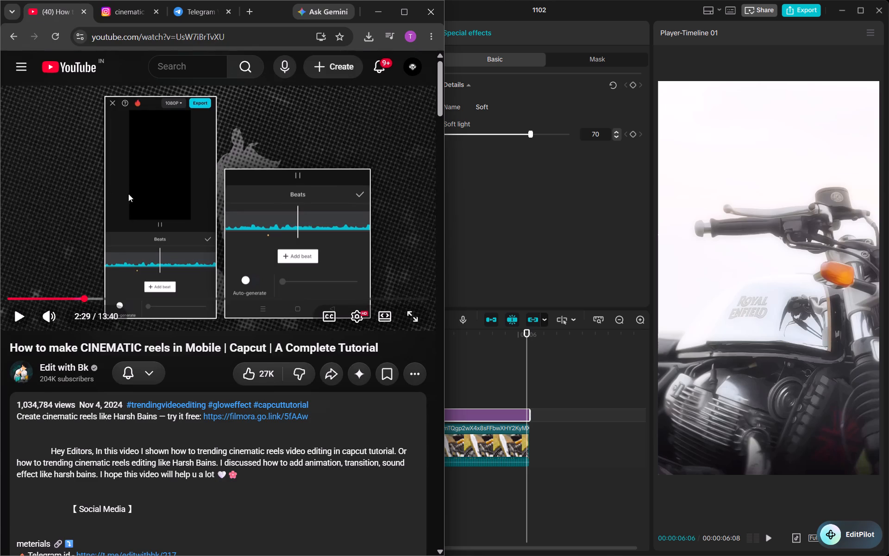
{"action": "left_click", "coordinate": [116, 10]}
{"action": "scroll", "coordinate": [171, 328], "scroll_direction": "down", "scroll_amount": 4}
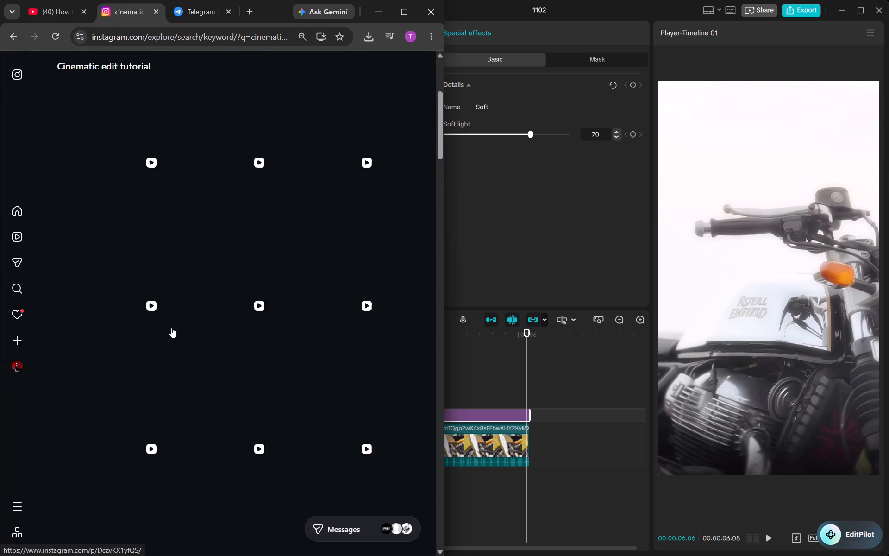
{"action": "scroll", "coordinate": [230, 322], "scroll_direction": "up", "scroll_amount": 9}
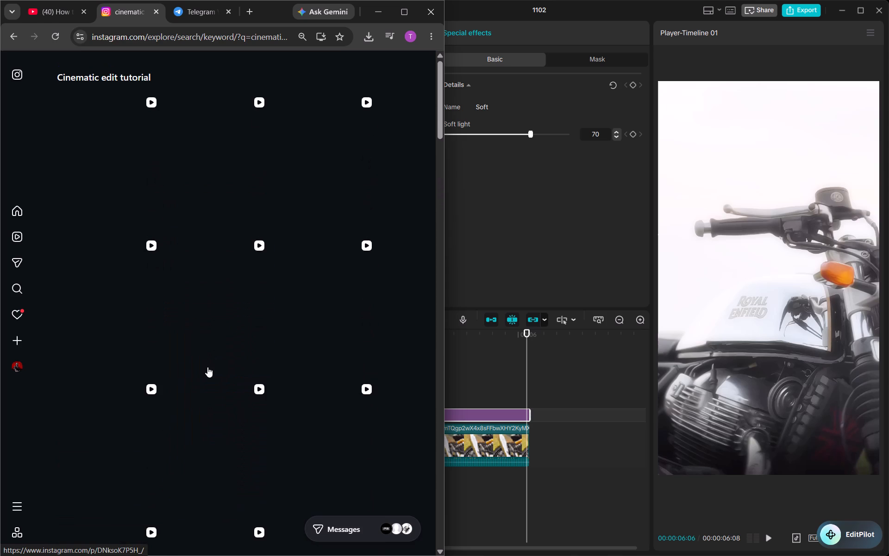
{"action": "left_click", "coordinate": [62, 17]}
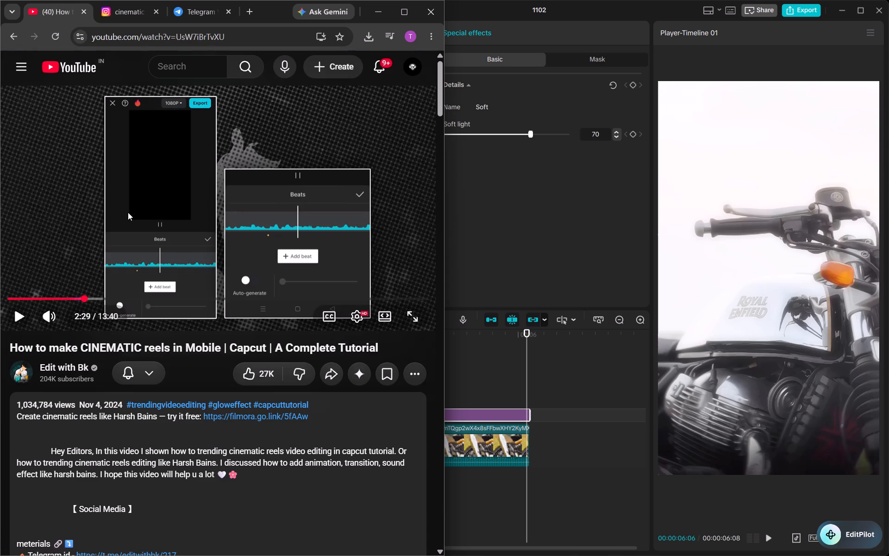
{"action": "left_click", "coordinate": [115, 4]}
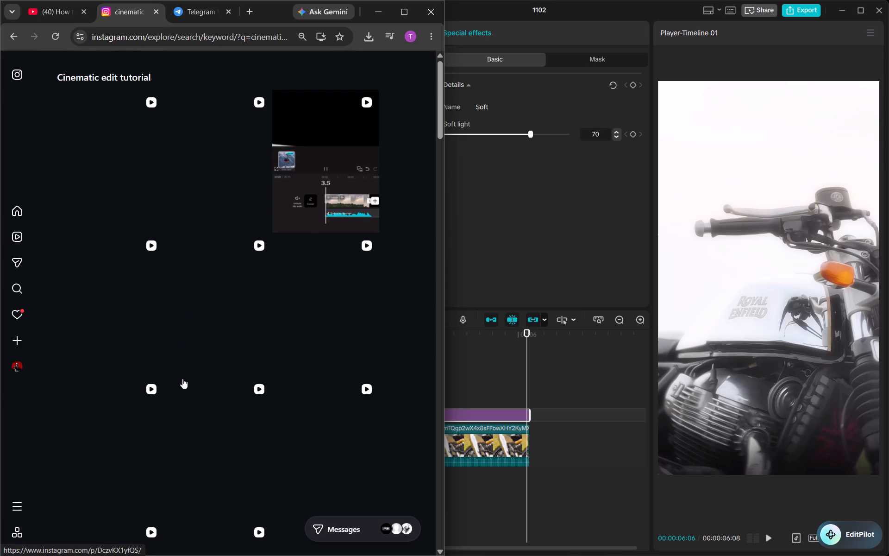
{"action": "left_click", "coordinate": [344, 152]}
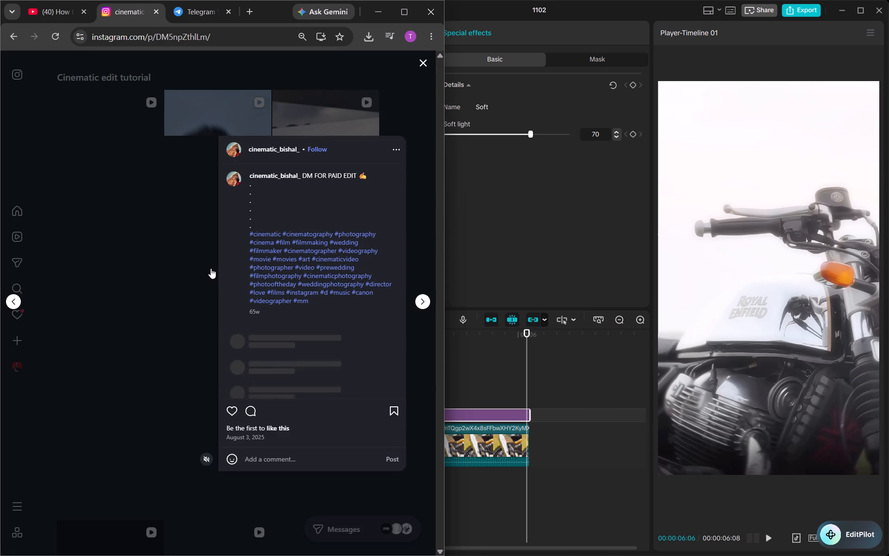
Watch the opened cinematic edit reel with its sound on, reopen it for another viewing, and return to the search results.
{"action": "left_click", "coordinate": [205, 457]}
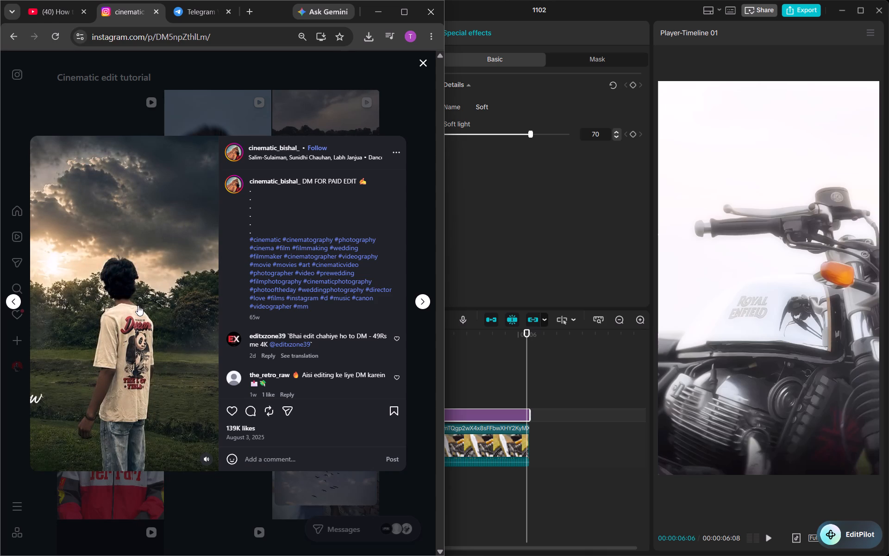
{"action": "left_click", "coordinate": [413, 110]}
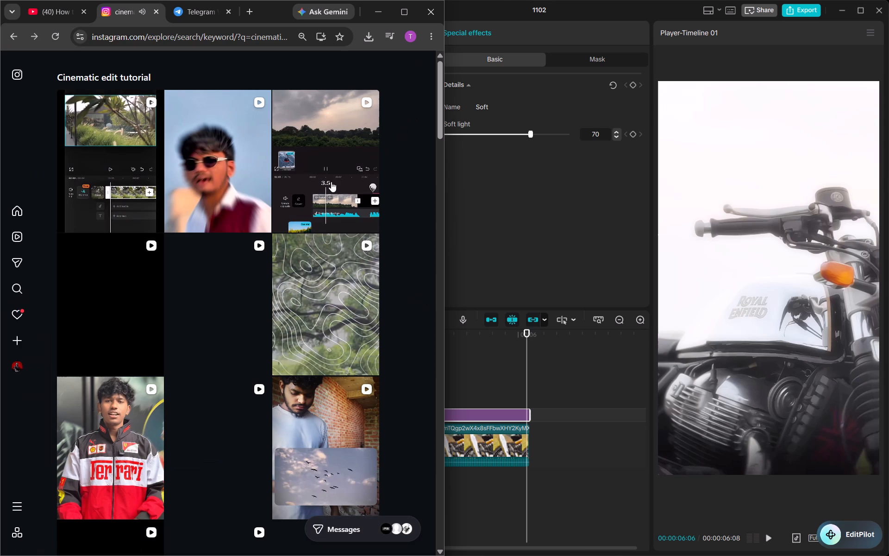
{"action": "double_click", "coordinate": [331, 182]}
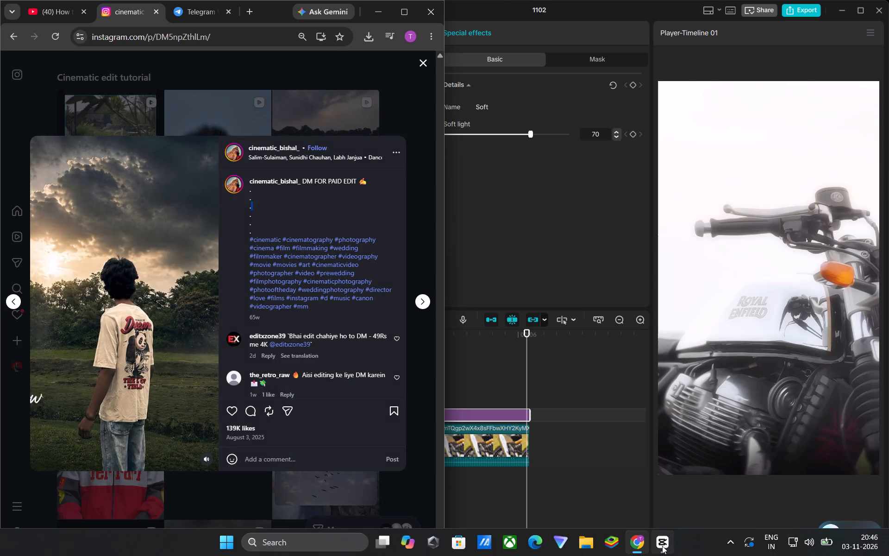
{"action": "left_click", "coordinate": [173, 315]}
{"action": "left_click", "coordinate": [173, 315]}
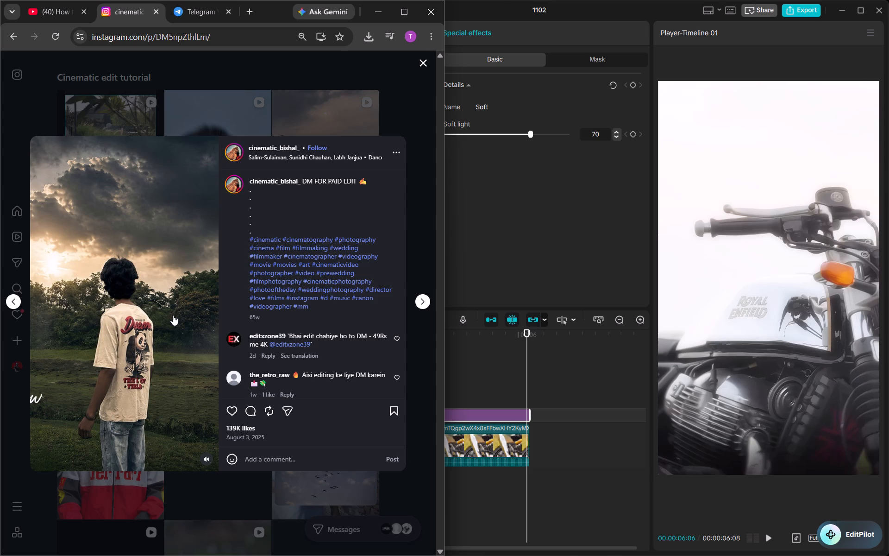
{"action": "left_click", "coordinate": [380, 86]}
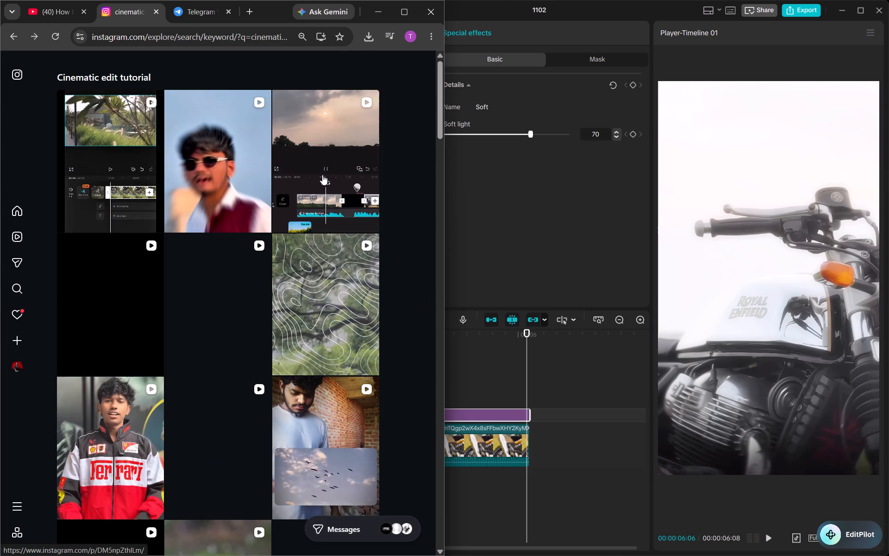
Look through the "Cinematic edit tutorial" results for another reel to watch.
{"action": "scroll", "coordinate": [174, 360], "scroll_direction": "down", "scroll_amount": 7}
{"action": "scroll", "coordinate": [174, 360], "scroll_direction": "up", "scroll_amount": 11}
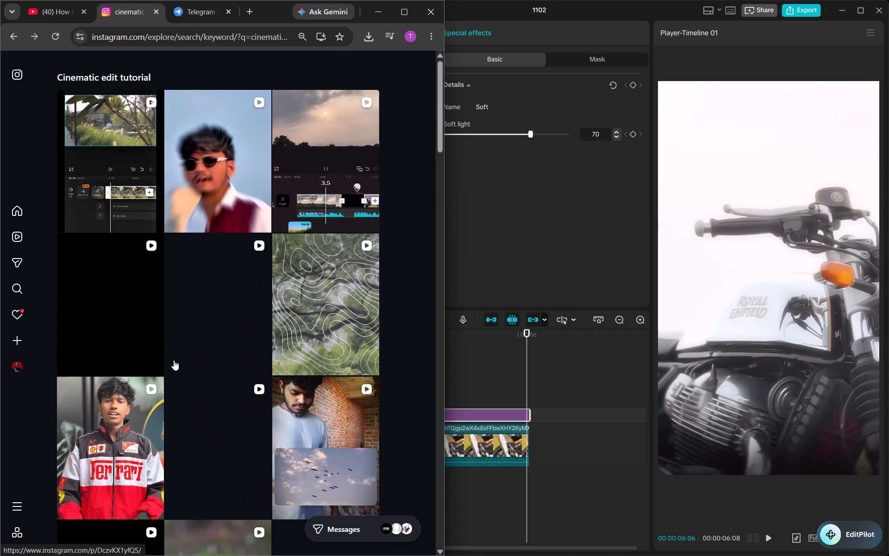
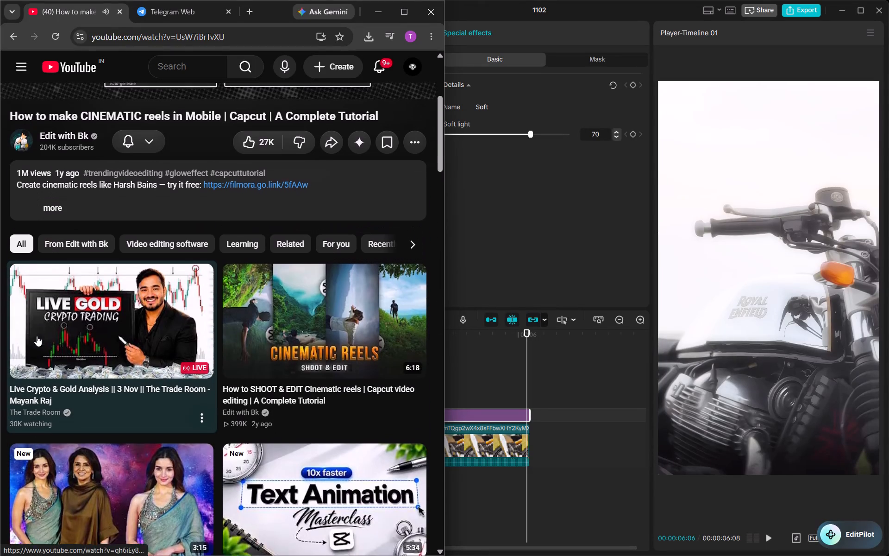
Open Edit with Bk's "How to SHOOT & EDIT Cinematic reels" tutorial from the recommended videos.
{"action": "scroll", "coordinate": [37, 336], "scroll_direction": "up", "scroll_amount": 1}
{"action": "scroll", "coordinate": [276, 328], "scroll_direction": "up", "scroll_amount": 5}
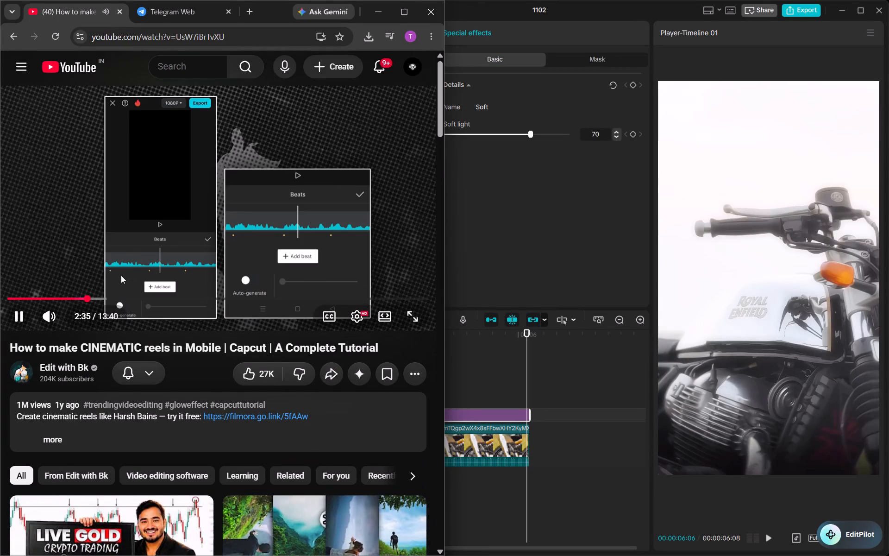
{"action": "scroll", "coordinate": [97, 297], "scroll_direction": "down", "scroll_amount": 6}
{"action": "scroll", "coordinate": [294, 226], "scroll_direction": "up", "scroll_amount": 4}
{"action": "left_click", "coordinate": [300, 351]}
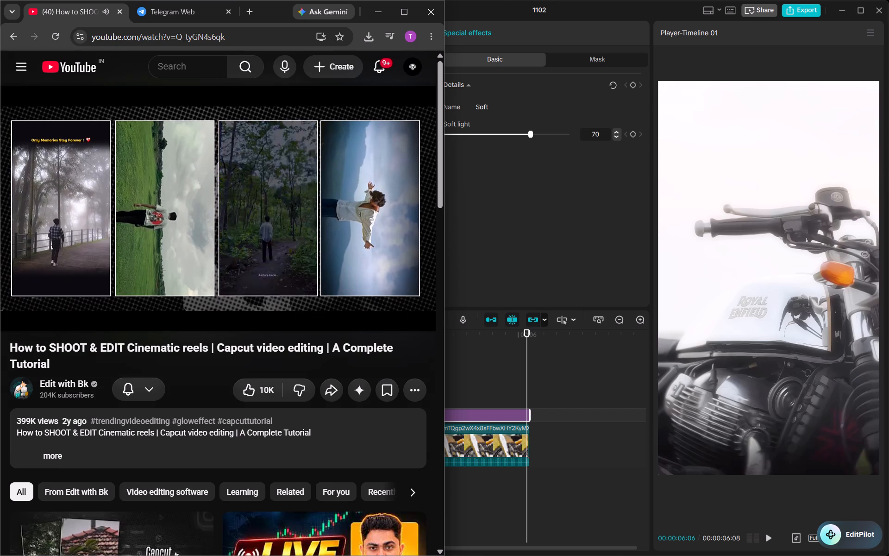
{"action": "scroll", "coordinate": [193, 235], "scroll_direction": "down", "scroll_amount": 1}
{"action": "left_click", "coordinate": [50, 398]}
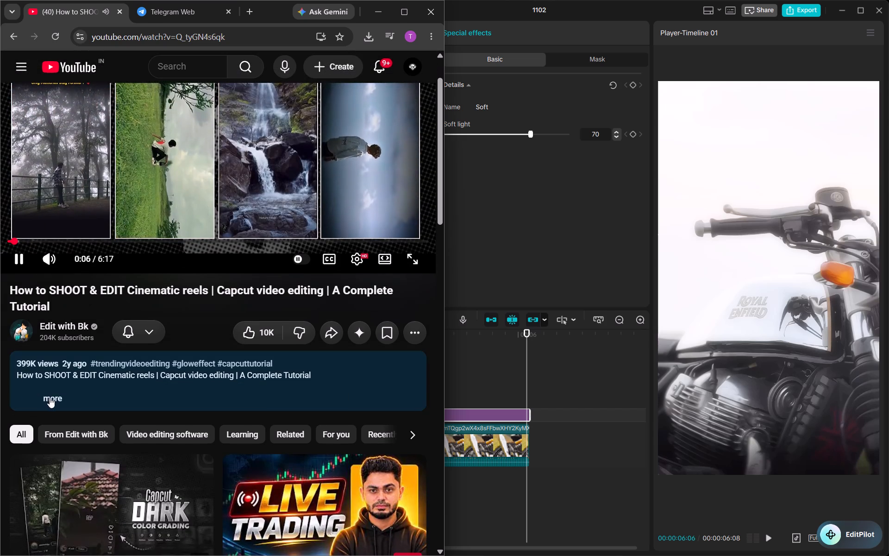
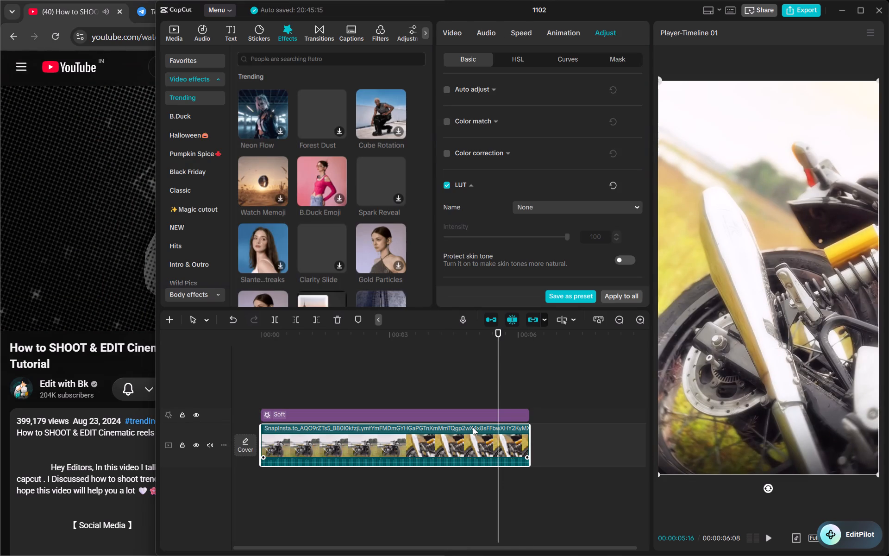
Clear the timeline by deleting the Soft effect and the motorcycle clip.
{"action": "left_click", "coordinate": [444, 505]}
{"action": "left_click_drag", "start_coordinate": [444, 505], "coordinate": [476, 431]}
{"action": "left_click", "coordinate": [383, 508]}
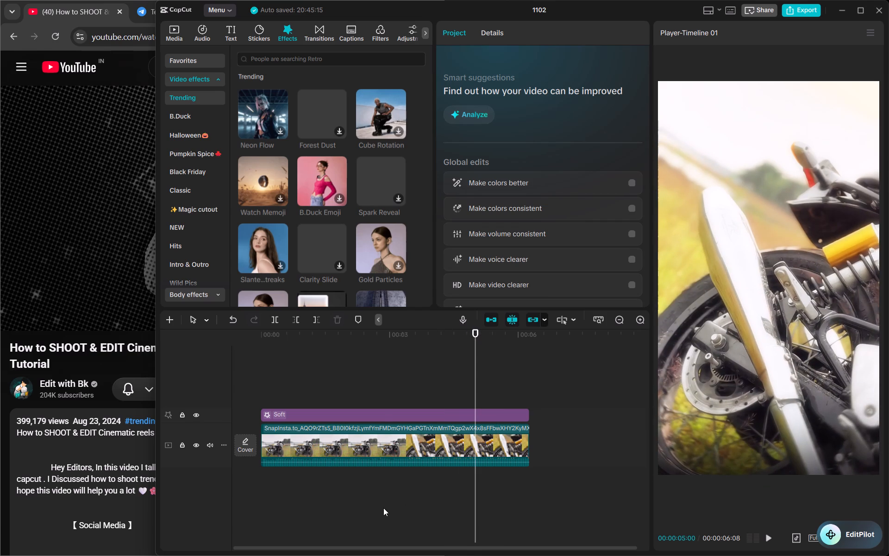
{"action": "left_click", "coordinate": [379, 412]}
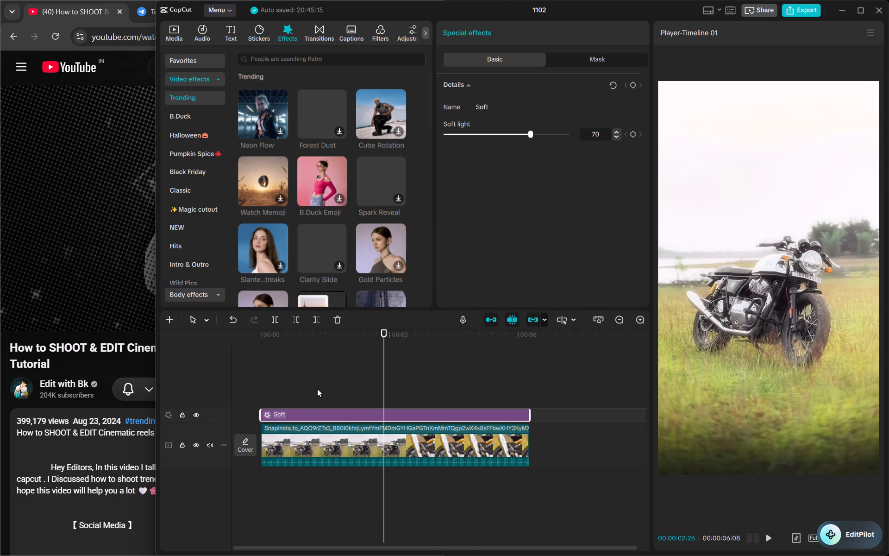
{"action": "left_click", "coordinate": [309, 414]}
{"action": "key", "text": "BackSpace"}
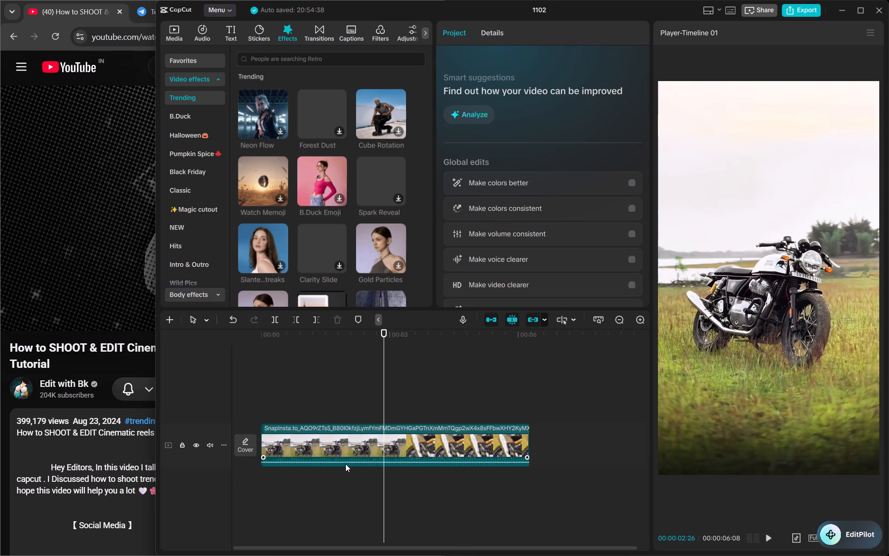
{"action": "left_click", "coordinate": [345, 464]}
{"action": "key", "text": "BackSpace"}
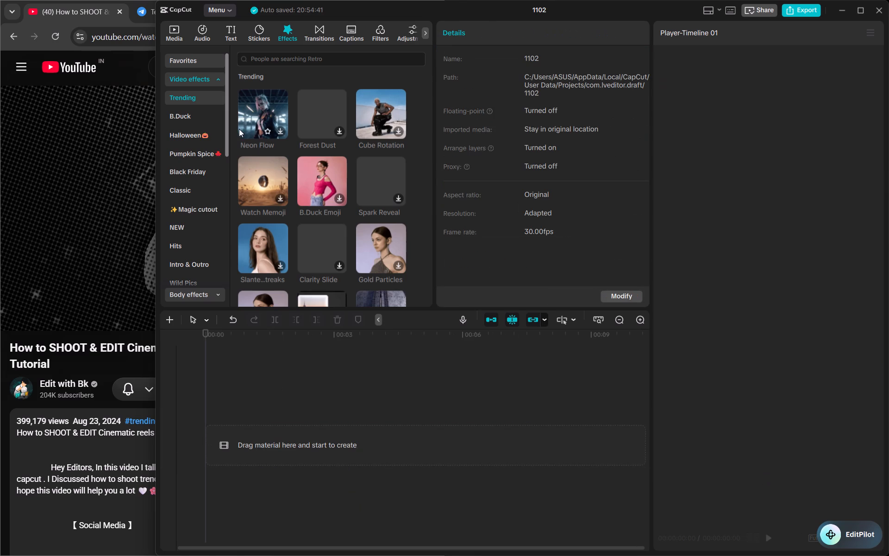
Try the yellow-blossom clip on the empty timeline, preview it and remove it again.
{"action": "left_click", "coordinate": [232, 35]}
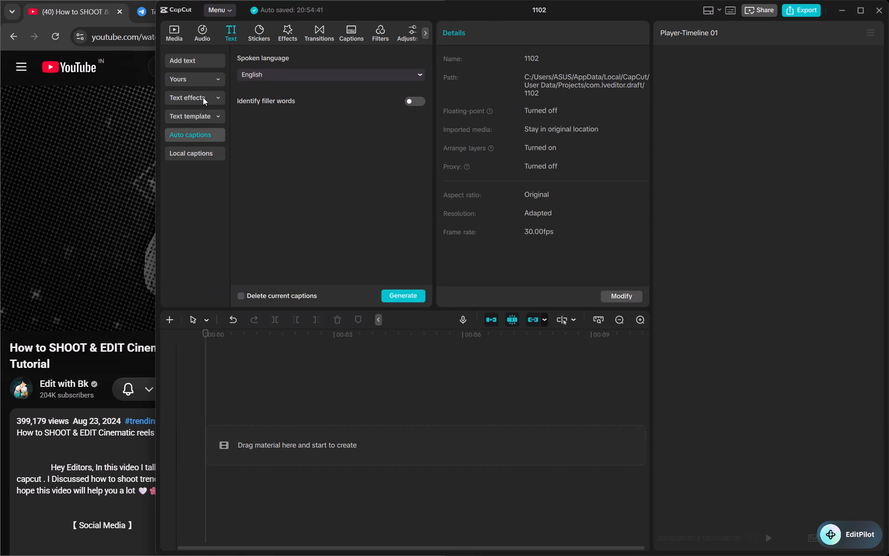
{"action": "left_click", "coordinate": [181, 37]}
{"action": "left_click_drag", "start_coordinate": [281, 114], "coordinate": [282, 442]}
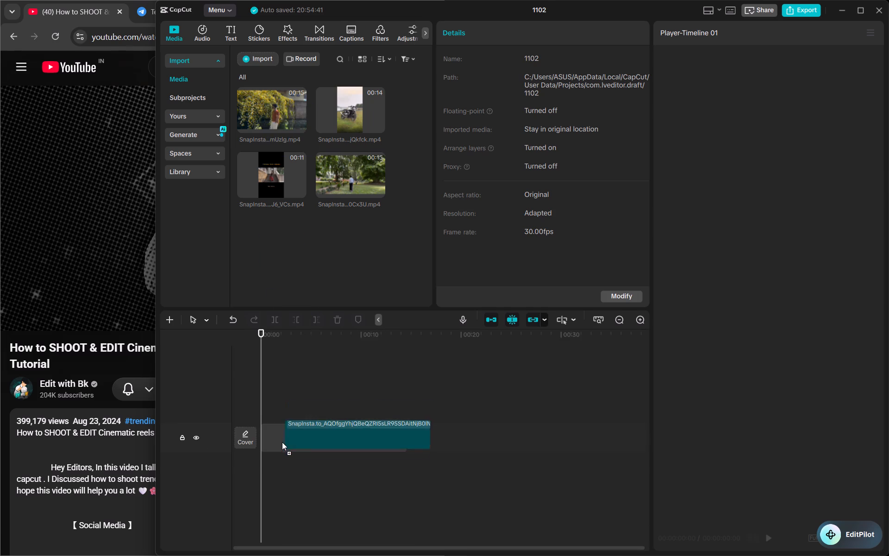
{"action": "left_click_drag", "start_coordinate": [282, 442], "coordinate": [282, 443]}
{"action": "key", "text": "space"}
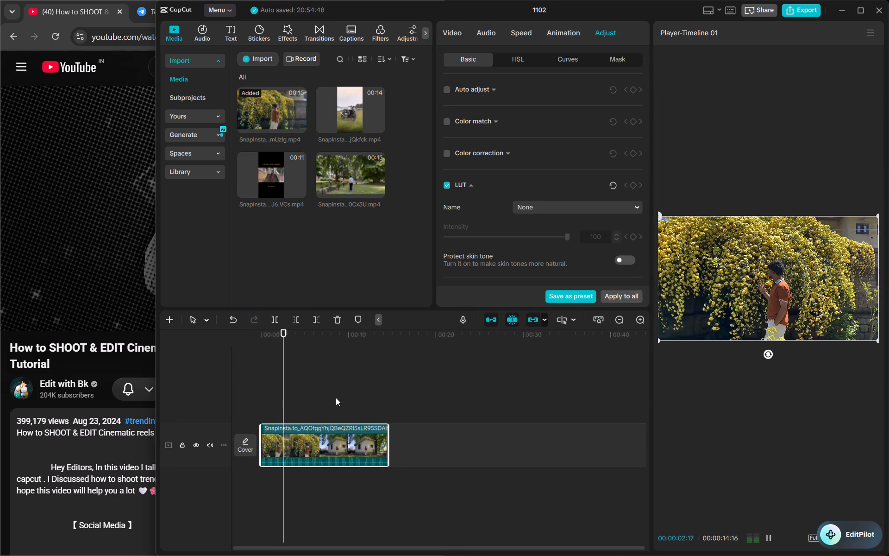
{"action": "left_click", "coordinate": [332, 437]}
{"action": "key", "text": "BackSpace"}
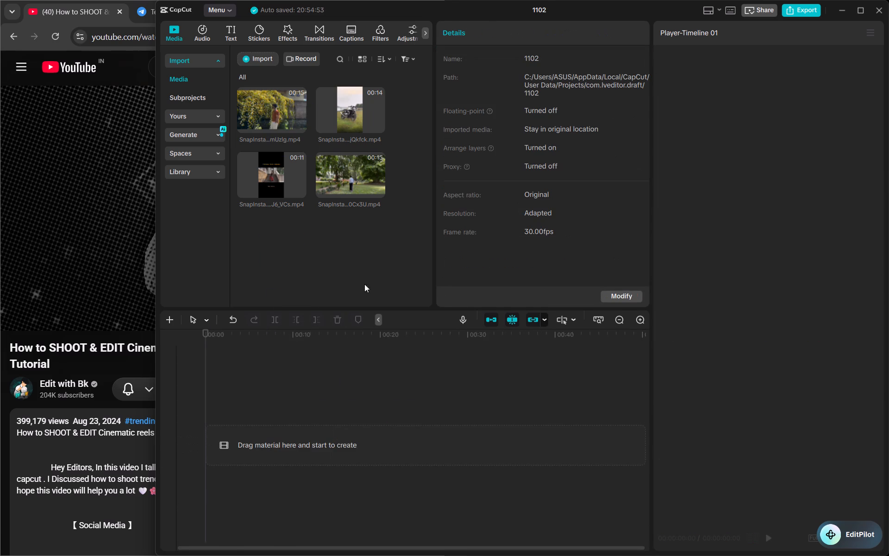
Place the clip of the man walking in the park on the timeline, preview it and mute its track.
{"action": "left_click_drag", "start_coordinate": [344, 190], "coordinate": [301, 452]}
{"action": "key", "text": "space"}
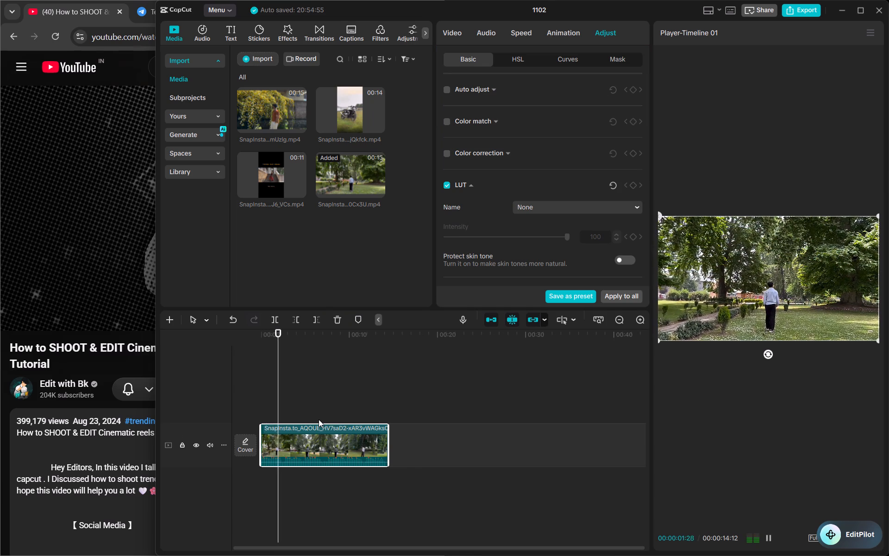
{"action": "left_click", "coordinate": [209, 447]}
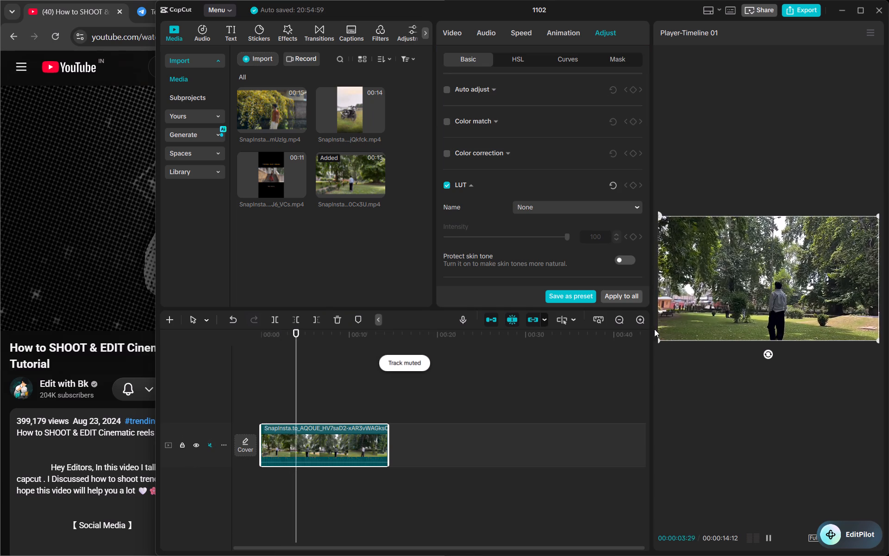
{"action": "left_click", "coordinate": [639, 325]}
{"action": "left_click", "coordinate": [639, 325]}
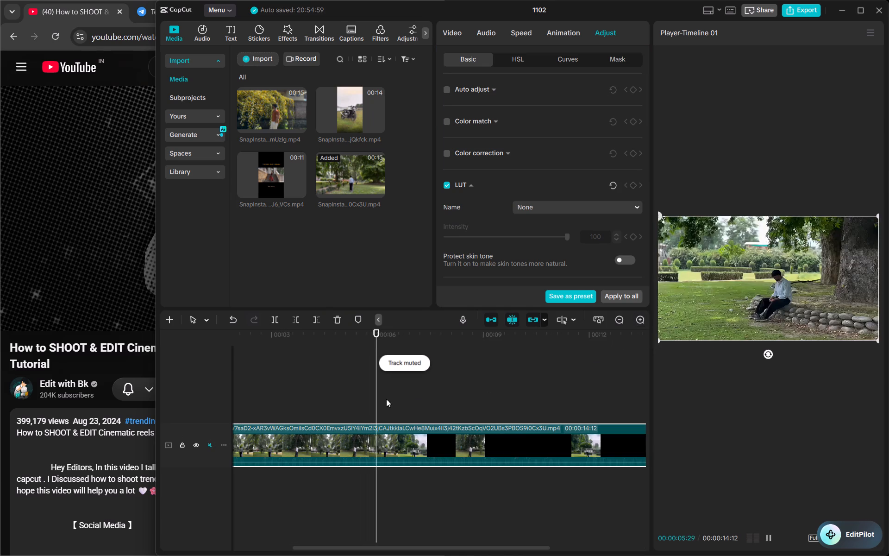
{"action": "key", "text": "space"}
{"action": "left_click_drag", "start_coordinate": [398, 394], "coordinate": [404, 396]}
{"action": "left_click_drag", "start_coordinate": [404, 396], "coordinate": [159, 437]}
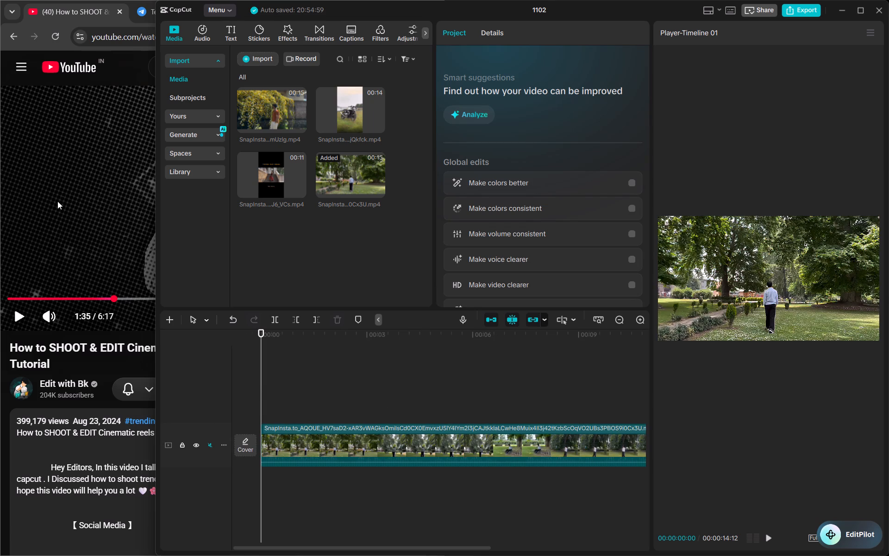
Resume the paused cinematic reels tutorial in the browser.
{"action": "left_click", "coordinate": [57, 201]}
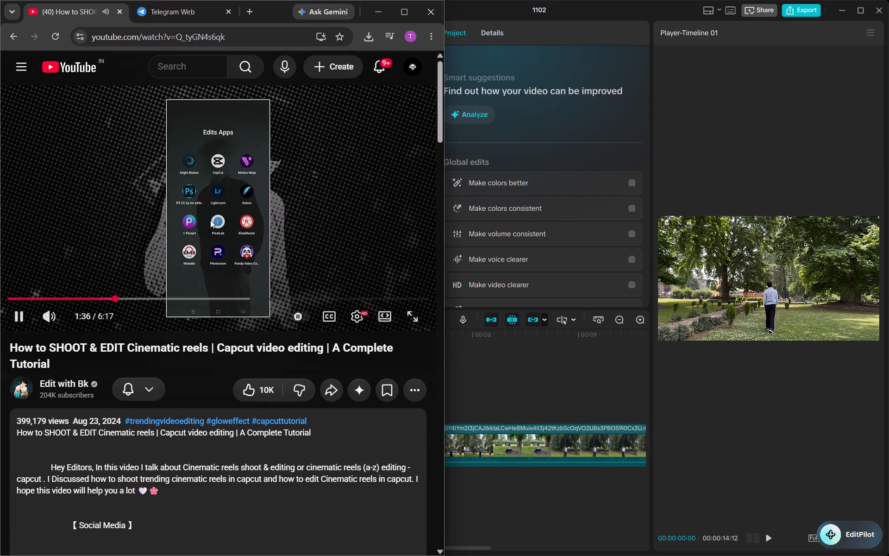
Reopen the most recently closed Instagram page in its own browser tab.
{"action": "left_click", "coordinate": [8, 8]}
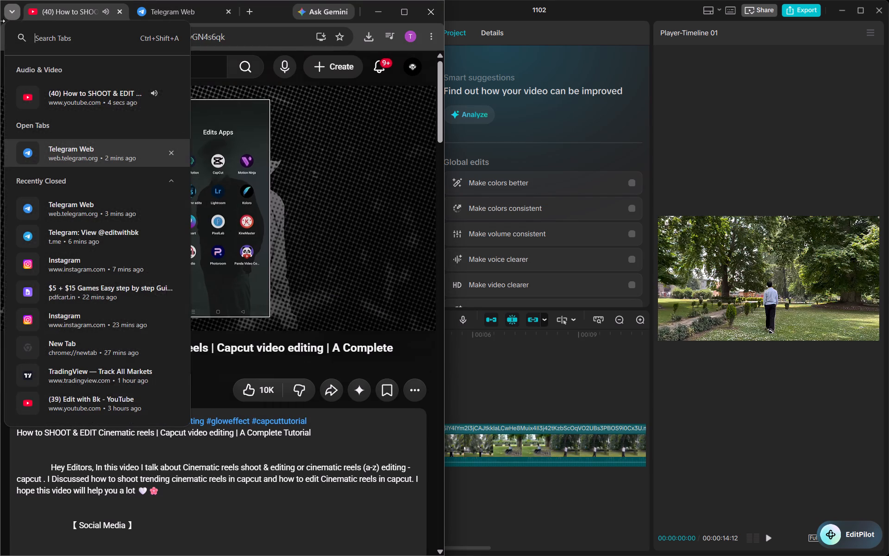
{"action": "left_click", "coordinate": [110, 271]}
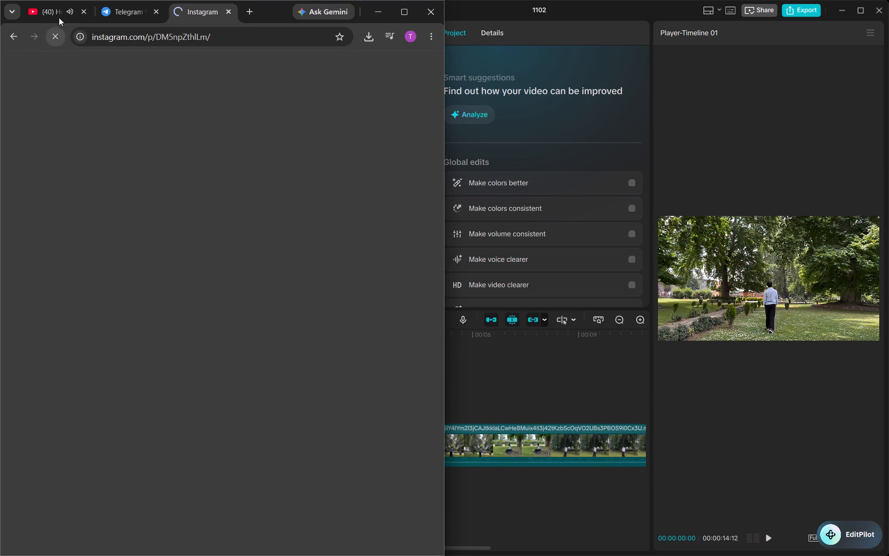
Return to the cinematic reels tutorial on YouTube and skip ahead slightly to the aspect ratio part.
{"action": "left_click", "coordinate": [64, 9]}
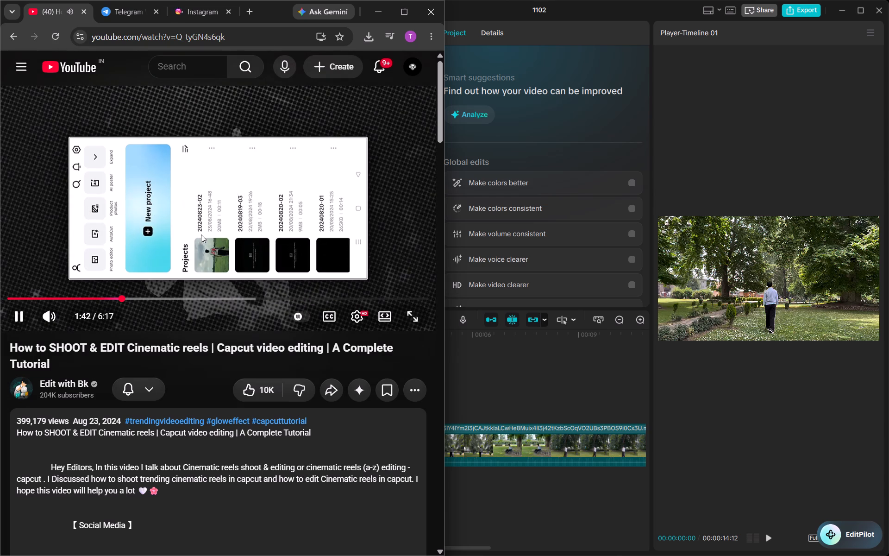
{"action": "key", "text": "Right"}
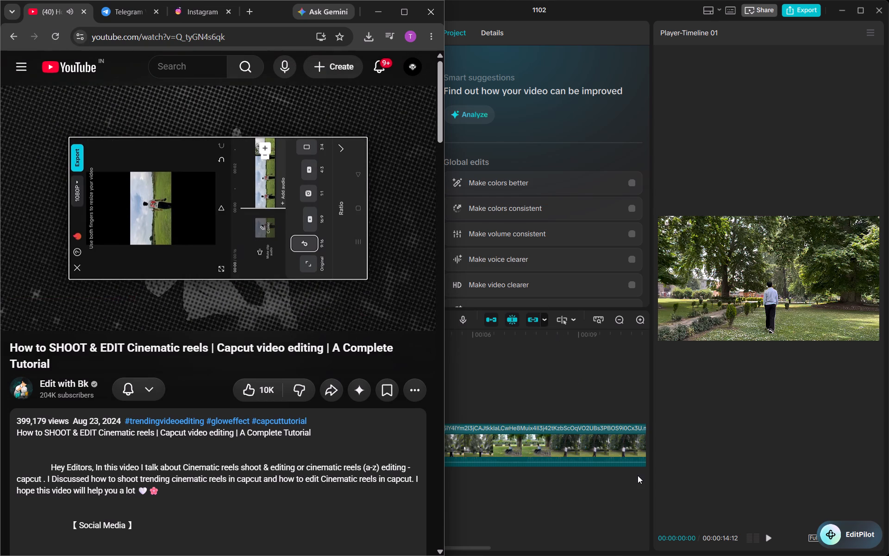
Switch to CapCut, move the EditPilot button off the player controls and set the project's aspect ratio to 9:16.
{"action": "left_click_drag", "start_coordinate": [854, 524], "coordinate": [853, 474]}
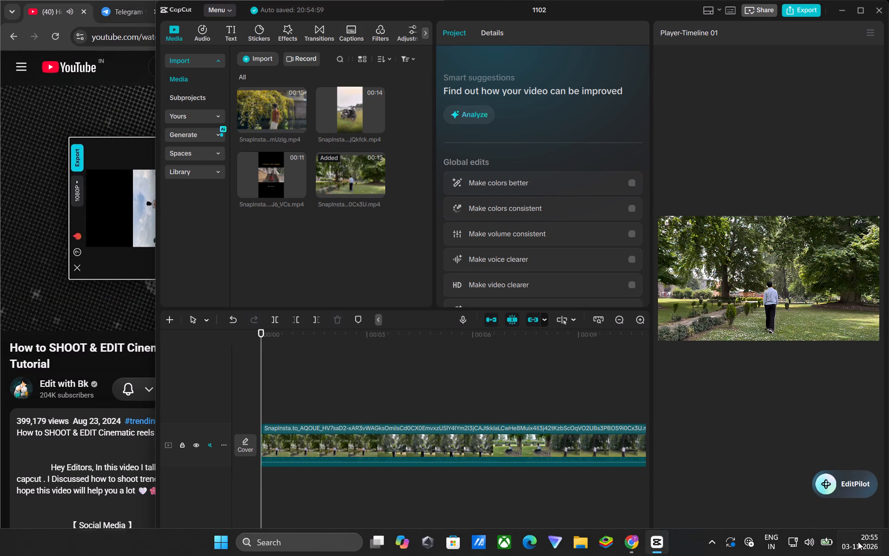
{"action": "left_click", "coordinate": [846, 541]}
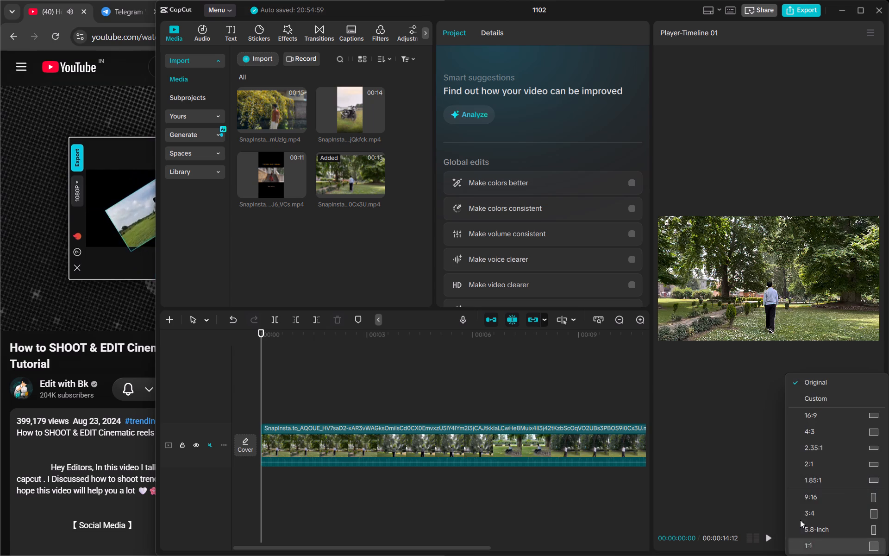
{"action": "left_click", "coordinate": [832, 492]}
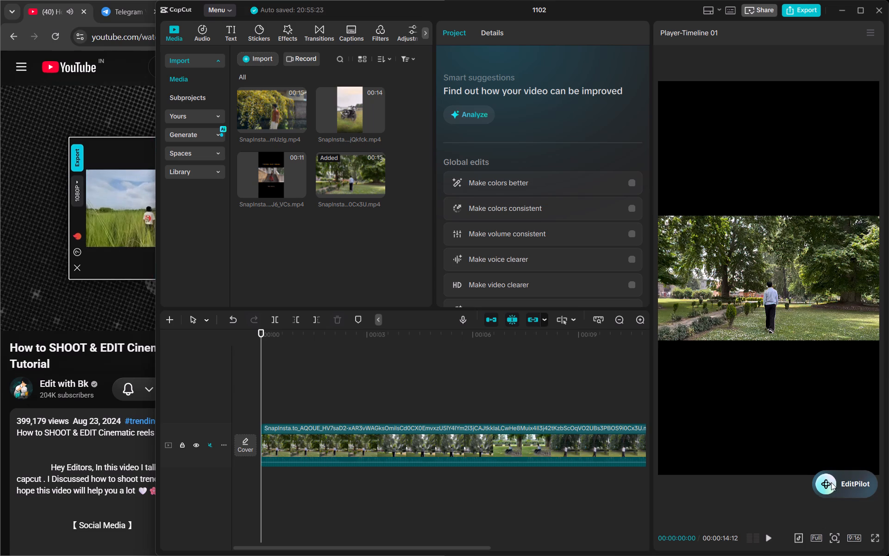
Rotate the park clip a quarter turn clockwise and enlarge it to fill the 9:16 frame.
{"action": "left_click", "coordinate": [803, 323]}
{"action": "left_click_drag", "start_coordinate": [768, 356], "coordinate": [745, 355]}
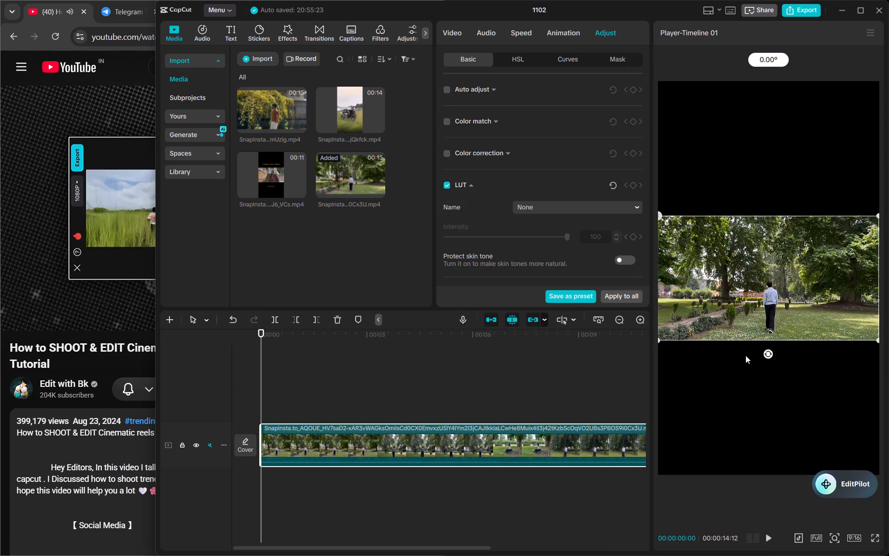
{"action": "left_click_drag", "start_coordinate": [745, 355], "coordinate": [617, 286]}
{"action": "left_click_drag", "start_coordinate": [704, 391], "coordinate": [642, 525]}
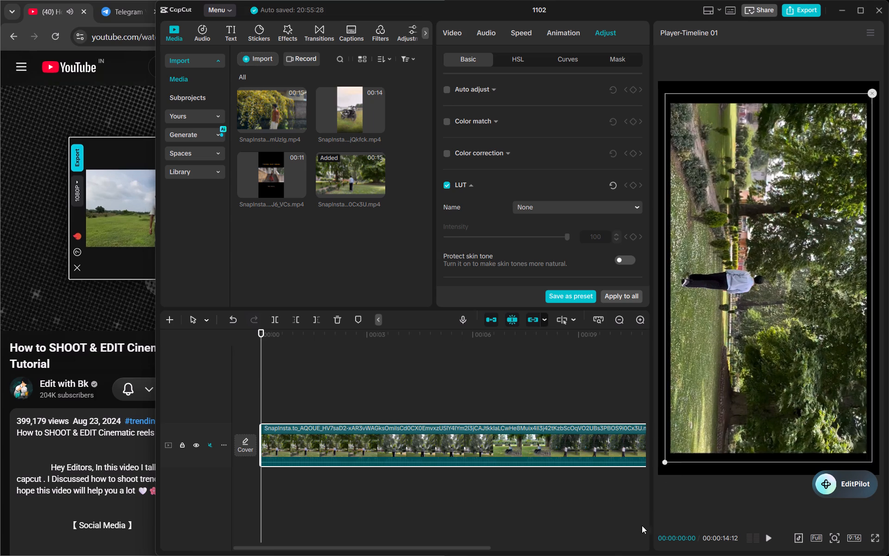
{"action": "left_click_drag", "start_coordinate": [642, 525], "coordinate": [635, 531]}
Switch to the browser to follow the cinematic reels tutorial and pause it at about 2:15.
{"action": "left_click", "coordinate": [101, 363]}
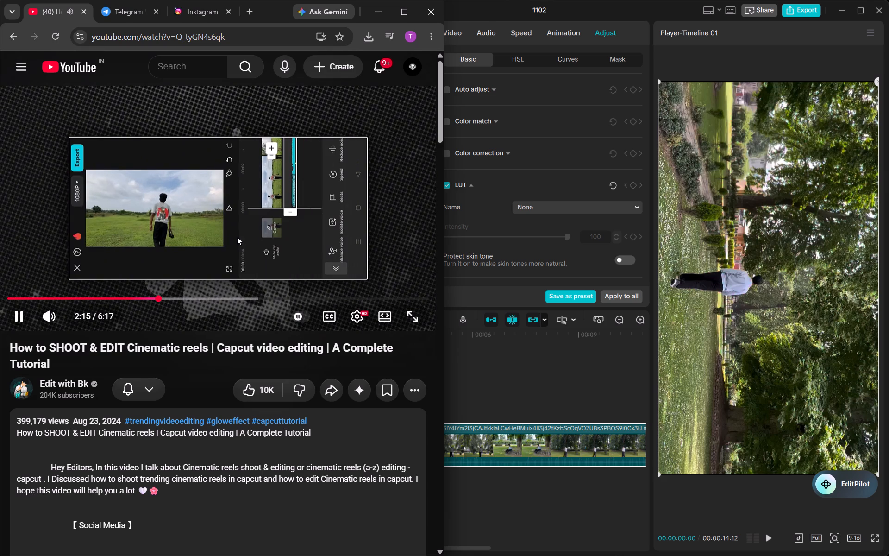
{"action": "left_click", "coordinate": [237, 237]}
In File Explorer, find the Safar MP3 in D:\, preview it in Media Player, and select the file.
{"action": "left_click", "coordinate": [494, 350]}
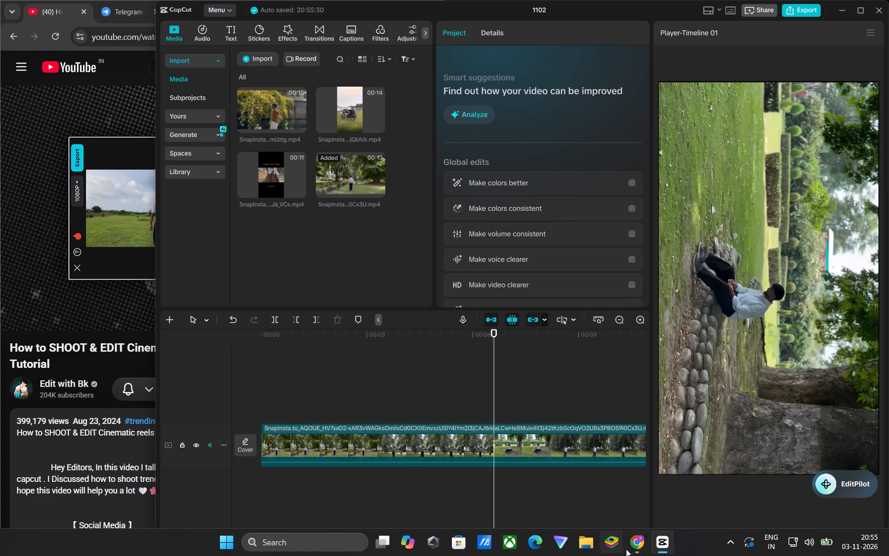
{"action": "left_click", "coordinate": [596, 548]}
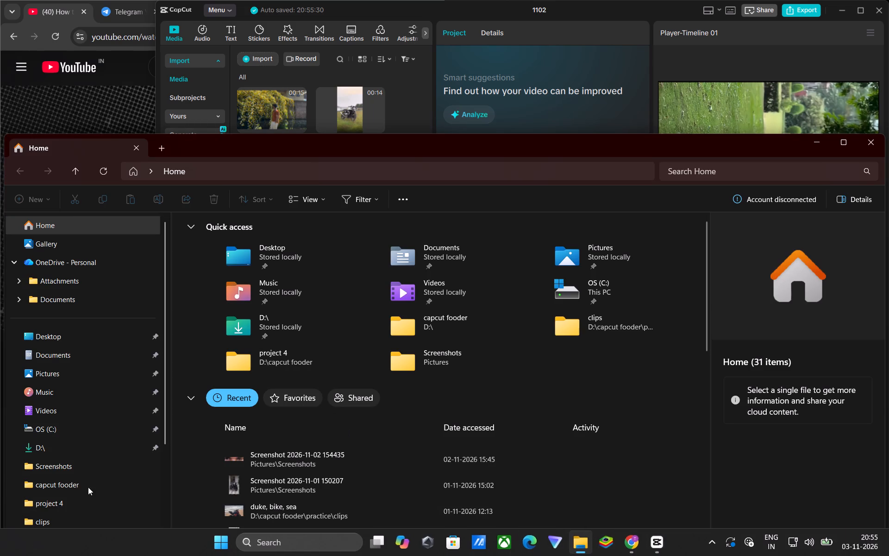
{"action": "left_click", "coordinate": [79, 442]}
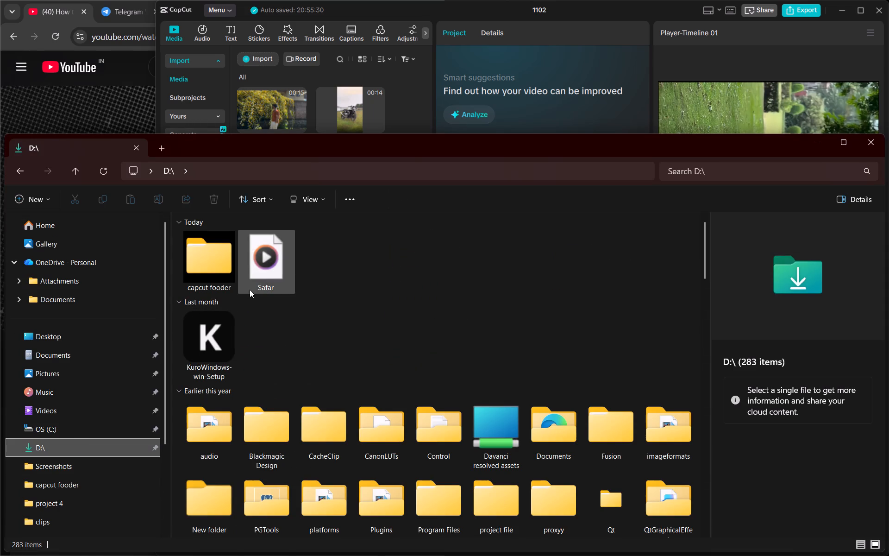
{"action": "left_click", "coordinate": [250, 290]}
{"action": "double_click", "coordinate": [250, 290]}
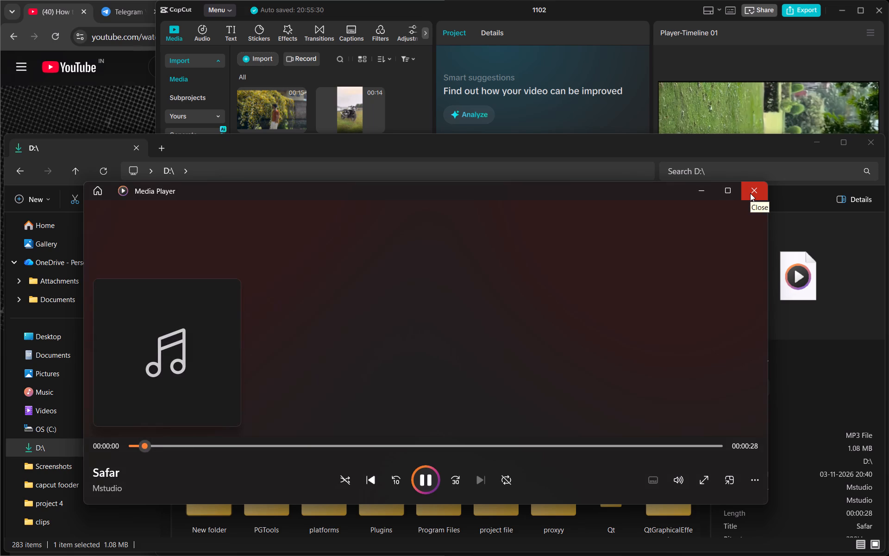
{"action": "left_click", "coordinate": [750, 193]}
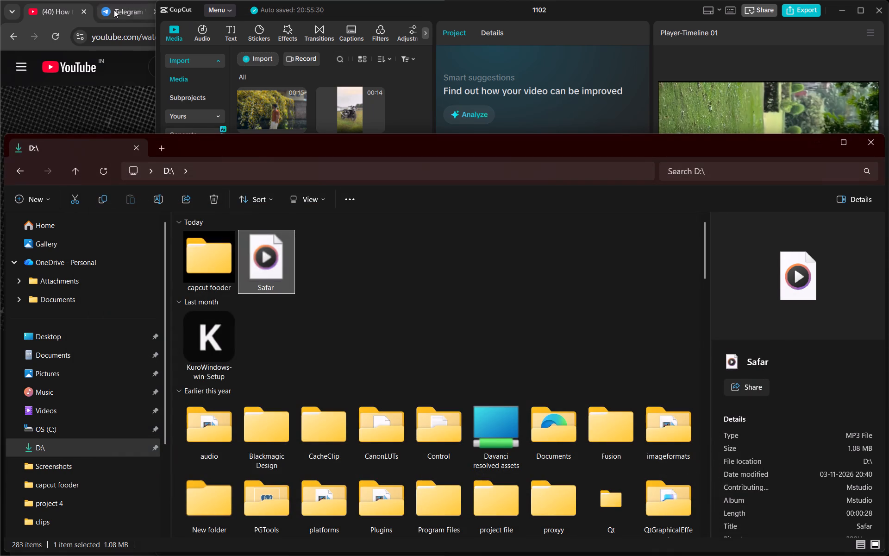
{"action": "left_click", "coordinate": [268, 265]}
Permanently delete the selected Safar MP3 file from D:\.
{"action": "key", "text": "shift+Delete"}
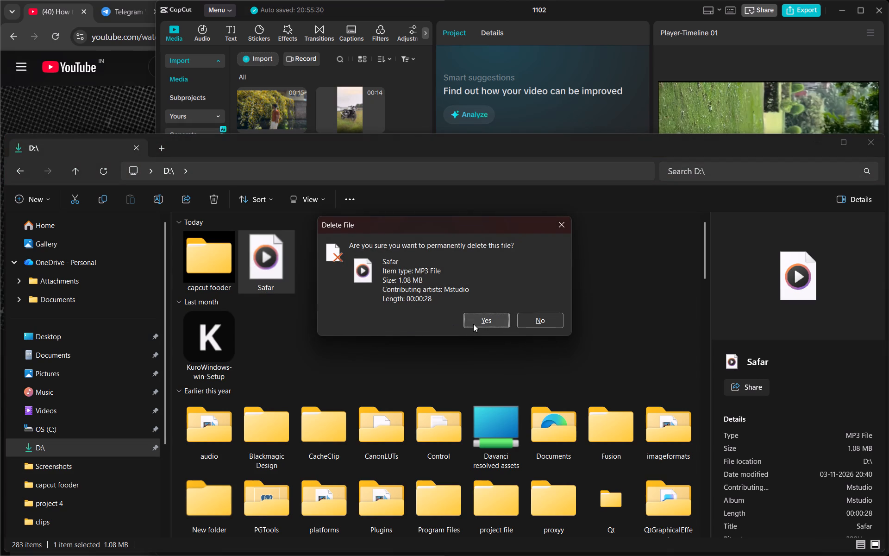
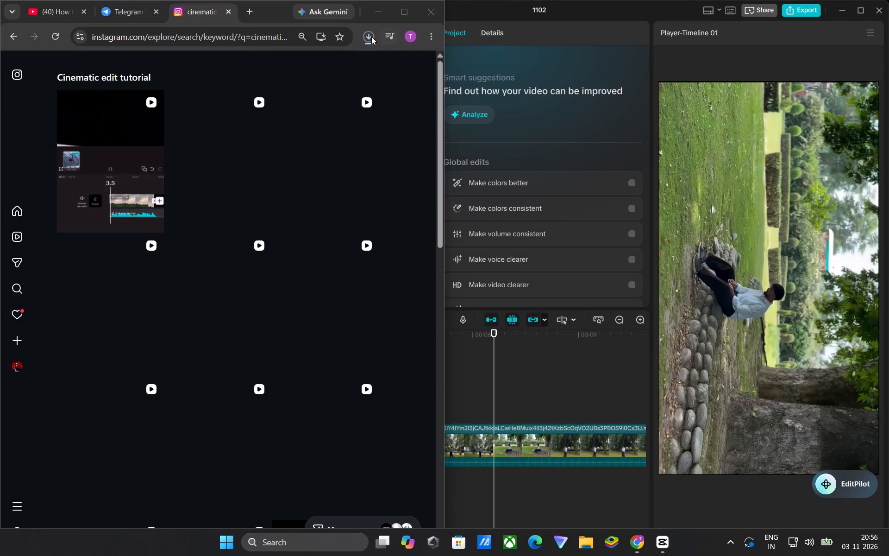
Check the browser's recent downloads for the _editmyself MP3 and close the download history.
{"action": "left_click", "coordinate": [369, 36]}
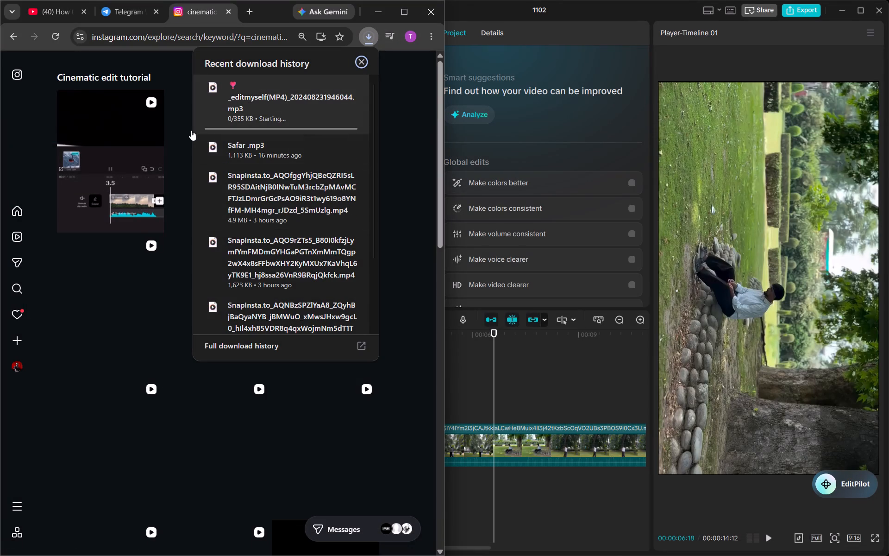
{"action": "scroll", "coordinate": [118, 209], "scroll_direction": "down", "scroll_amount": 2}
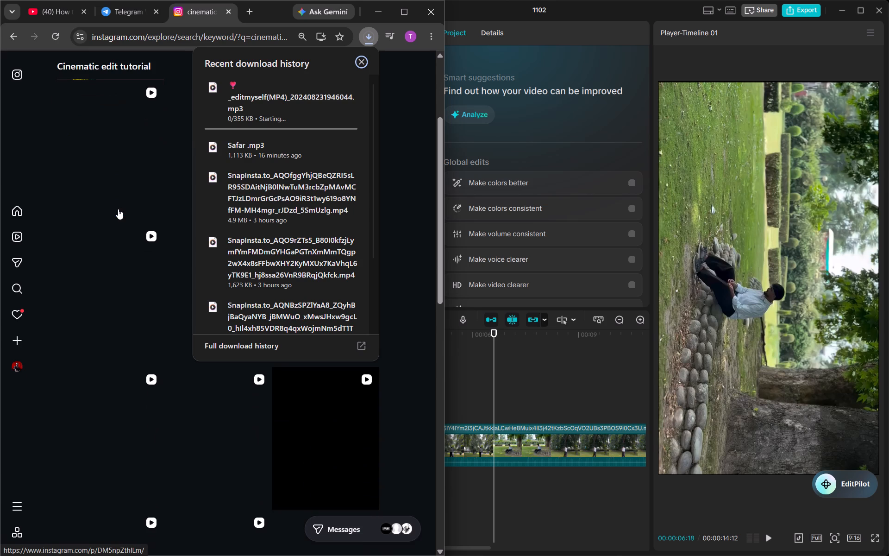
{"action": "left_click", "coordinate": [280, 5]}
Browse Instagram's "Cinematic edit tutorial" results and preview the "Memory Flashback Edit 2 Tutorial" reel.
{"action": "scroll", "coordinate": [211, 256], "scroll_direction": "up", "scroll_amount": 4}
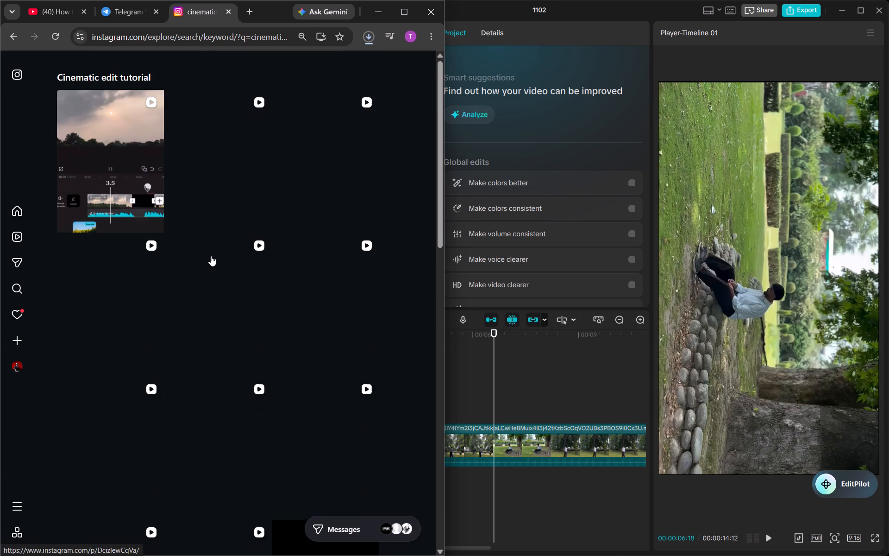
{"action": "scroll", "coordinate": [211, 256], "scroll_direction": "down", "scroll_amount": 5}
{"action": "scroll", "coordinate": [211, 256], "scroll_direction": "up", "scroll_amount": 6}
{"action": "scroll", "coordinate": [211, 256], "scroll_direction": "down", "scroll_amount": 3}
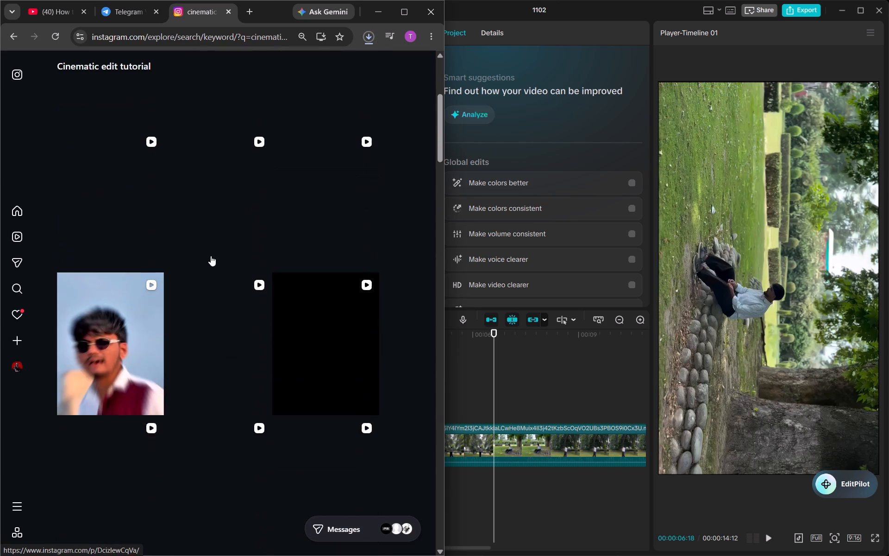
{"action": "scroll", "coordinate": [211, 256], "scroll_direction": "up", "scroll_amount": 2}
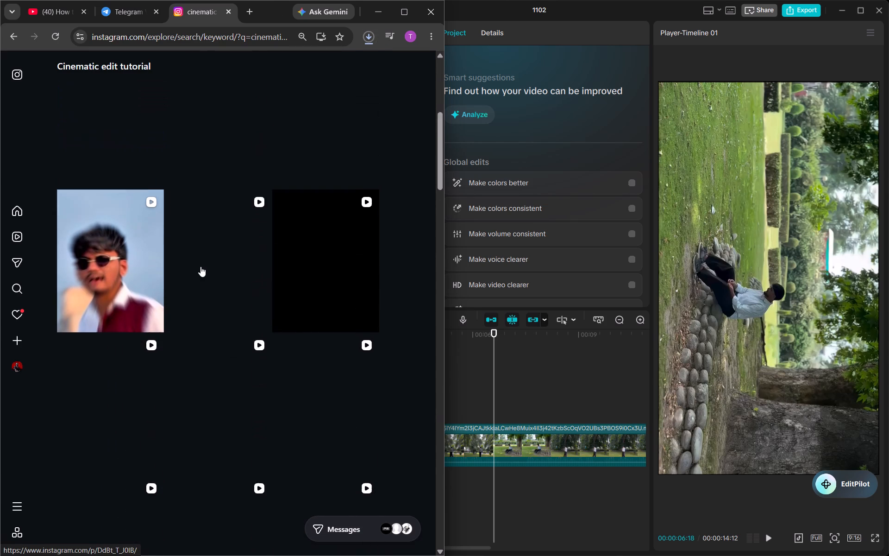
{"action": "scroll", "coordinate": [200, 266], "scroll_direction": "up", "scroll_amount": 7}
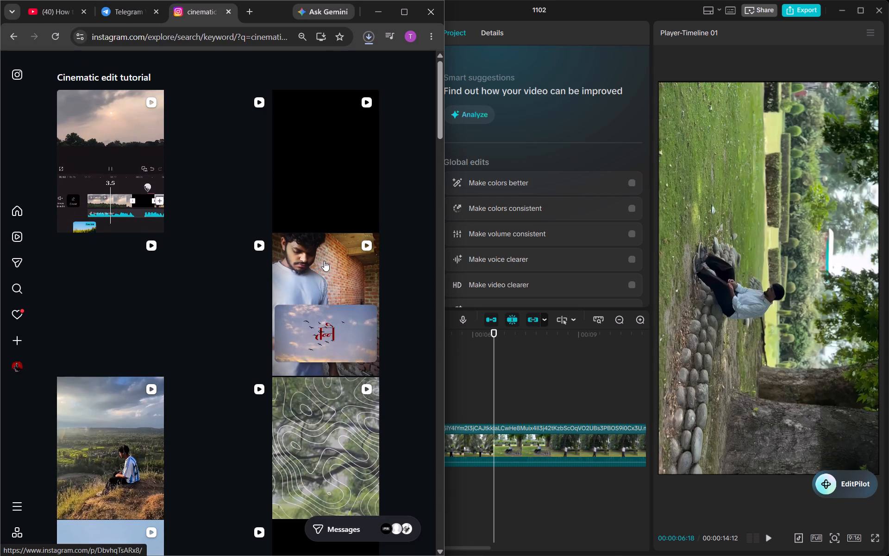
{"action": "scroll", "coordinate": [324, 261], "scroll_direction": "down", "scroll_amount": 4}
{"action": "scroll", "coordinate": [324, 261], "scroll_direction": "up", "scroll_amount": 6}
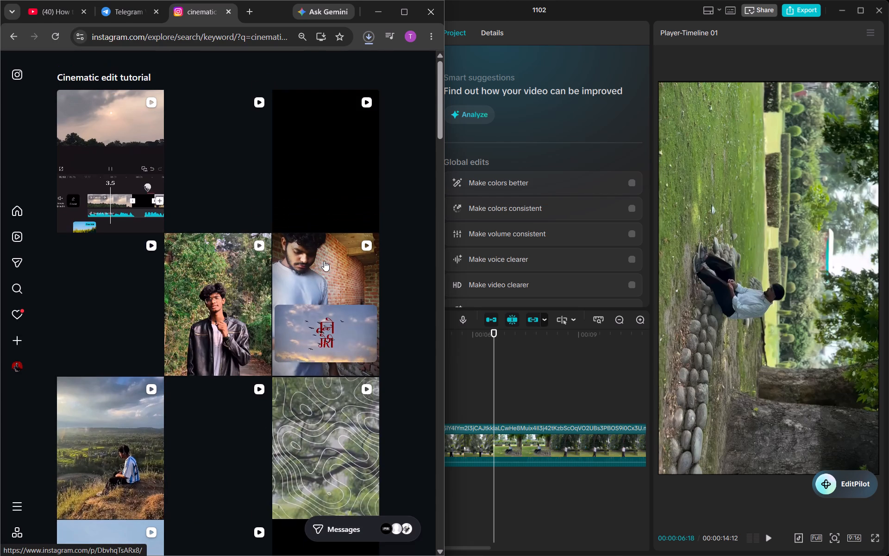
{"action": "double_click", "coordinate": [209, 335]}
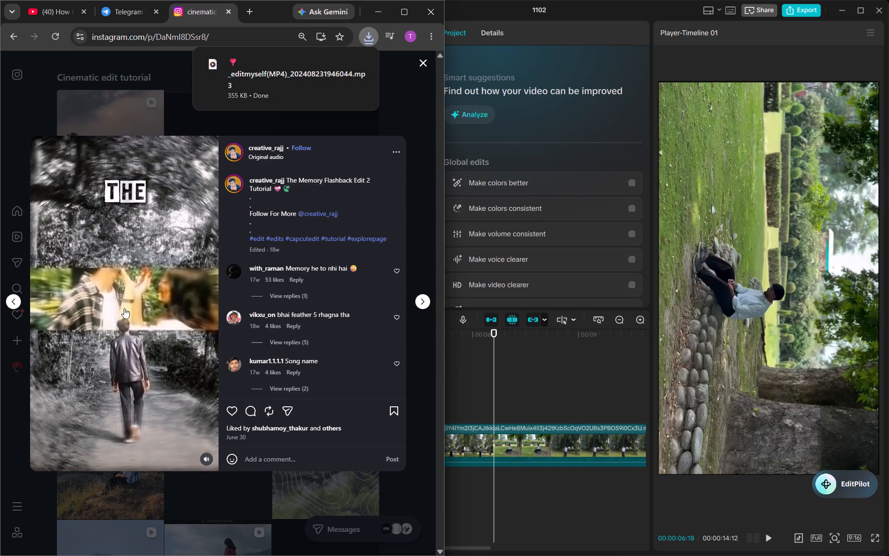
{"action": "left_click", "coordinate": [405, 109]}
Find and preview the _theoldcinema_ reel captioned "Most demanding tutorial", then close it.
{"action": "scroll", "coordinate": [304, 324], "scroll_direction": "down", "scroll_amount": 4}
{"action": "scroll", "coordinate": [304, 324], "scroll_direction": "up", "scroll_amount": 1}
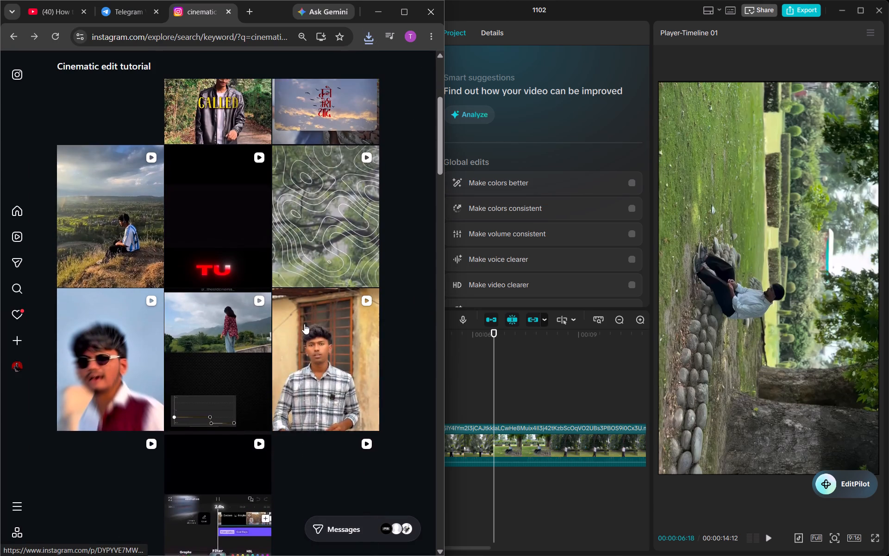
{"action": "scroll", "coordinate": [304, 324], "scroll_direction": "up", "scroll_amount": 1}
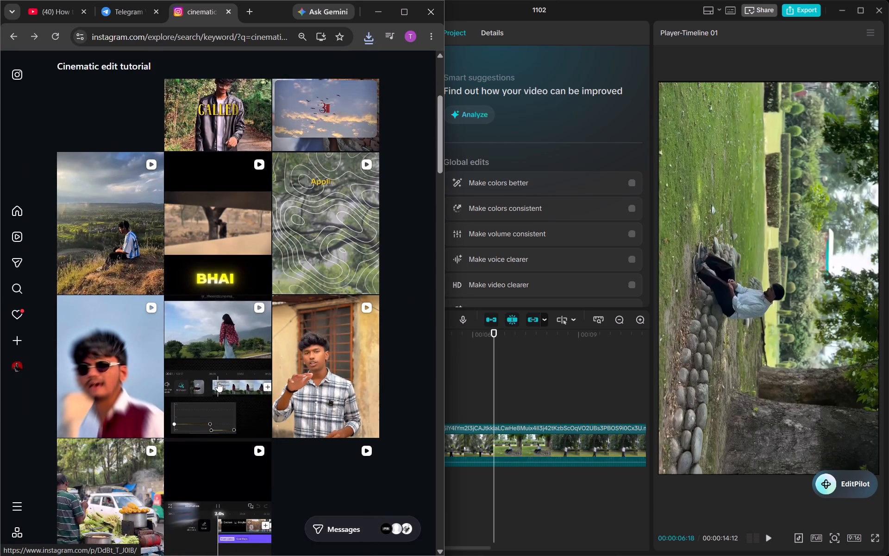
{"action": "left_click", "coordinate": [218, 382]}
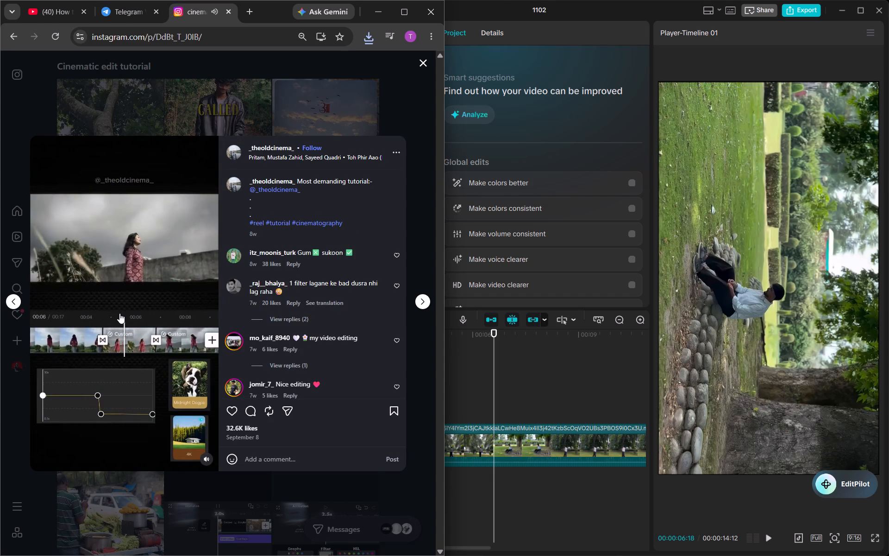
{"action": "left_click", "coordinate": [411, 102]}
Preview the two rocky1.0__ tutorial reels showing graph, filter and HSL settings.
{"action": "scroll", "coordinate": [288, 335], "scroll_direction": "down", "scroll_amount": 2}
{"action": "left_click", "coordinate": [215, 315]}
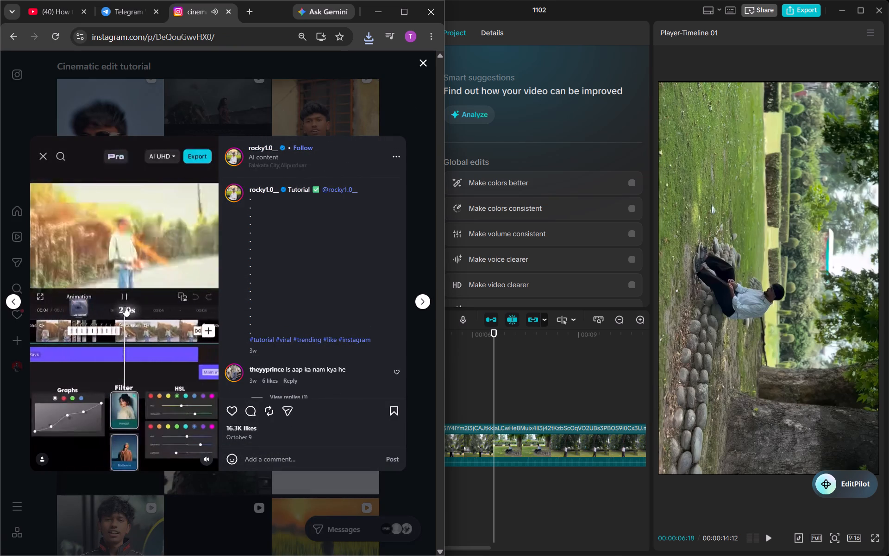
{"action": "left_click", "coordinate": [418, 192]}
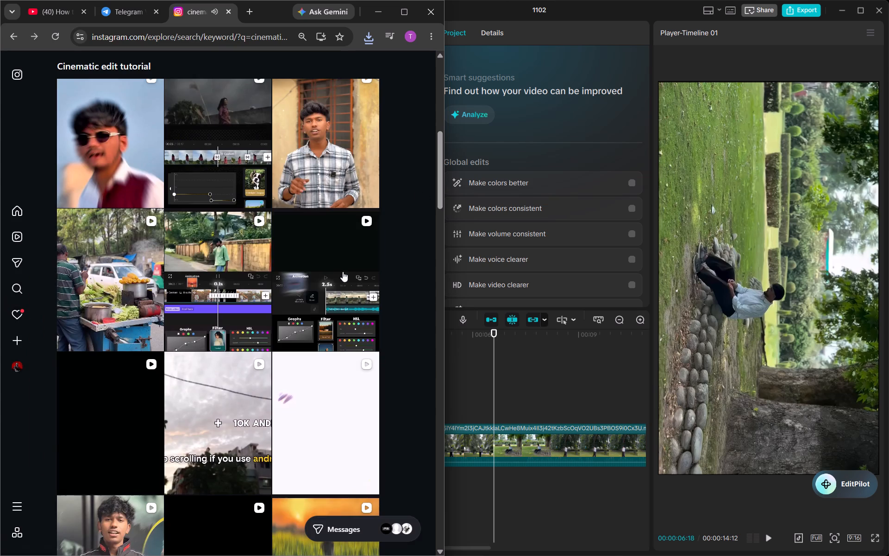
{"action": "left_click", "coordinate": [317, 288]}
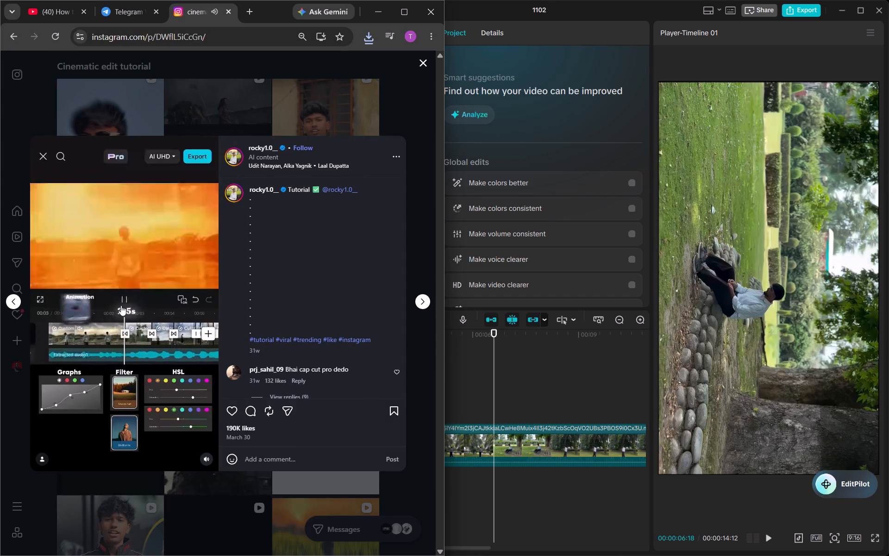
{"action": "left_click", "coordinate": [400, 102]}
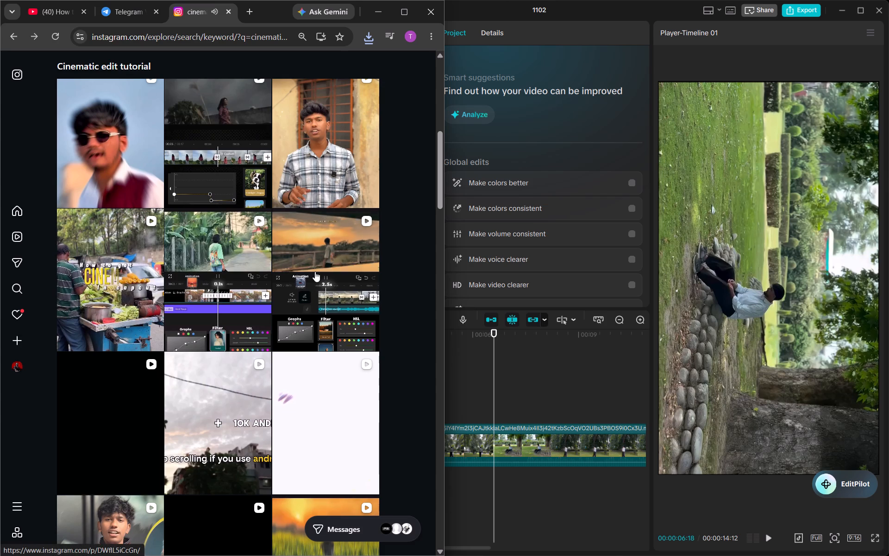
Preview the tech_vijya_editz editing tutorial reel with the presenter in the red Ferrari jacket.
{"action": "scroll", "coordinate": [315, 272], "scroll_direction": "down", "scroll_amount": 4}
{"action": "double_click", "coordinate": [112, 335]}
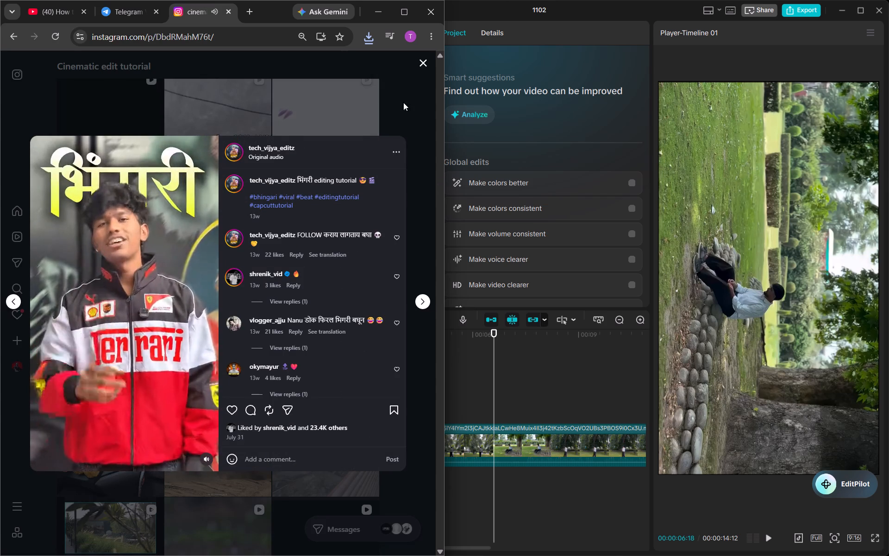
{"action": "left_click", "coordinate": [426, 102]}
Look further through the results and preview tutorialedge_pro's "Trending Edit Tutorial in Capcut" reel.
{"action": "scroll", "coordinate": [237, 362], "scroll_direction": "down", "scroll_amount": 2}
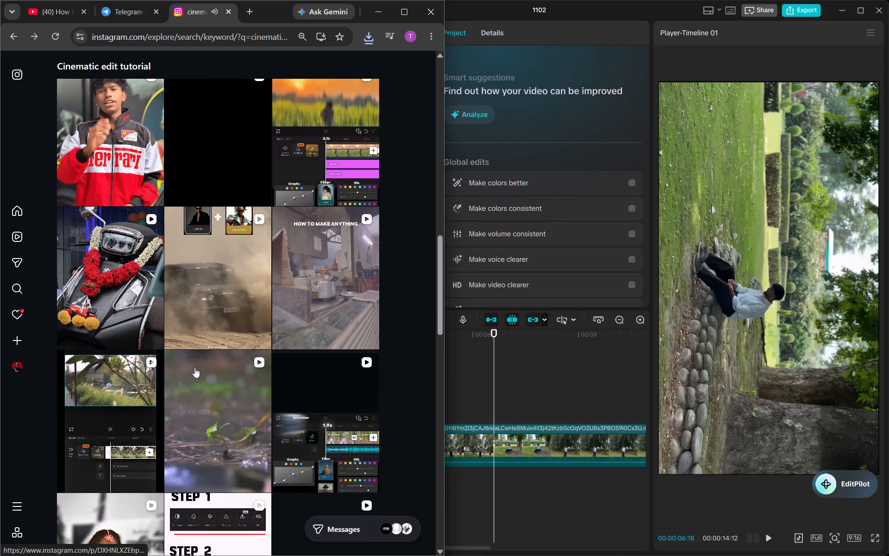
{"action": "scroll", "coordinate": [219, 288], "scroll_direction": "down", "scroll_amount": 2}
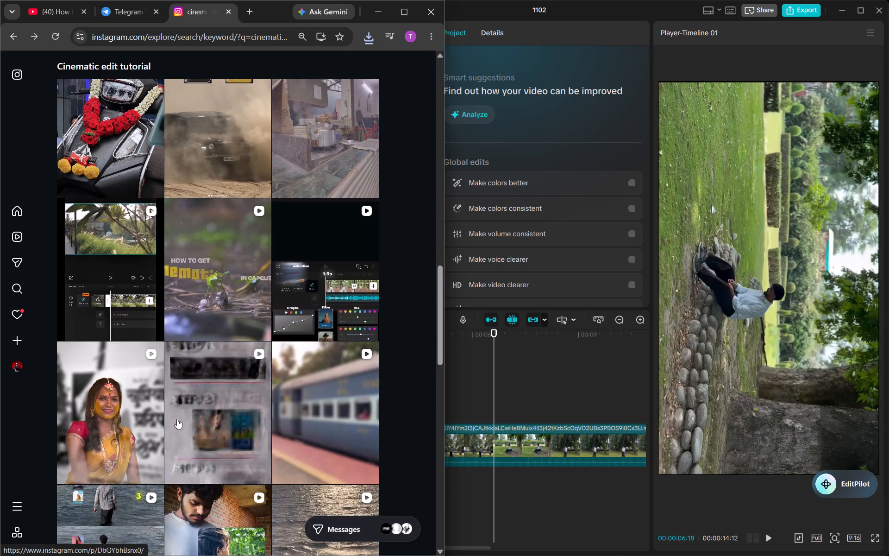
{"action": "scroll", "coordinate": [177, 419], "scroll_direction": "down", "scroll_amount": 3}
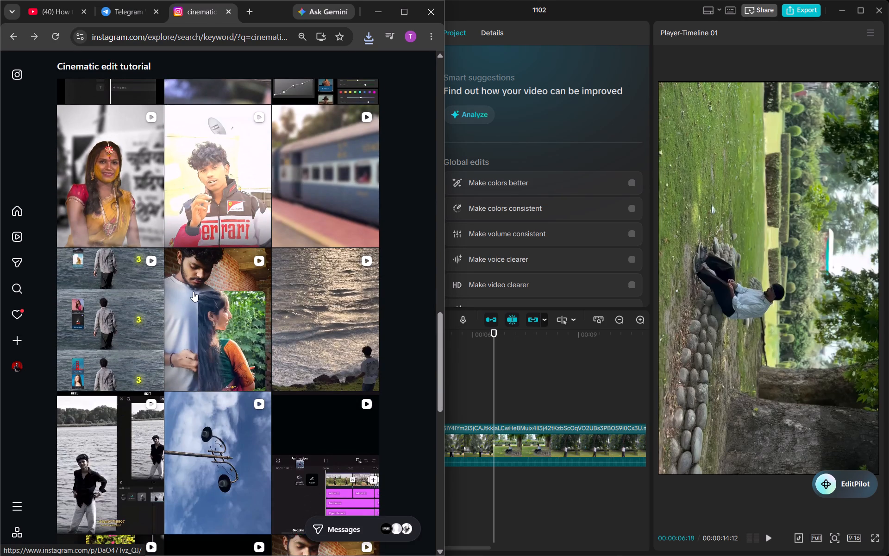
{"action": "left_click", "coordinate": [193, 291]}
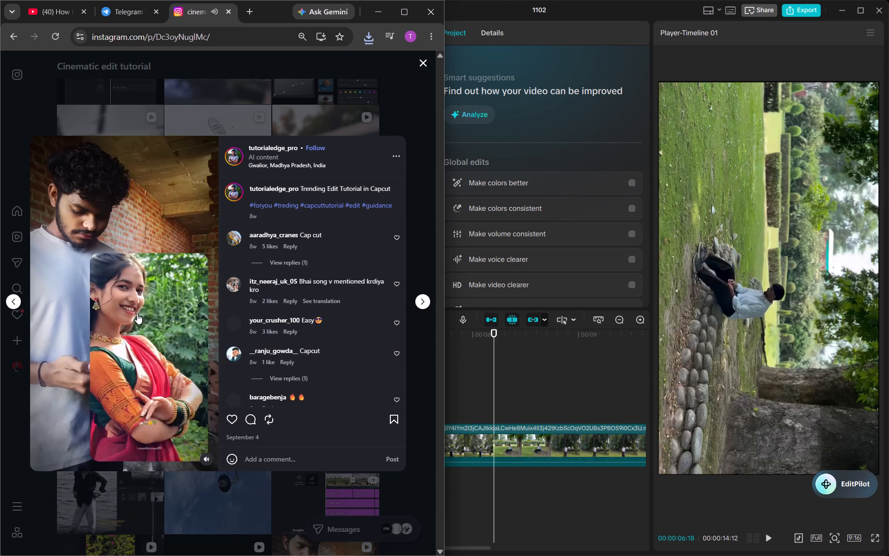
{"action": "left_click", "coordinate": [411, 183]}
Return to the first results and watch tutorialedge_pro's reel with the sky overlay video.
{"action": "scroll", "coordinate": [274, 298], "scroll_direction": "up", "scroll_amount": 5}
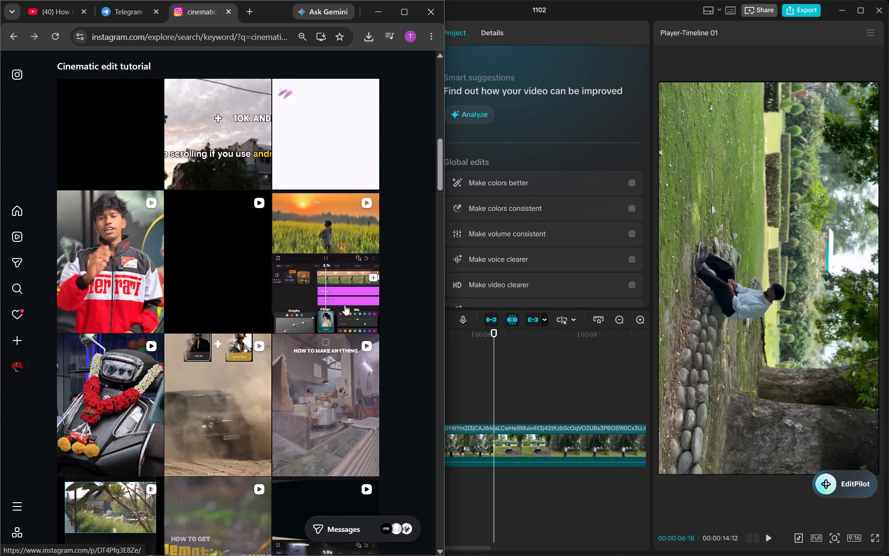
{"action": "scroll", "coordinate": [344, 305], "scroll_direction": "up", "scroll_amount": 6}
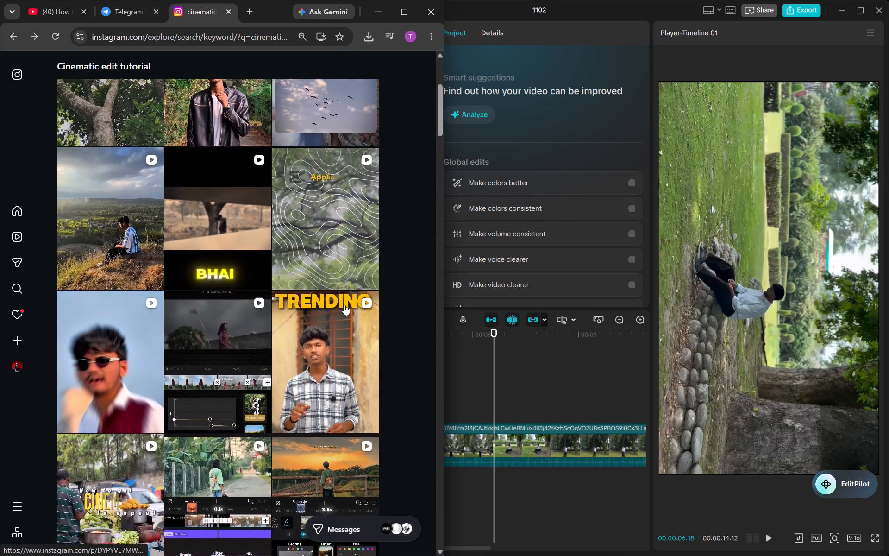
{"action": "scroll", "coordinate": [344, 305], "scroll_direction": "up", "scroll_amount": 4}
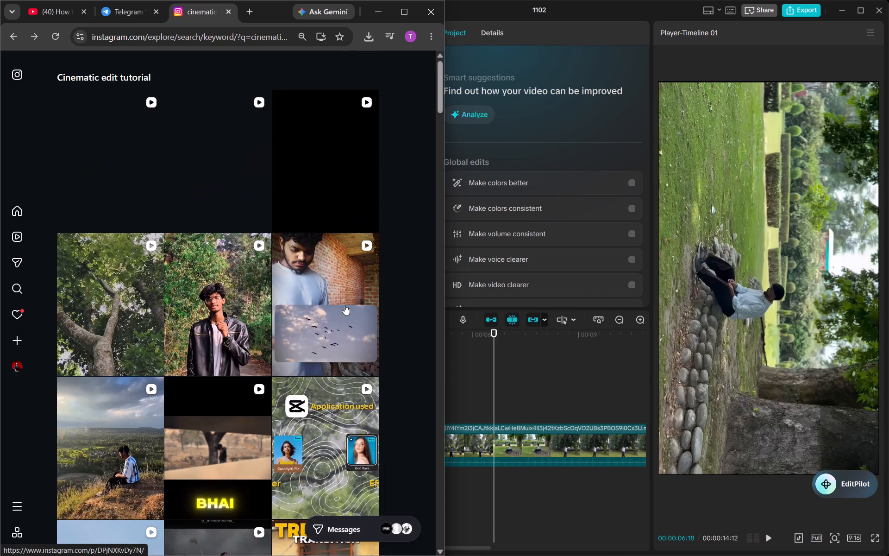
{"action": "left_click", "coordinate": [344, 305]}
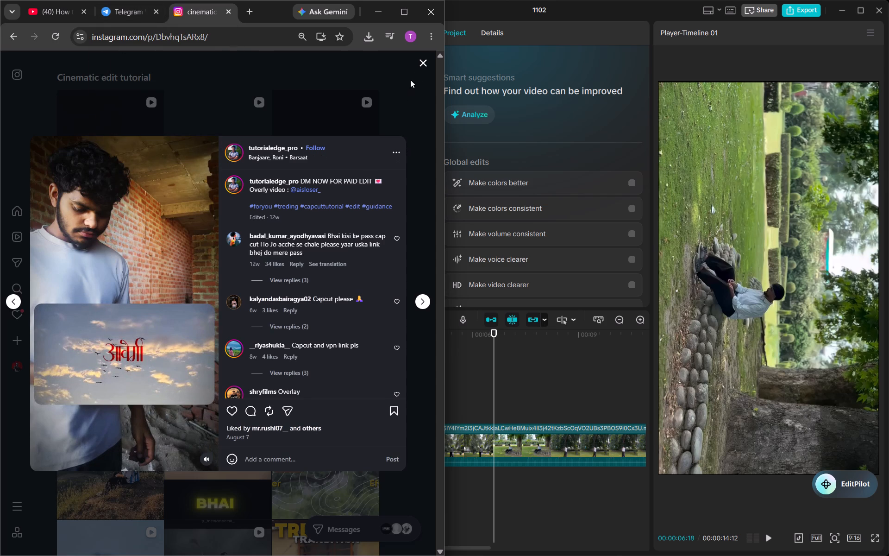
{"action": "left_click", "coordinate": [423, 63]}
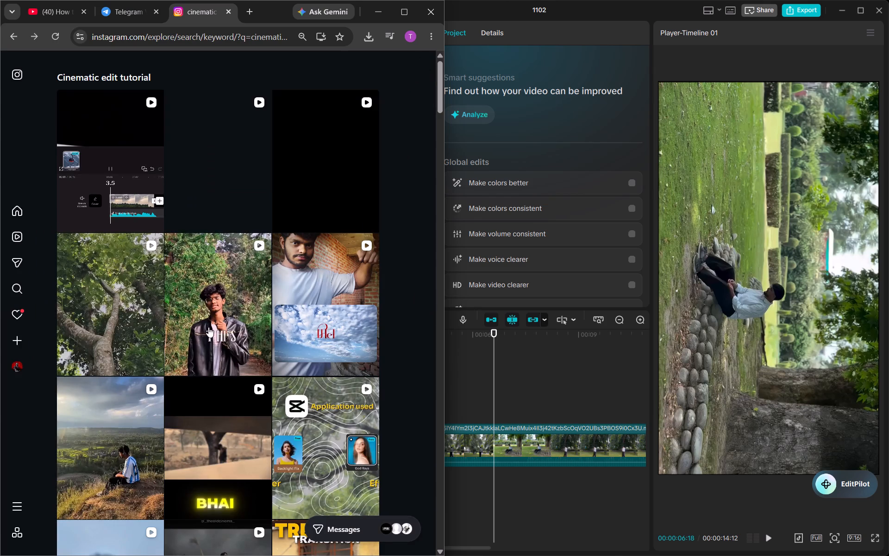
Watch the reel captioned "Day 16 of color grading on mobile" and read its caption.
{"action": "scroll", "coordinate": [206, 322], "scroll_direction": "up", "scroll_amount": 2}
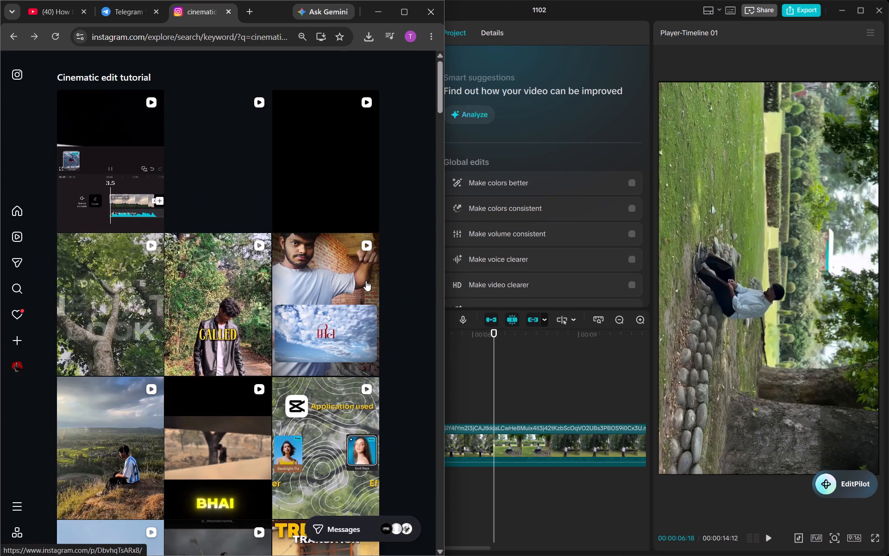
{"action": "left_click", "coordinate": [323, 461]}
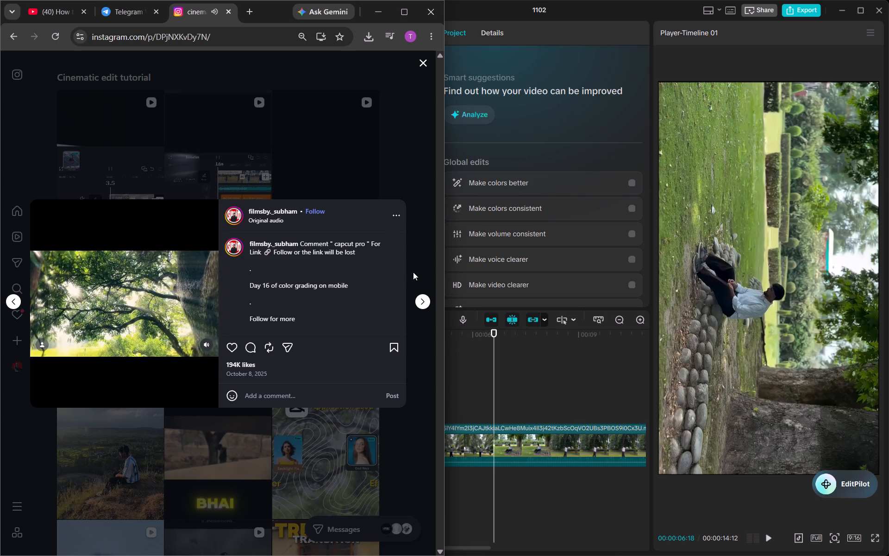
{"action": "scroll", "coordinate": [320, 295], "scroll_direction": "down", "scroll_amount": 2}
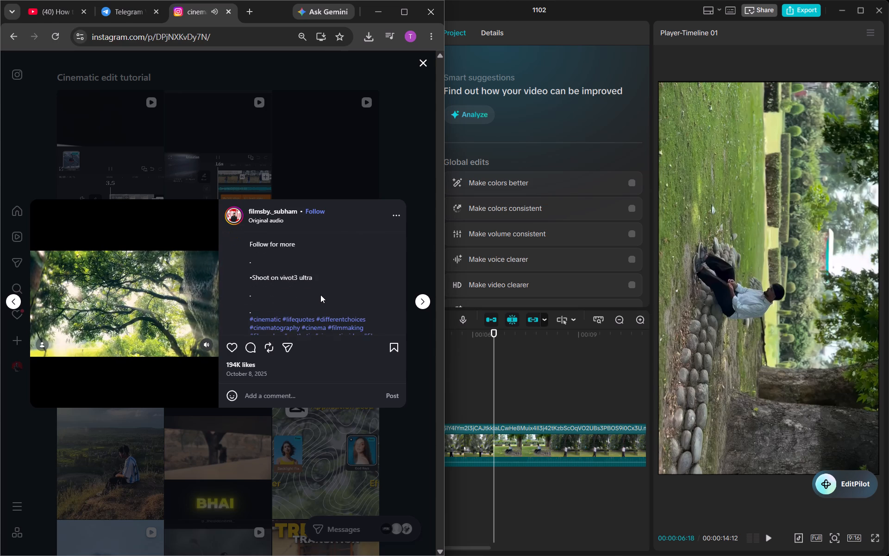
{"action": "scroll", "coordinate": [320, 295], "scroll_direction": "up", "scroll_amount": 1}
{"action": "left_click", "coordinate": [424, 257]}
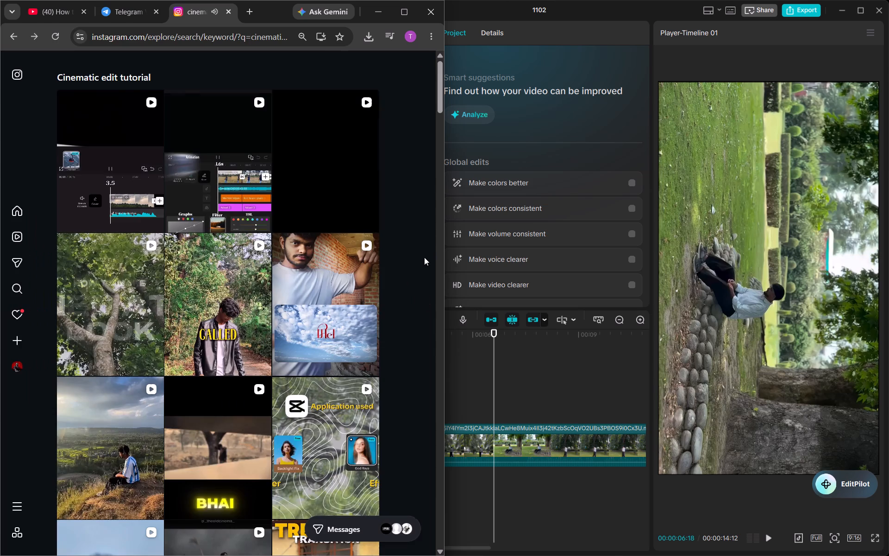
Browse further down the results and preview the editing tutorial reel of a person standing by the sea.
{"action": "scroll", "coordinate": [267, 381], "scroll_direction": "down", "scroll_amount": 2}
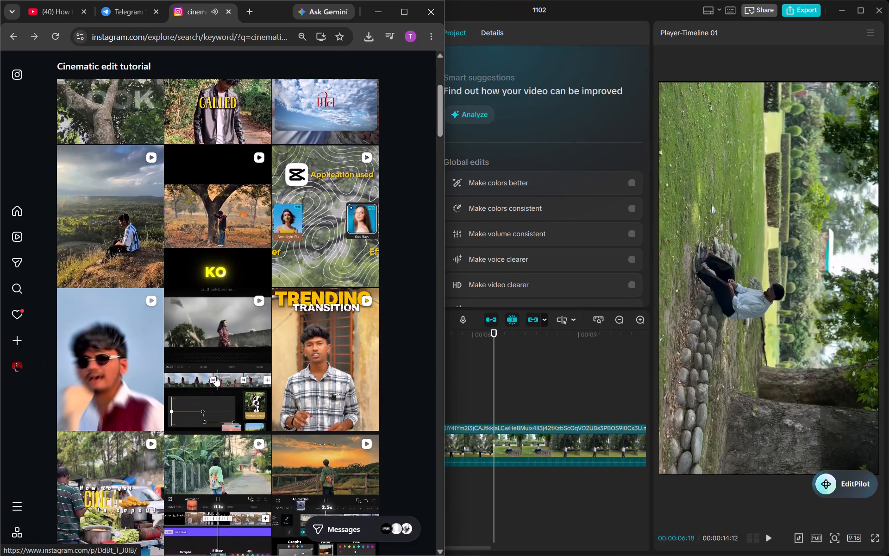
{"action": "scroll", "coordinate": [215, 376], "scroll_direction": "down", "scroll_amount": 5}
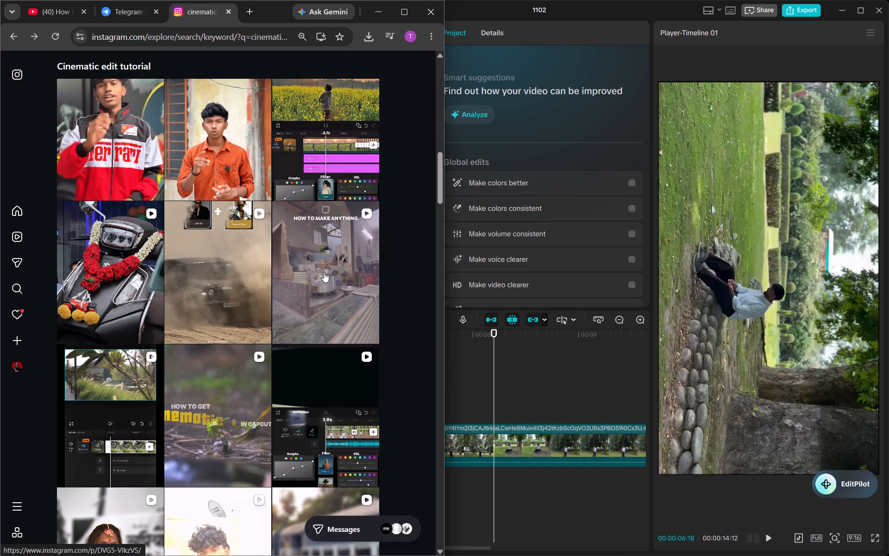
{"action": "scroll", "coordinate": [324, 272], "scroll_direction": "down", "scroll_amount": 1}
{"action": "scroll", "coordinate": [213, 309], "scroll_direction": "down", "scroll_amount": 4}
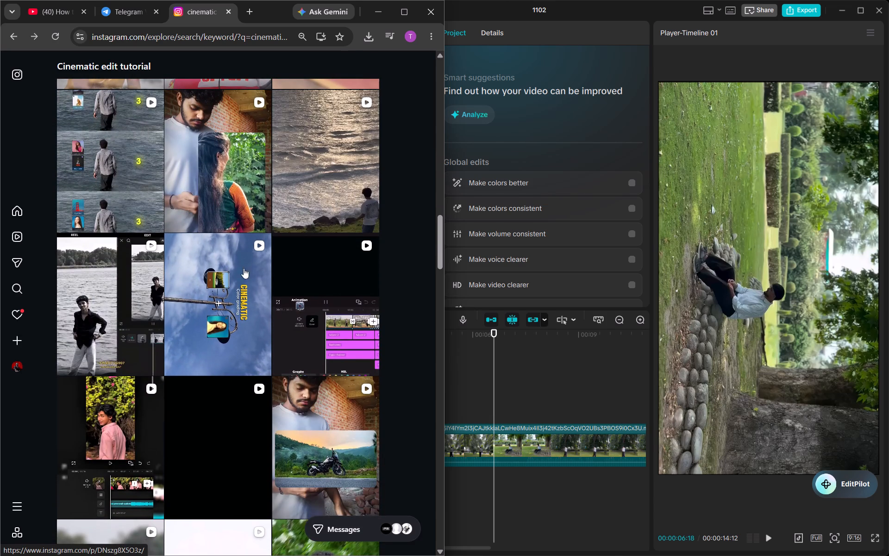
{"action": "left_click", "coordinate": [357, 111]}
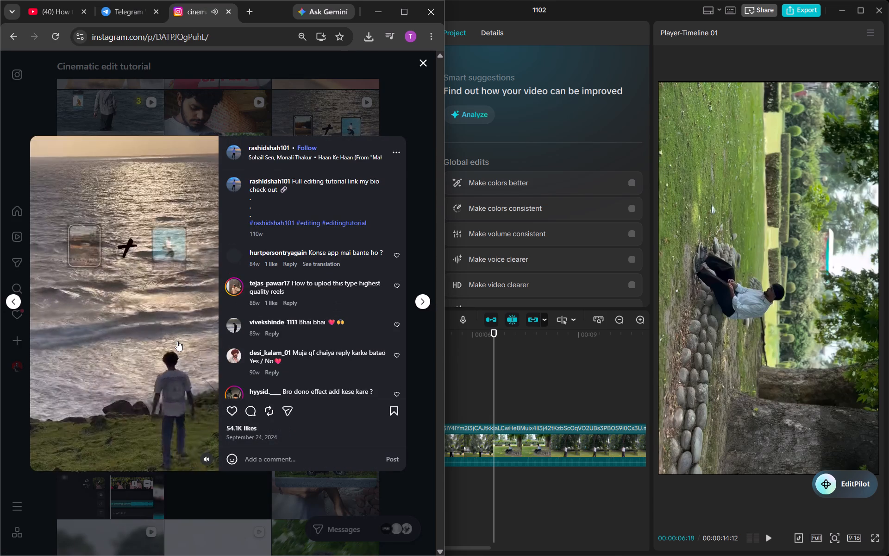
{"action": "left_click", "coordinate": [419, 227]}
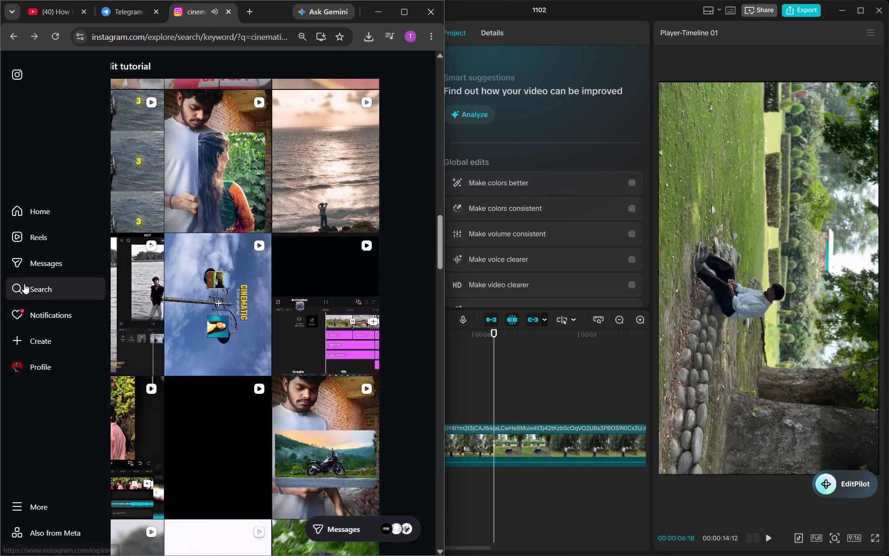
Reopen the recent Instagram search "cinematic edit" and return to the YouTube tutorial on cinematic reels.
{"action": "left_click", "coordinate": [24, 286]}
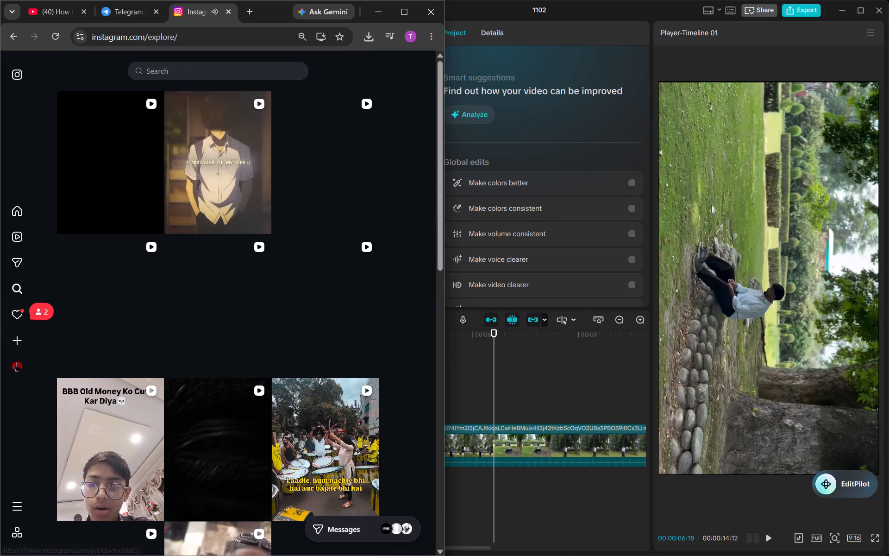
{"action": "left_click", "coordinate": [182, 67]}
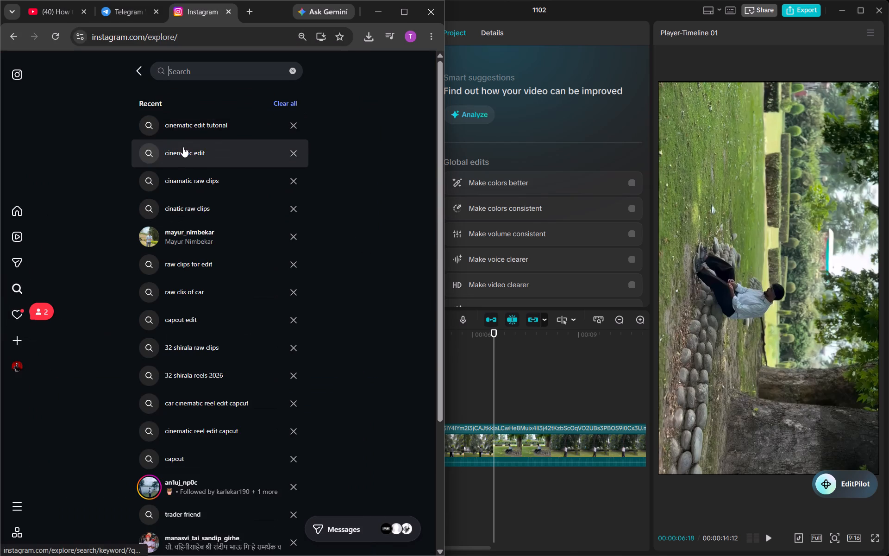
{"action": "left_click", "coordinate": [183, 147]}
{"action": "left_click", "coordinate": [55, 14]}
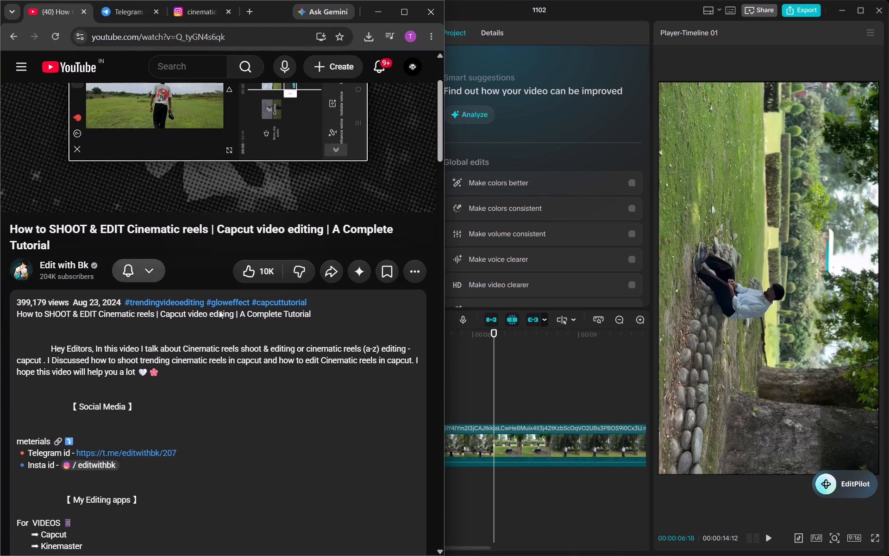
In File Explorer, move the downloaded _editmyself MP3 from D:\ through capcut fooder and practice into the clips subfolder.
{"action": "left_click", "coordinate": [512, 346]}
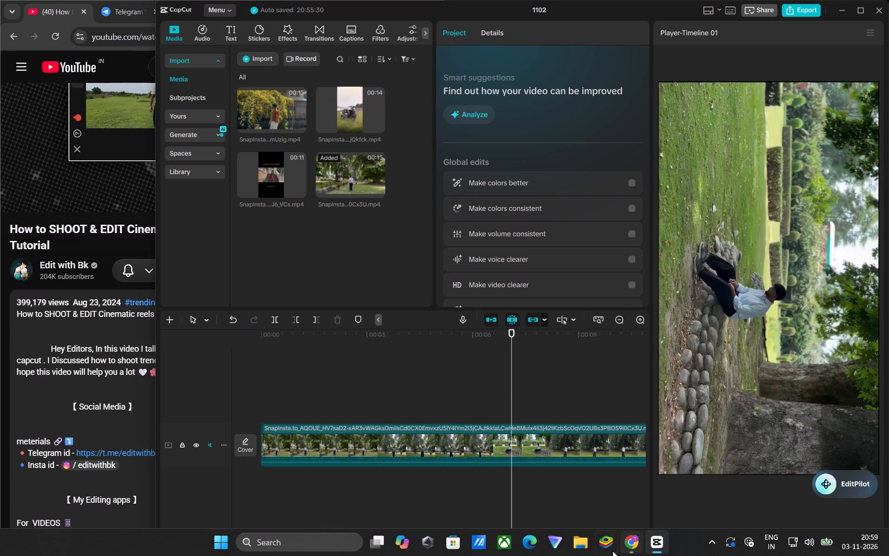
{"action": "left_click", "coordinate": [582, 548]}
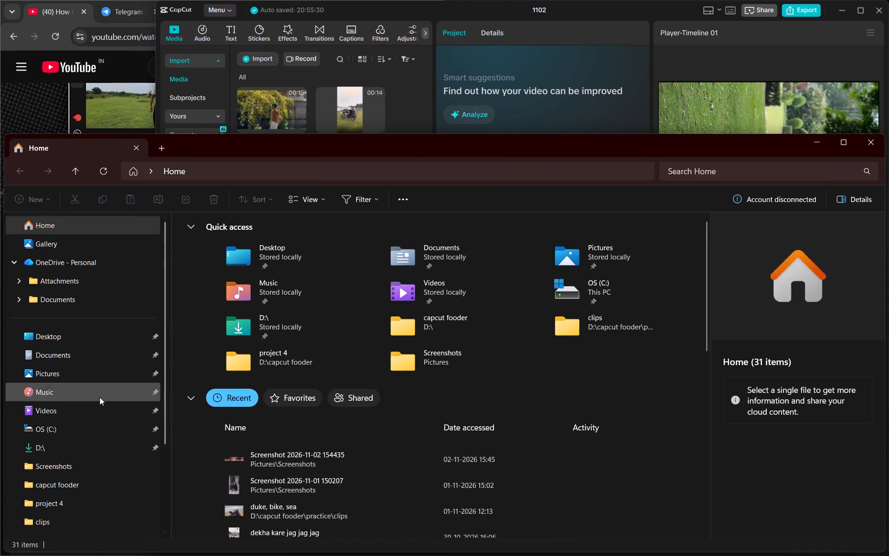
{"action": "left_click", "coordinate": [111, 443]}
{"action": "left_click_drag", "start_coordinate": [281, 262], "coordinate": [217, 289]}
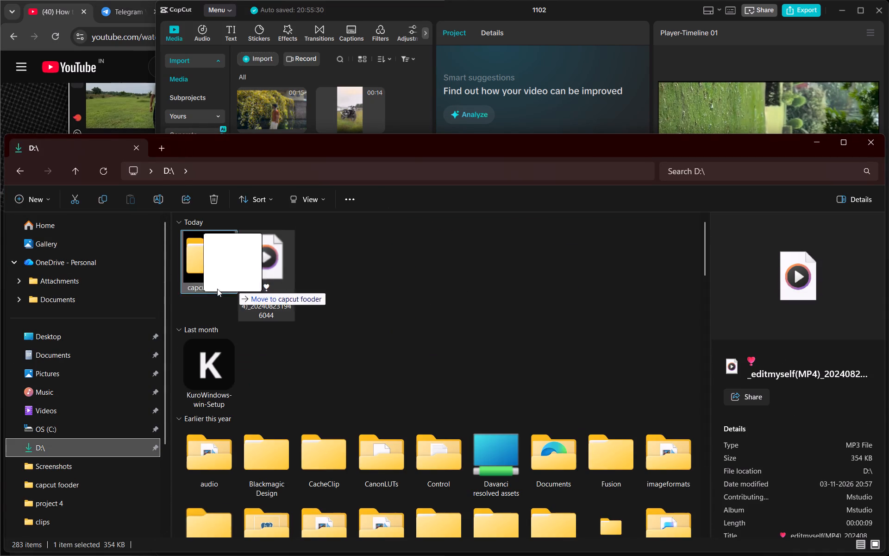
{"action": "left_click_drag", "start_coordinate": [217, 289], "coordinate": [204, 285]}
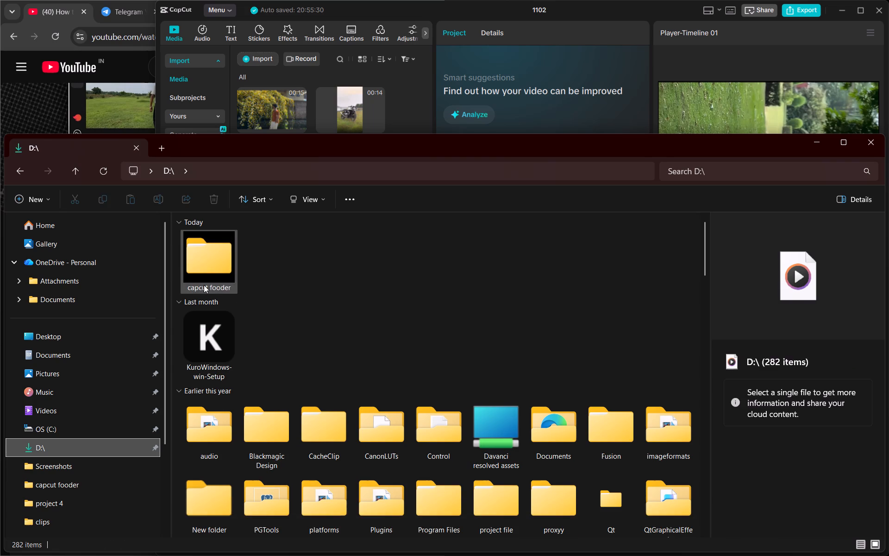
{"action": "double_click", "coordinate": [204, 285]}
{"action": "left_click_drag", "start_coordinate": [238, 252], "coordinate": [227, 269]}
{"action": "double_click", "coordinate": [238, 248]}
{"action": "left_click_drag", "start_coordinate": [238, 248], "coordinate": [219, 273]}
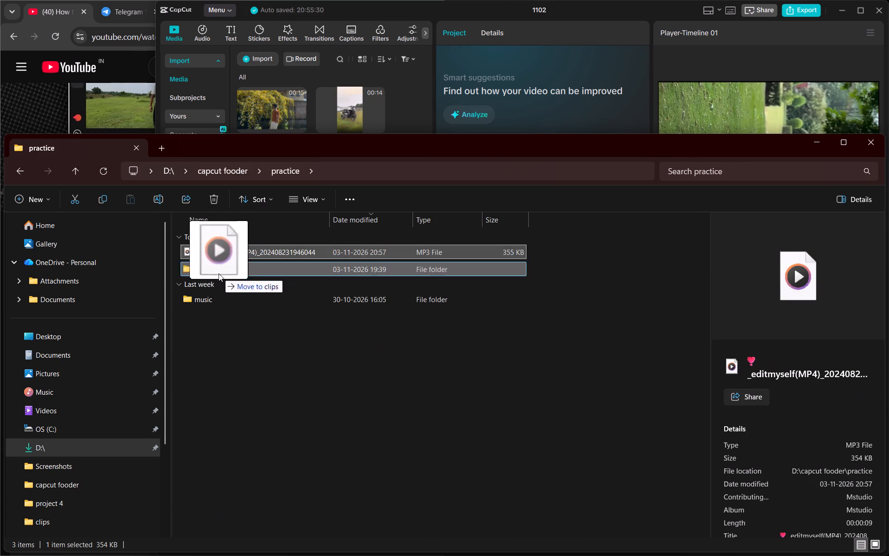
{"action": "left_click_drag", "start_coordinate": [219, 273], "coordinate": [210, 297]}
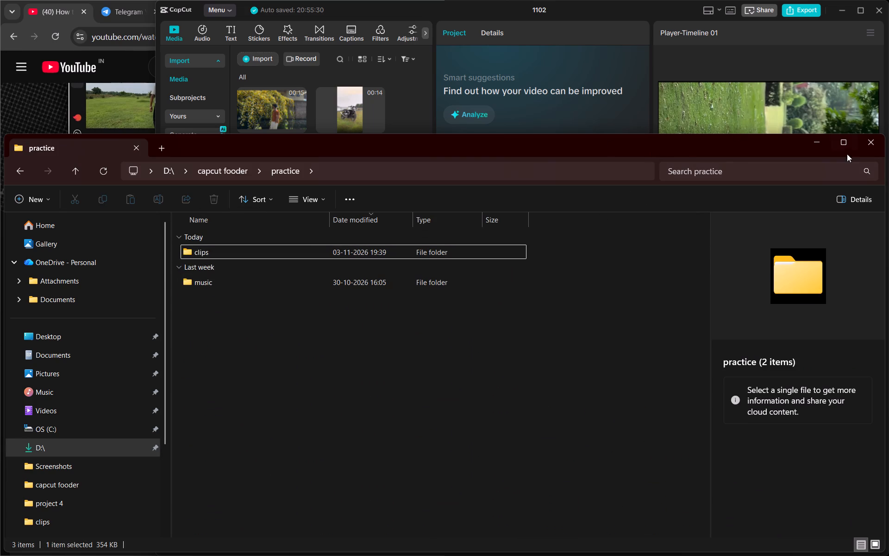
{"action": "left_click", "coordinate": [283, 399]}
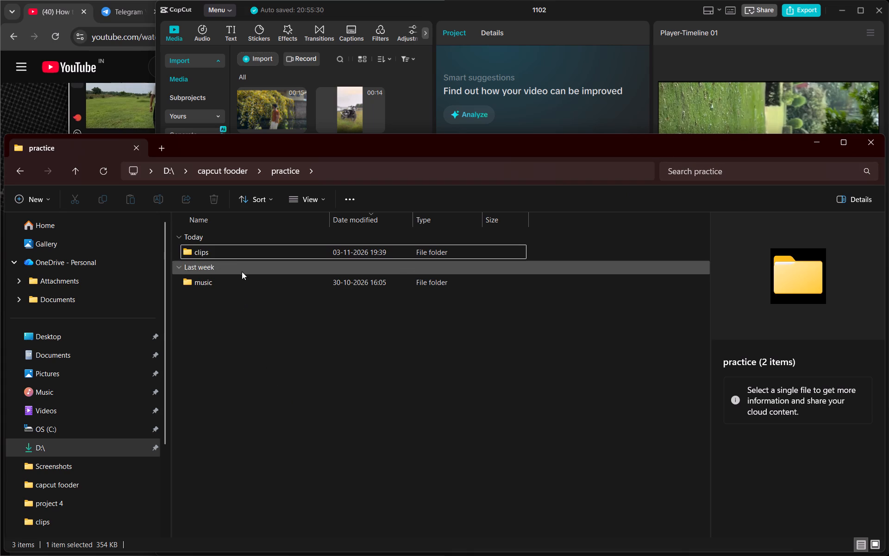
{"action": "double_click", "coordinate": [237, 284]}
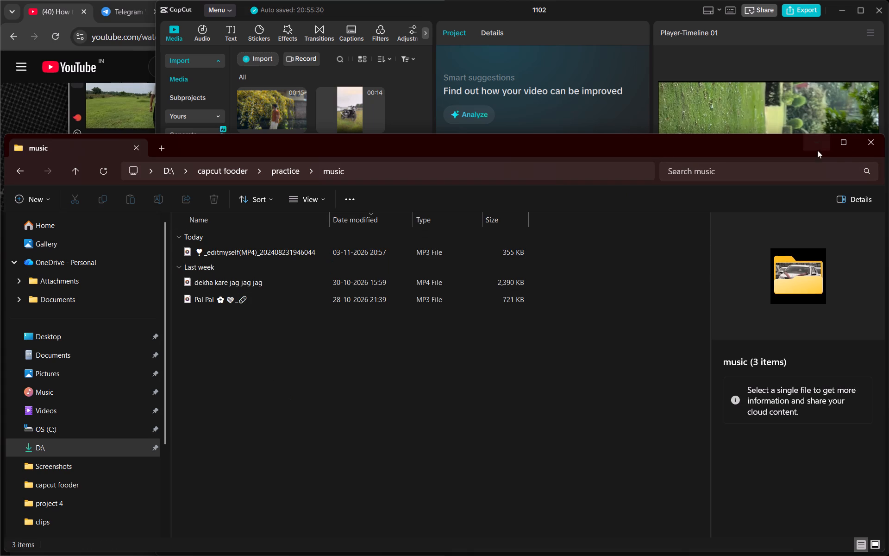
{"action": "left_click", "coordinate": [872, 138]}
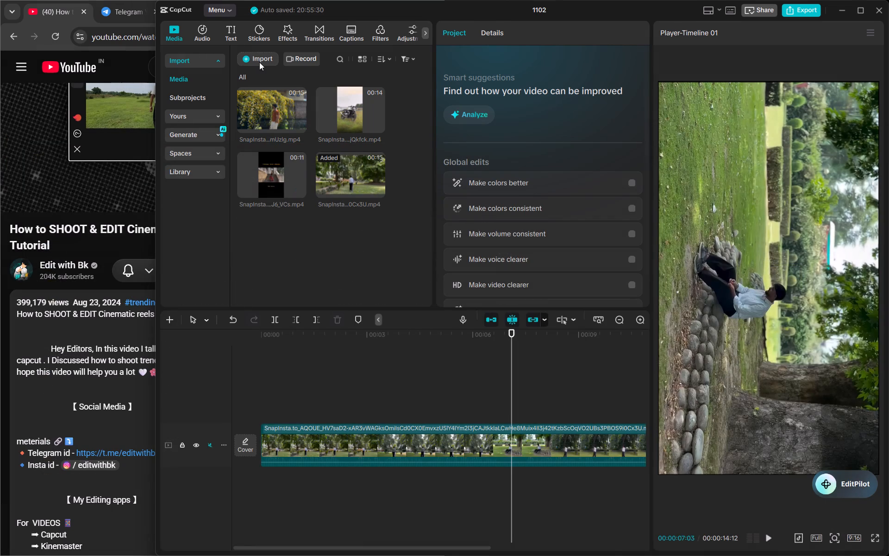
{"action": "left_click", "coordinate": [260, 59]}
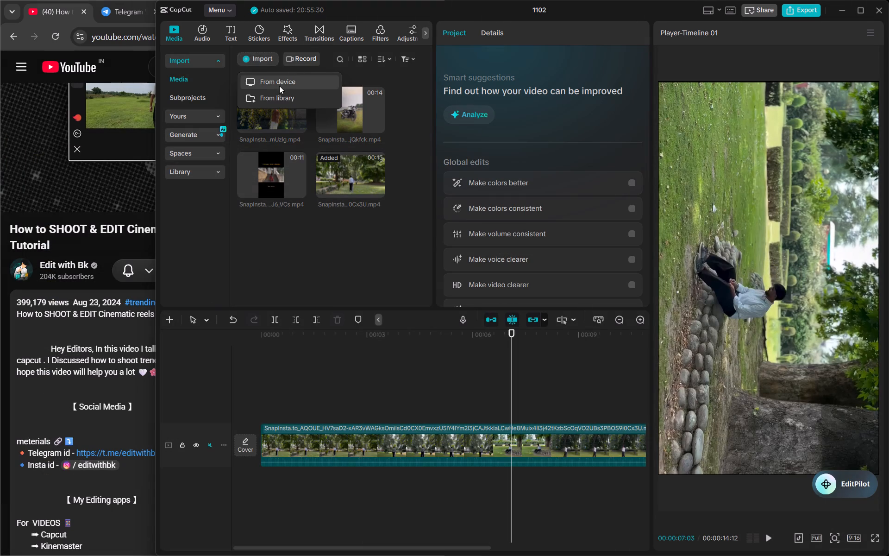
{"action": "left_click", "coordinate": [279, 86]}
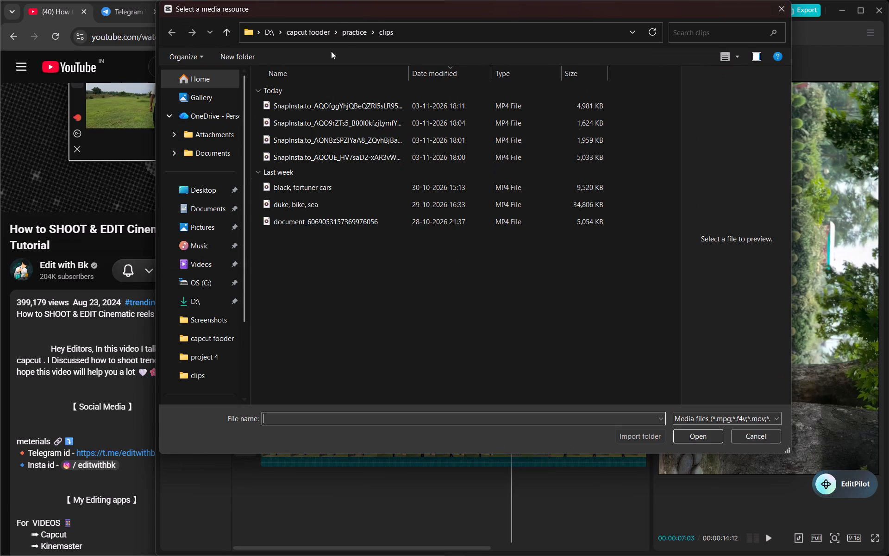
{"action": "left_click", "coordinate": [353, 36]}
{"action": "double_click", "coordinate": [316, 112]}
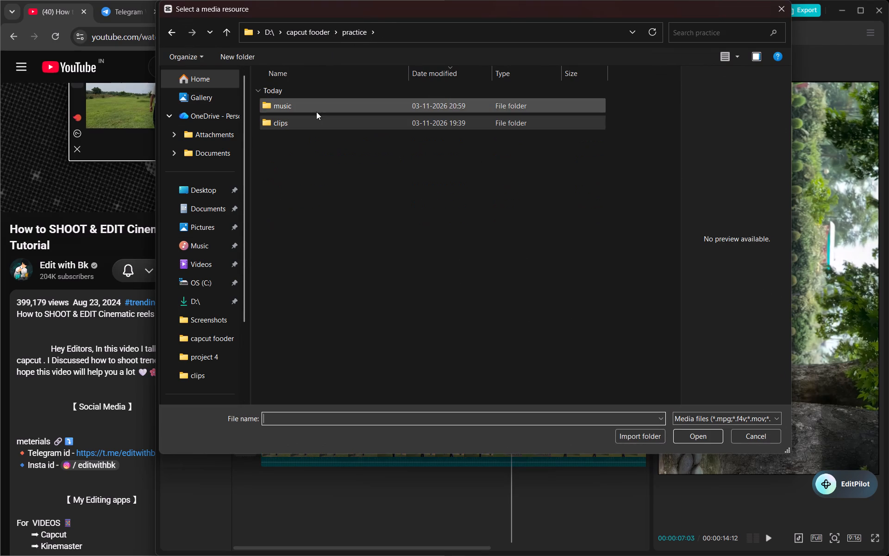
{"action": "left_click", "coordinate": [319, 111]}
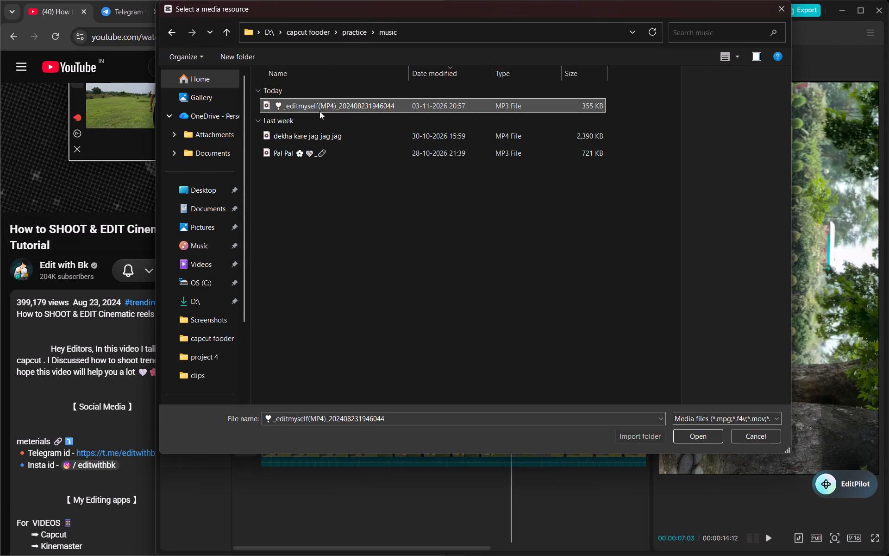
{"action": "left_click", "coordinate": [698, 438]}
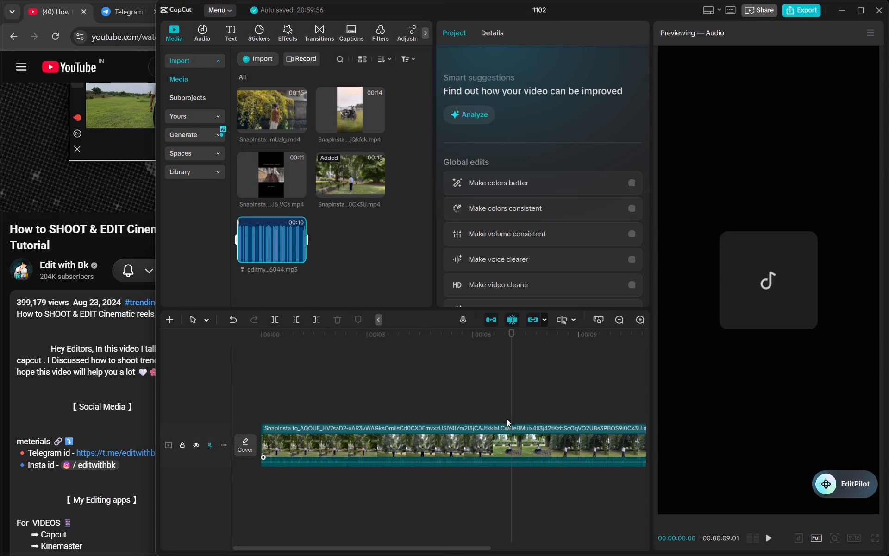
Add the imported MP3 to the timeline below the park clip, unmute the video track, and align the music with the timeline start.
{"action": "left_click", "coordinate": [243, 251]}
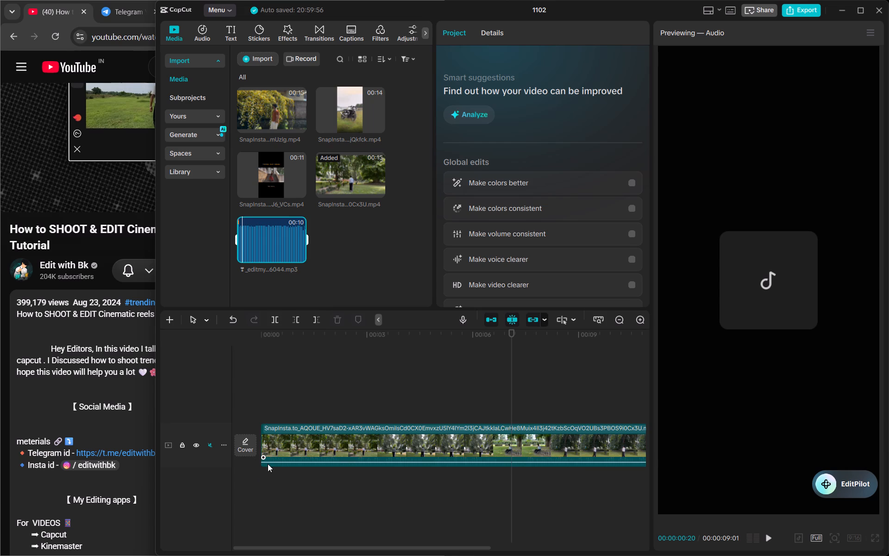
{"action": "left_click", "coordinate": [299, 258]}
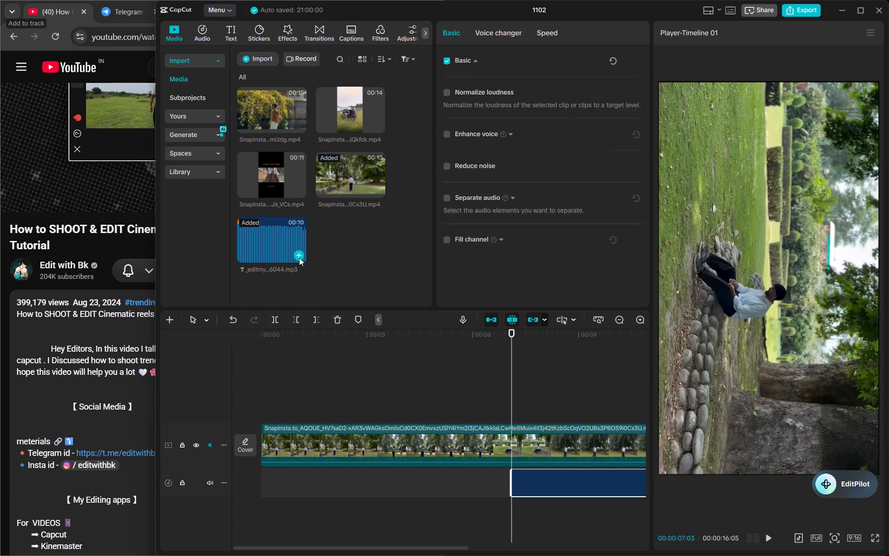
{"action": "left_click", "coordinate": [211, 445]}
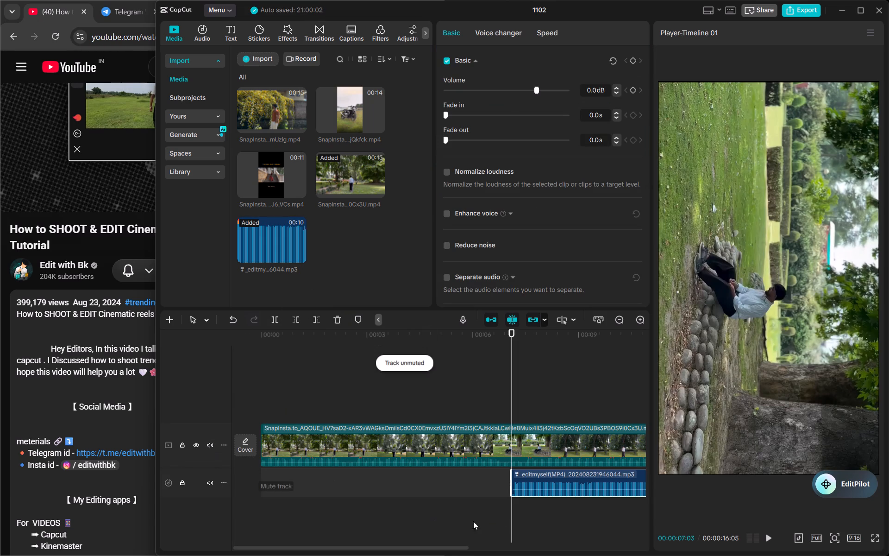
{"action": "left_click_drag", "start_coordinate": [540, 474], "coordinate": [297, 467]}
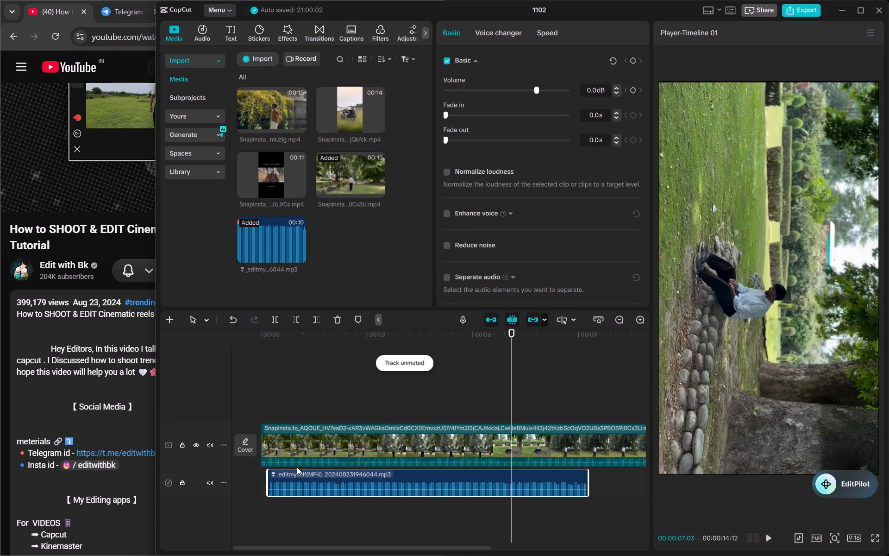
{"action": "left_click", "coordinate": [297, 467]}
{"action": "left_click_drag", "start_coordinate": [297, 474], "coordinate": [284, 474]}
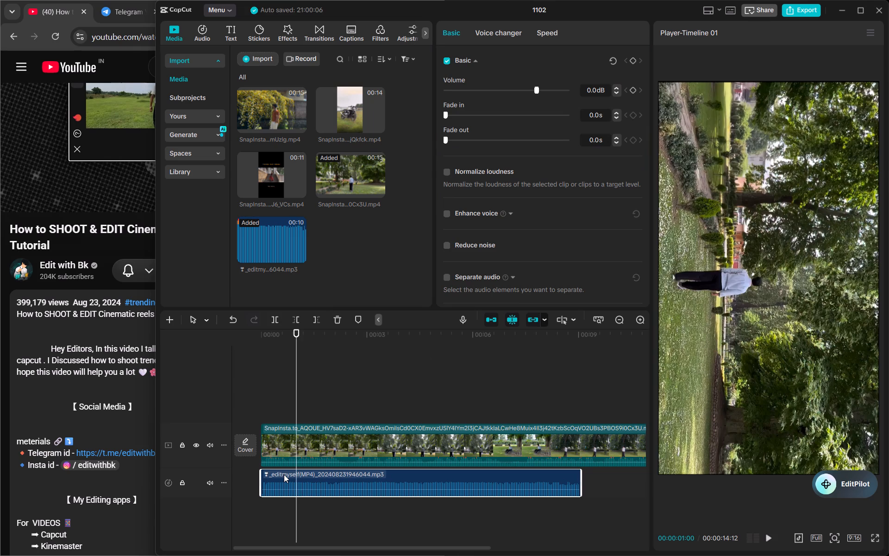
Briefly preview the timeline with the music and mute the park clip's video track.
{"action": "key", "text": "space"}
{"action": "key", "text": "space"}
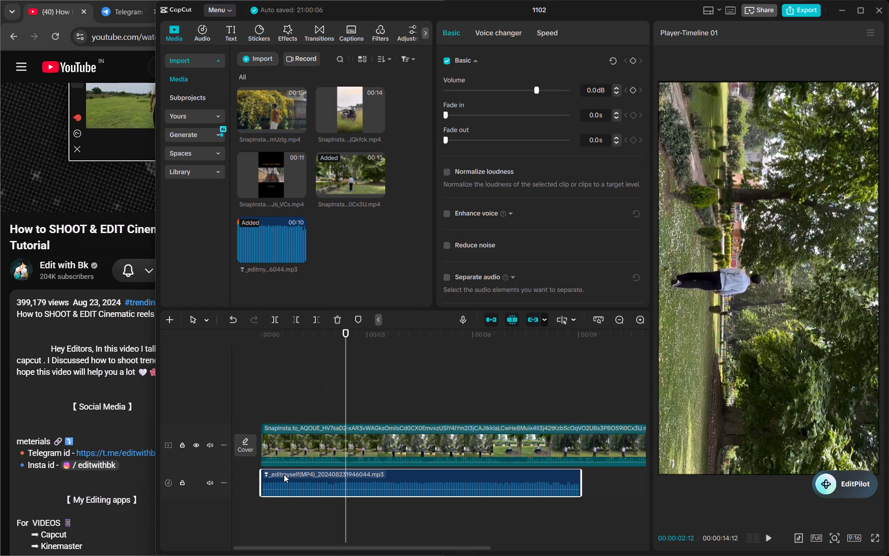
{"action": "left_click", "coordinate": [208, 444]}
Play the timeline from the start and mark beats on the music clip at about 00:00:01:27, 00:00:04:08 and 00:00:06:07.
{"action": "left_click_drag", "start_coordinate": [342, 401], "coordinate": [194, 421]}
{"action": "left_click", "coordinate": [194, 421]}
{"action": "key", "text": "space"}
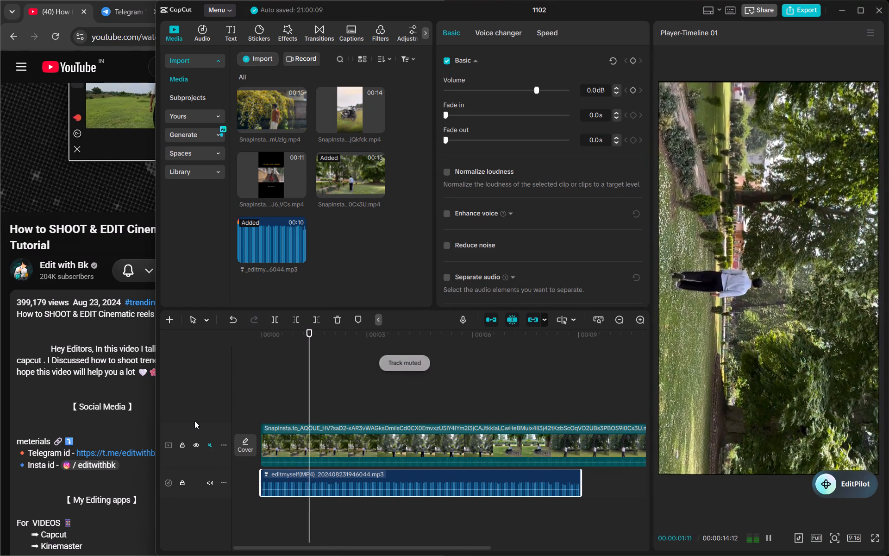
{"action": "key", "text": "space"}
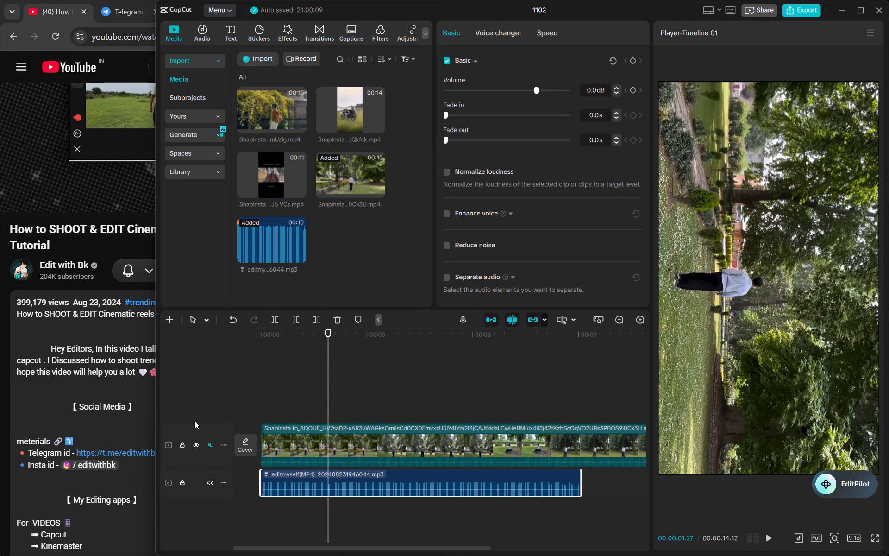
{"action": "type", "text": "m"}
{"action": "key", "text": "space"}
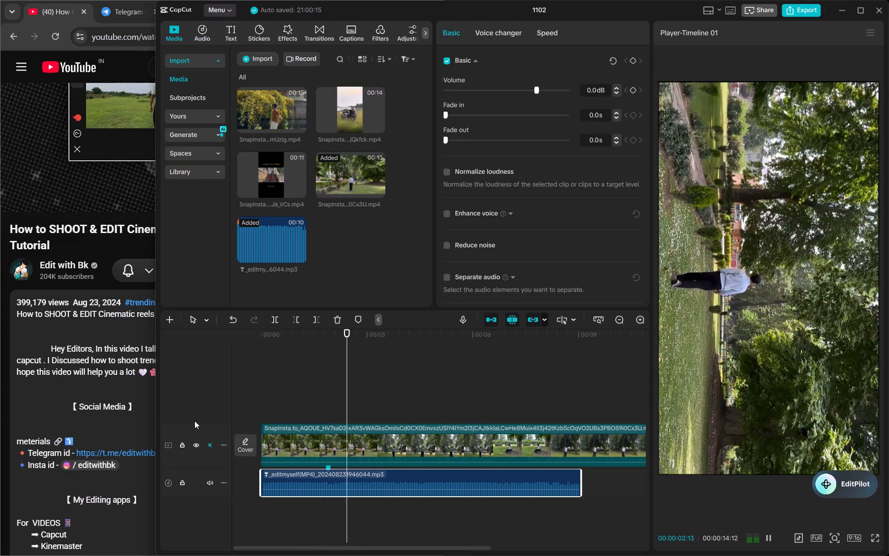
{"action": "key", "text": "m"}
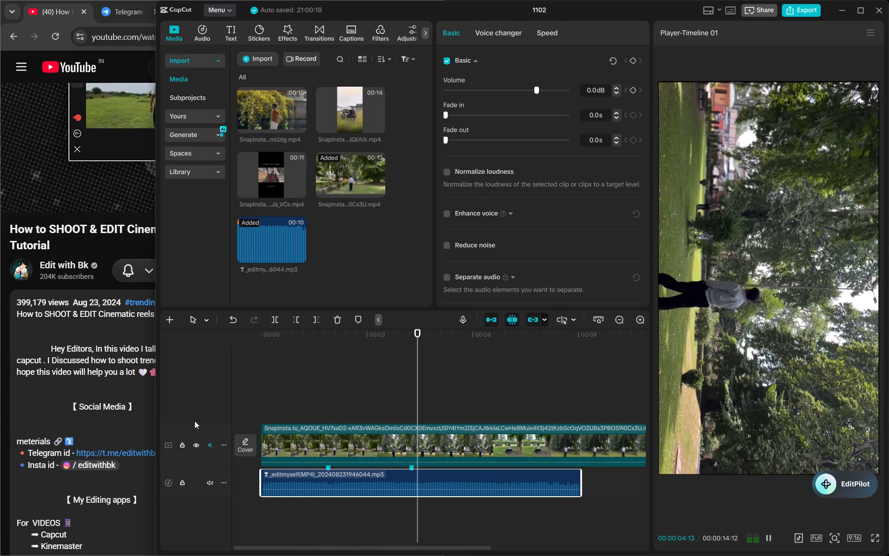
{"action": "key", "text": "m"}
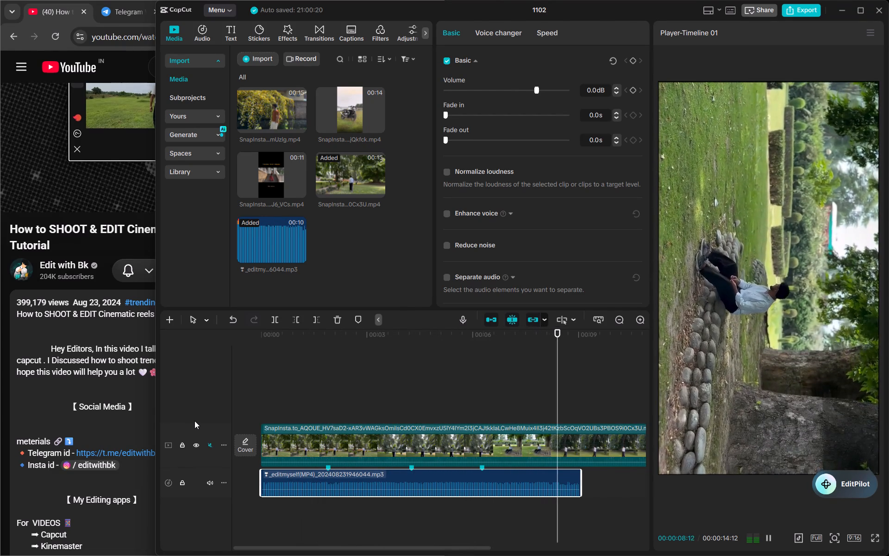
{"action": "key", "text": "space"}
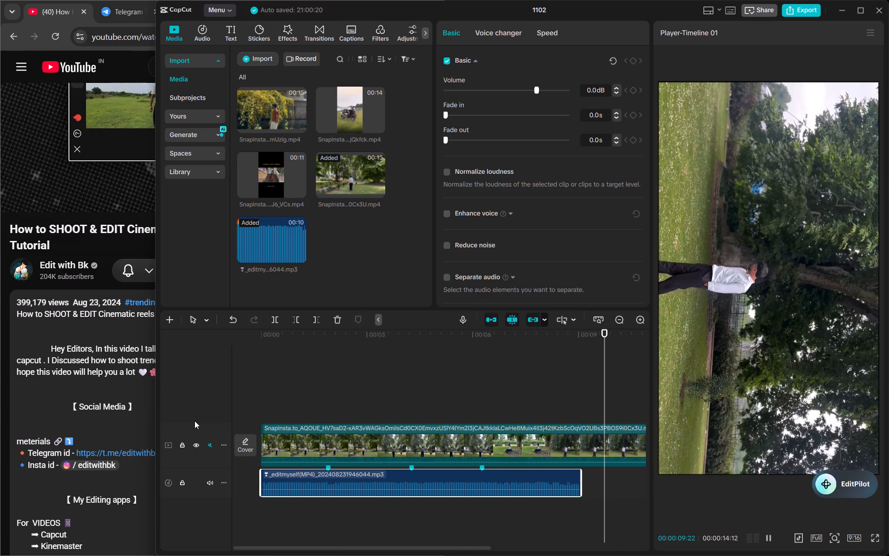
Replay the timeline from the start and around the beat markers to check them against the music.
{"action": "left_click_drag", "start_coordinate": [601, 387], "coordinate": [549, 392]}
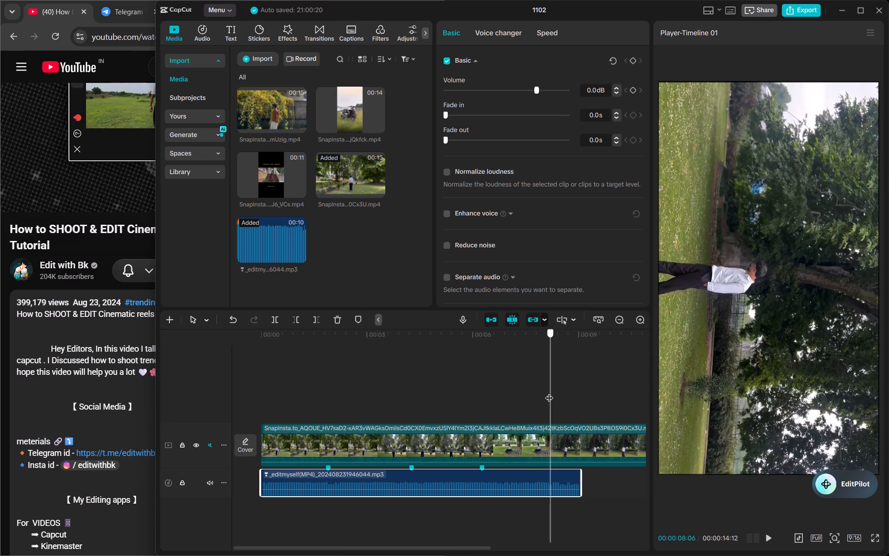
{"action": "left_click_drag", "start_coordinate": [549, 392], "coordinate": [240, 445]}
{"action": "key", "text": "space"}
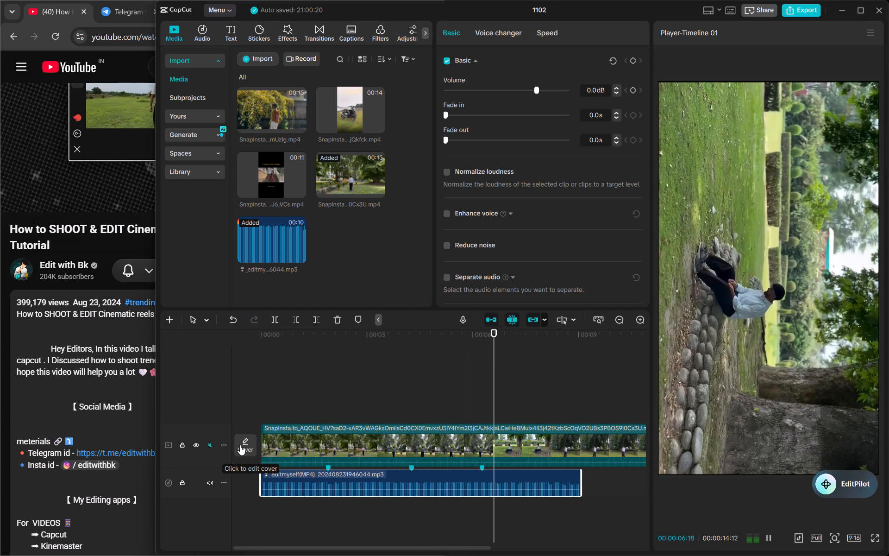
{"action": "key", "text": "space"}
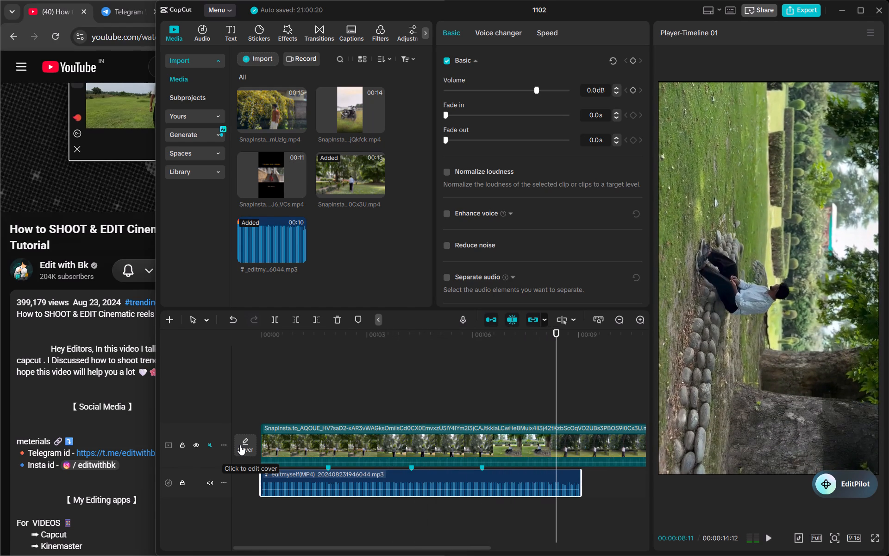
{"action": "left_click", "coordinate": [399, 334]}
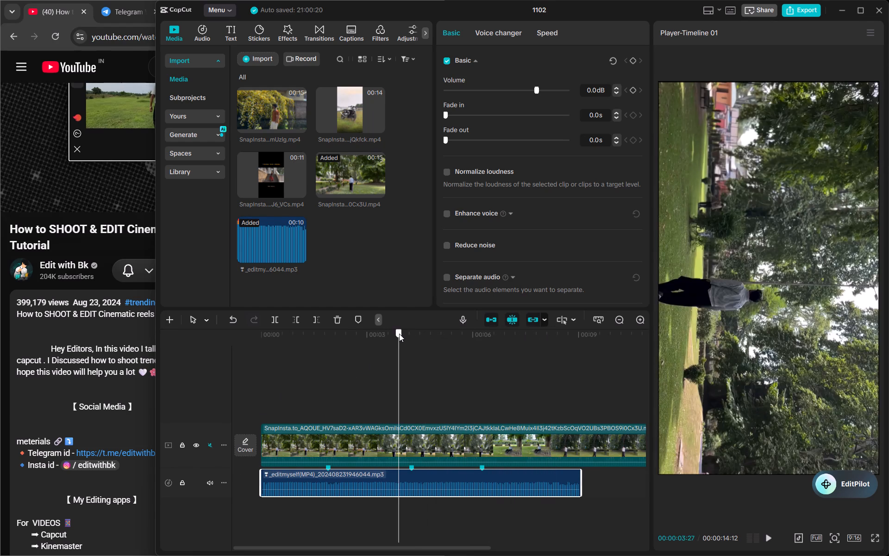
{"action": "key", "text": "space"}
{"action": "key", "text": "space"}
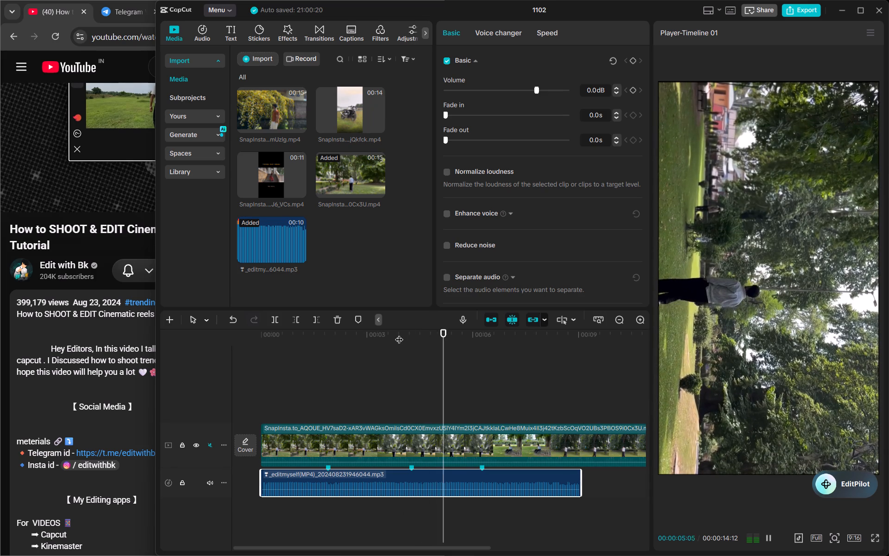
{"action": "key", "text": "space"}
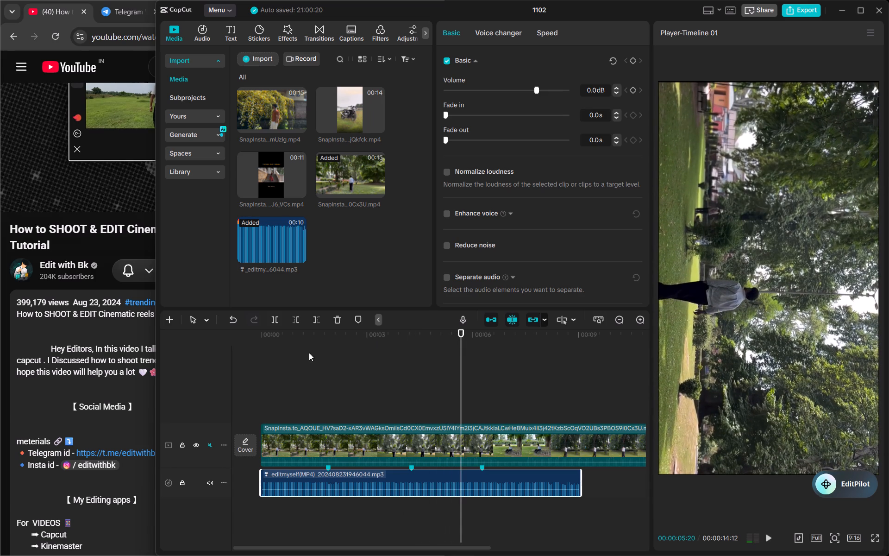
{"action": "left_click", "coordinate": [284, 335]}
{"action": "key", "text": "space"}
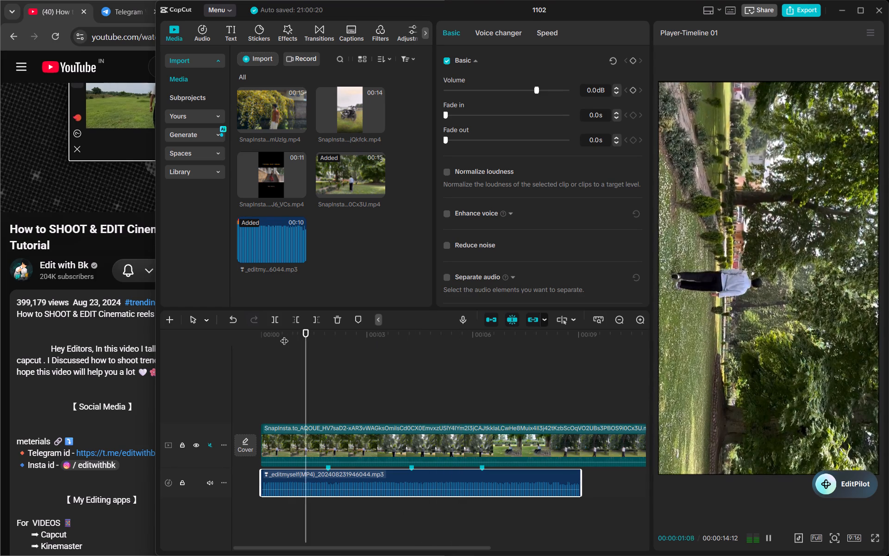
{"action": "key", "text": "space"}
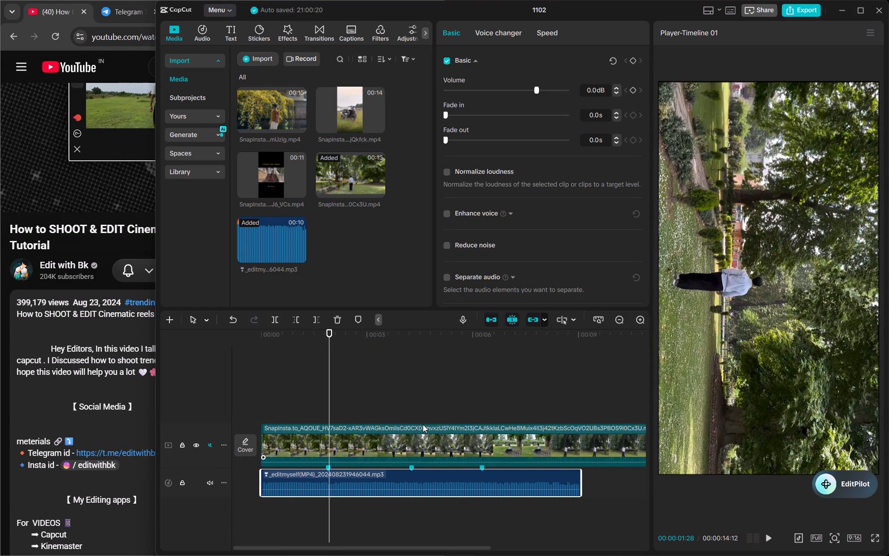
{"action": "key", "text": "space"}
{"action": "key", "text": "space"}
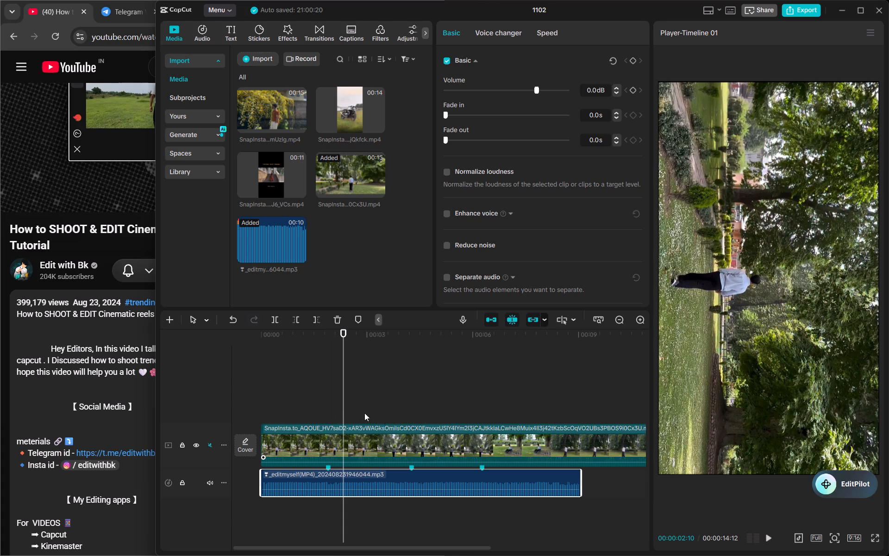
{"action": "key", "text": "space"}
{"action": "key", "text": "space"}
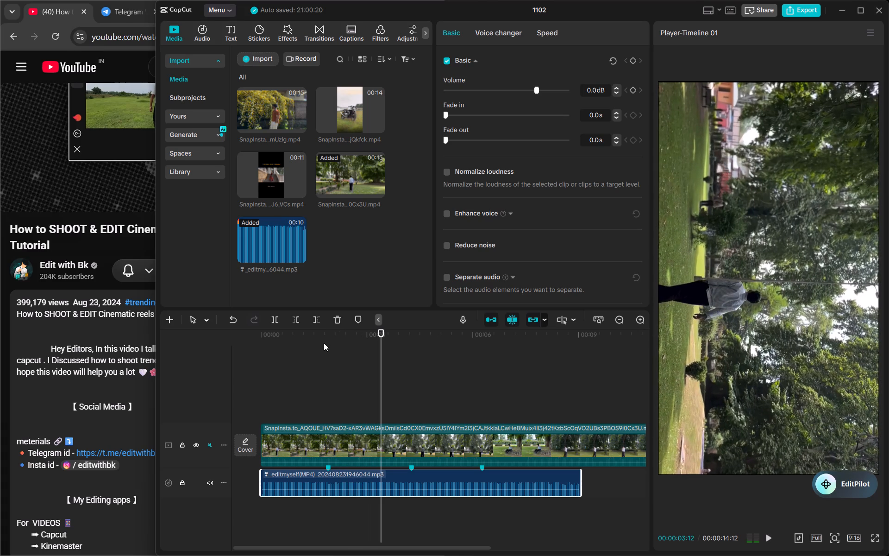
{"action": "key", "text": "space"}
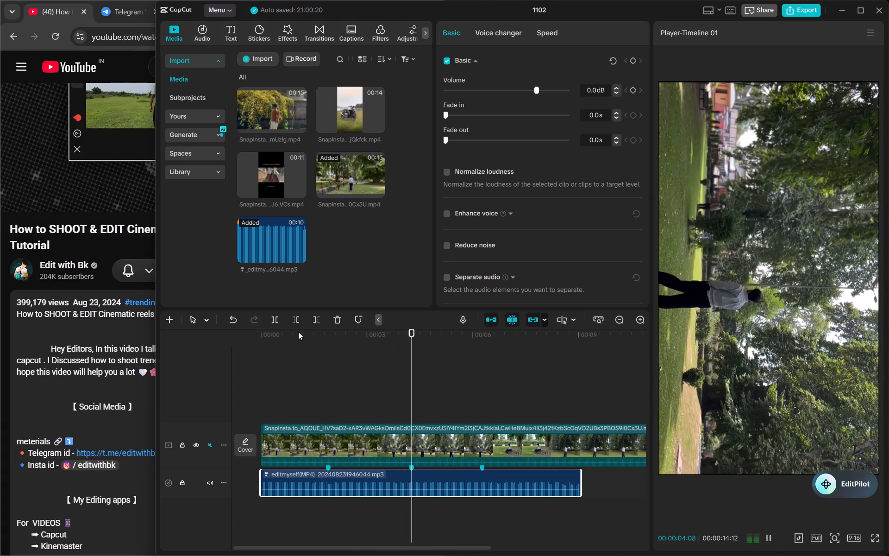
Resume the cinematic reels tutorial in the browser and stop the CapCut timeline playback while watching it.
{"action": "left_click", "coordinate": [93, 251]}
{"action": "scroll", "coordinate": [93, 251], "scroll_direction": "up", "scroll_amount": 4}
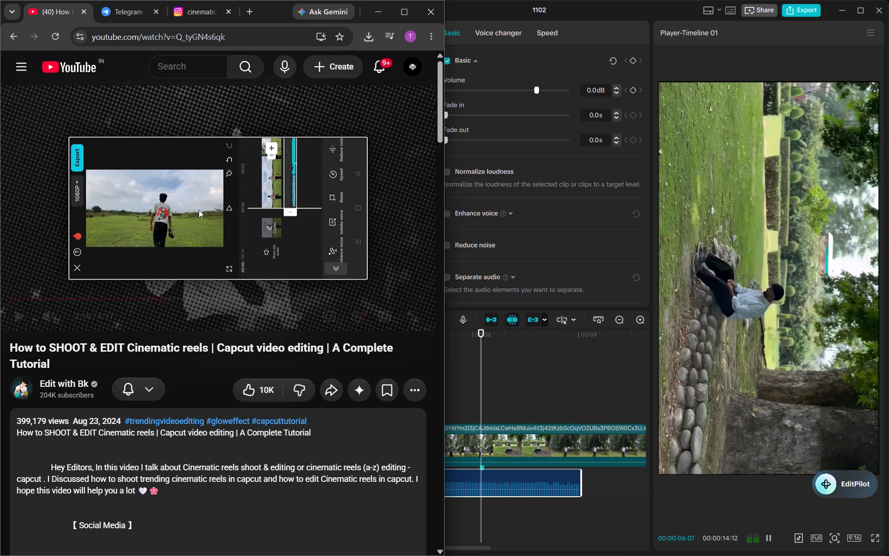
{"action": "key", "text": "space"}
{"action": "left_click", "coordinate": [502, 379]}
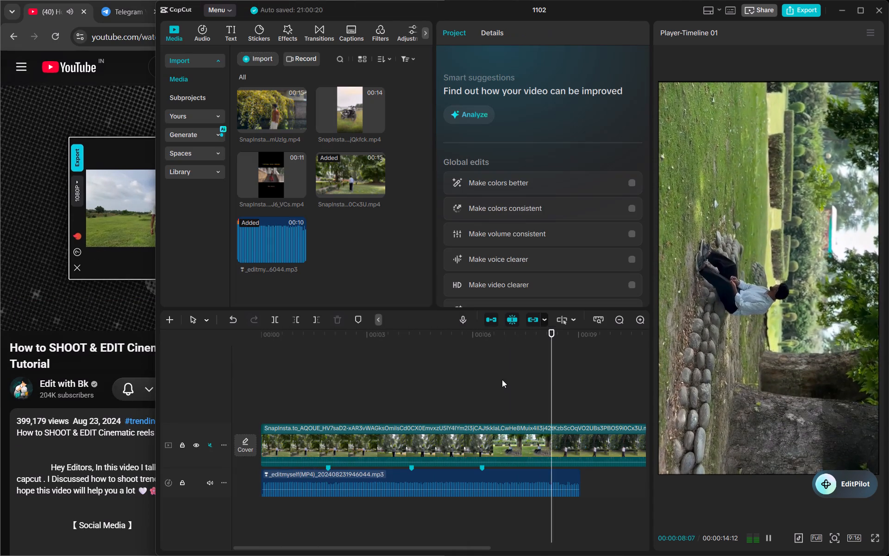
{"action": "key", "text": "space"}
{"action": "left_click", "coordinate": [77, 358]}
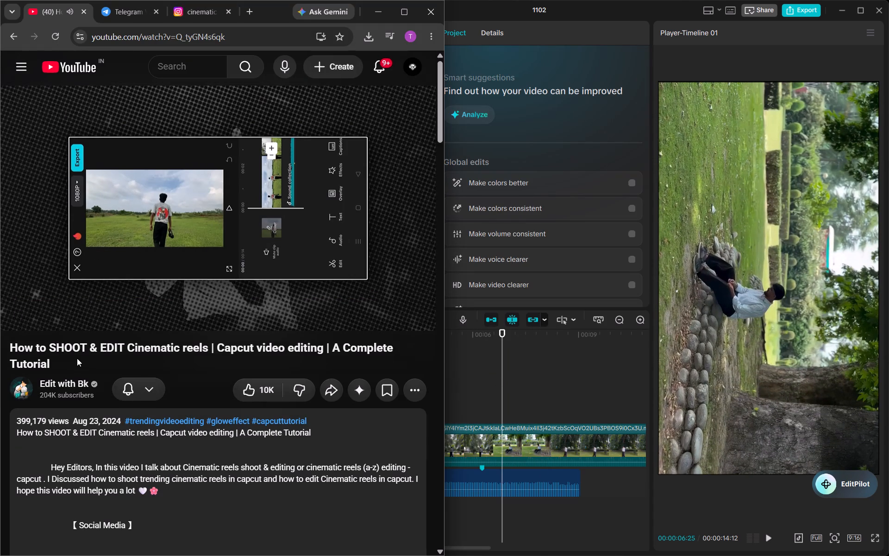
Rewatch the browser tutorial's beat-marking section, then in CapCut replay the music and move its first beat marker to about 00:00:02:02.
{"action": "key", "text": "Left"}
{"action": "key", "text": "Left"}
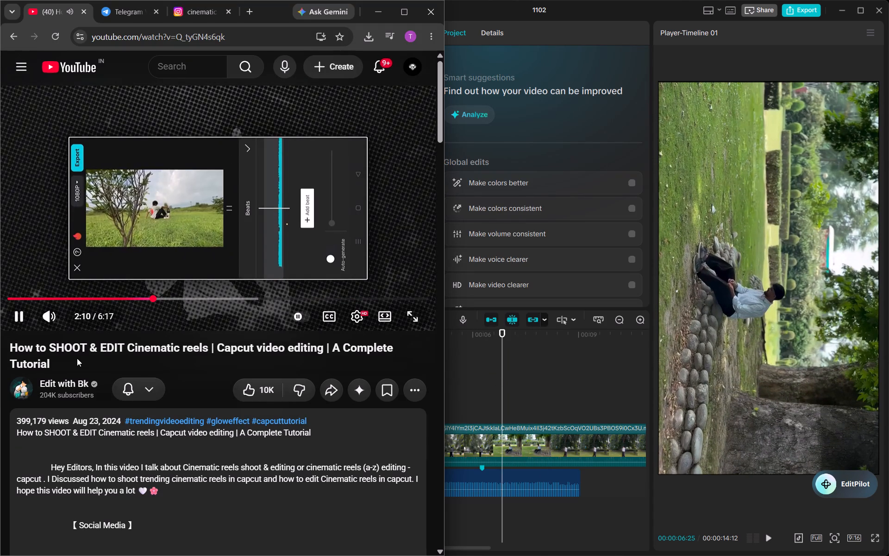
{"action": "key", "text": "Left"}
{"action": "key", "text": "Left"}
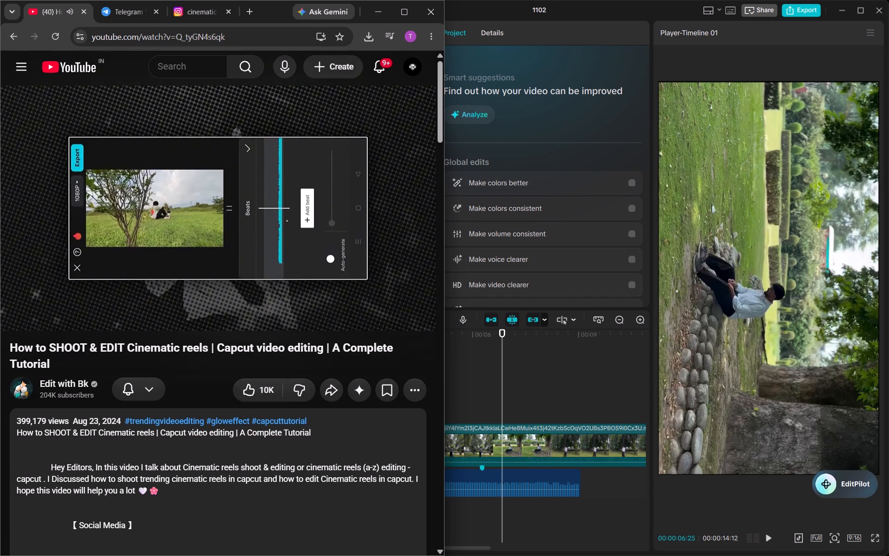
{"action": "left_click", "coordinate": [185, 195]}
{"action": "left_click", "coordinate": [480, 359]}
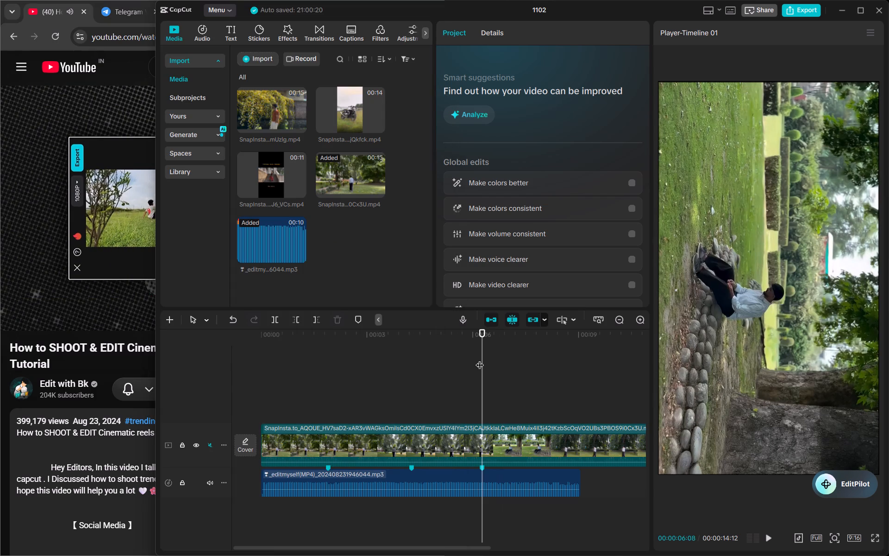
{"action": "left_click_drag", "start_coordinate": [480, 359], "coordinate": [255, 374]}
{"action": "key", "text": "space"}
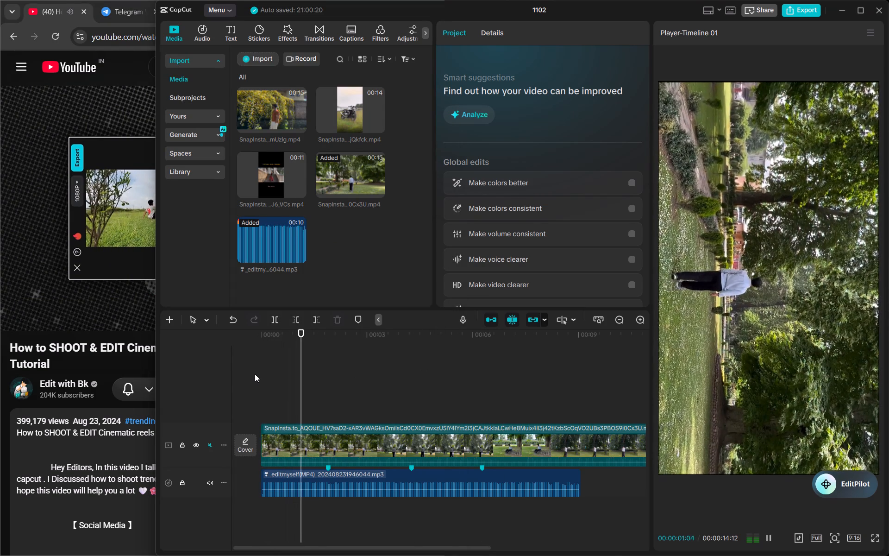
{"action": "key", "text": "space"}
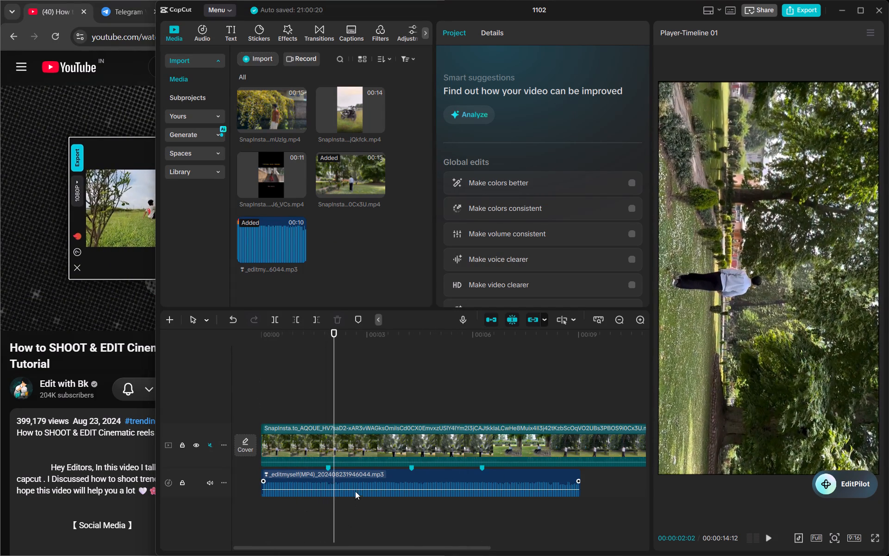
{"action": "key", "text": "space"}
{"action": "key", "text": "space"}
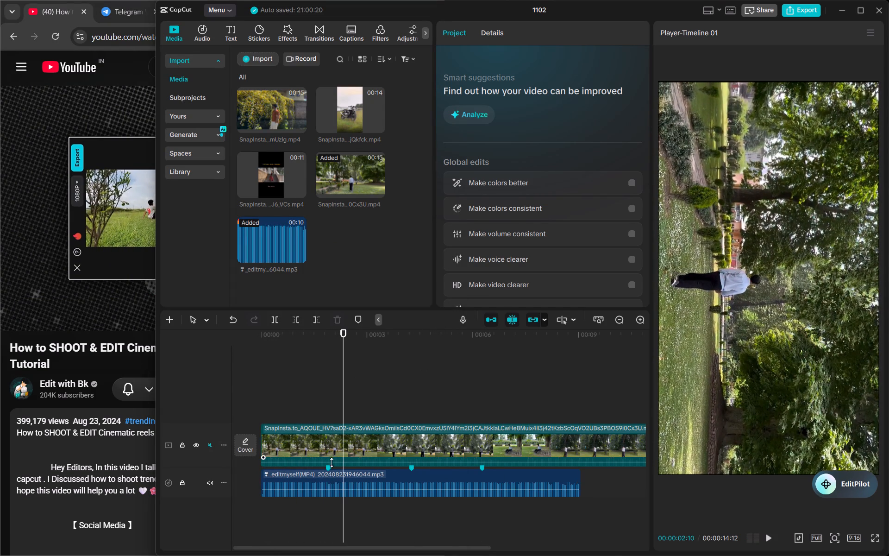
{"action": "left_click_drag", "start_coordinate": [329, 467], "coordinate": [335, 468]}
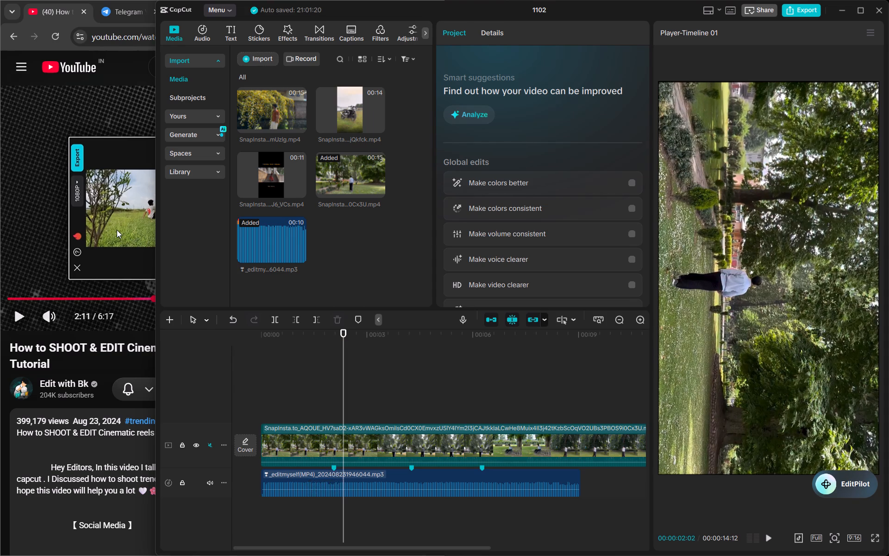
Recheck the tutorial in the browser, then replay the music in CapCut and move its second beat marker to about 00:00:04:18.
{"action": "left_click", "coordinate": [117, 230]}
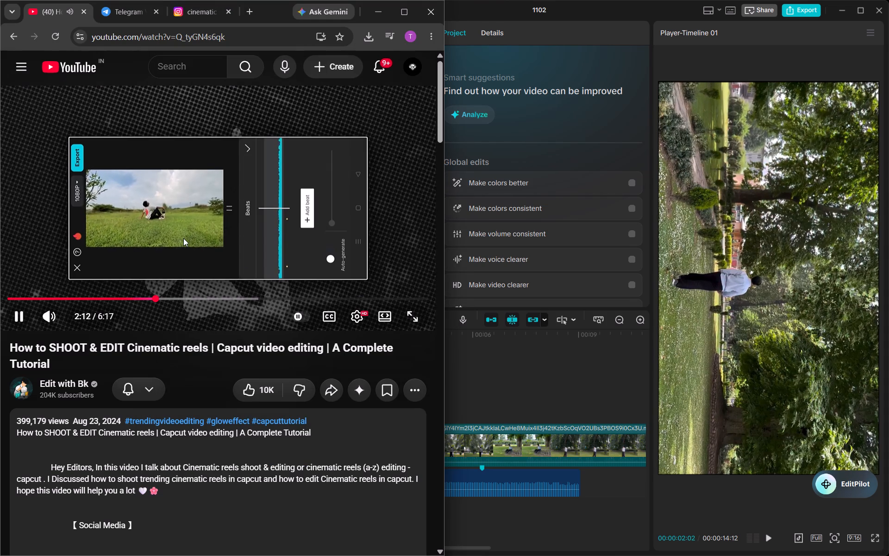
{"action": "key", "text": "Left"}
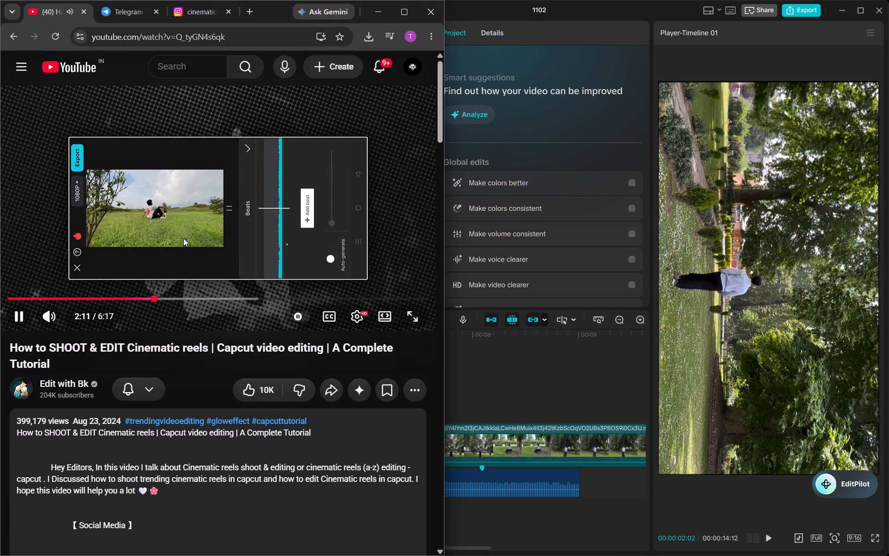
{"action": "left_click", "coordinate": [259, 223]}
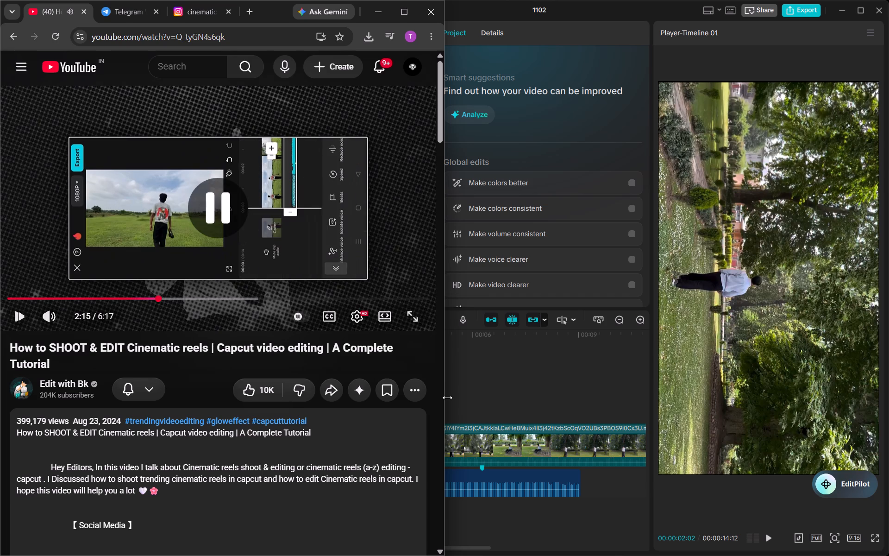
{"action": "left_click", "coordinate": [498, 382]}
{"action": "double_click", "coordinate": [462, 382]}
{"action": "left_click_drag", "start_coordinate": [462, 382], "coordinate": [356, 394]}
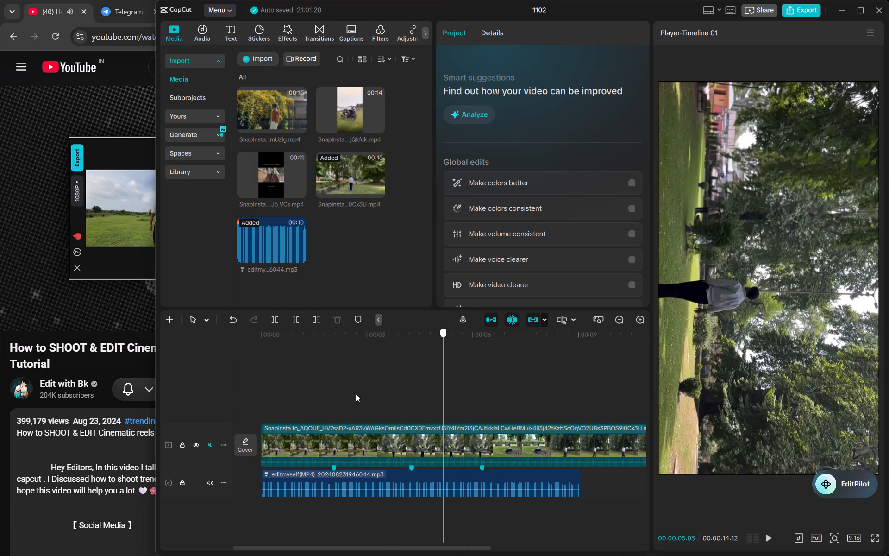
{"action": "left_click_drag", "start_coordinate": [356, 394], "coordinate": [334, 398]}
{"action": "key", "text": "space"}
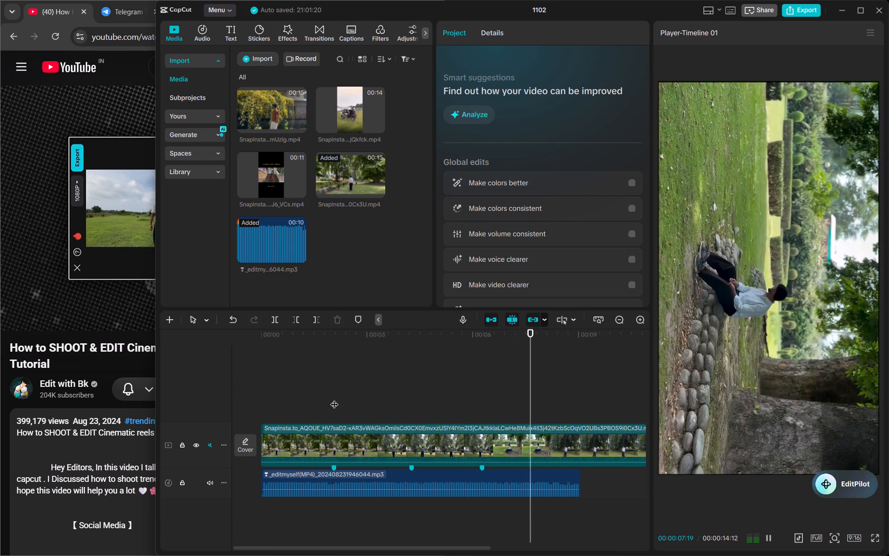
{"action": "key", "text": "space"}
{"action": "left_click", "coordinate": [368, 339]}
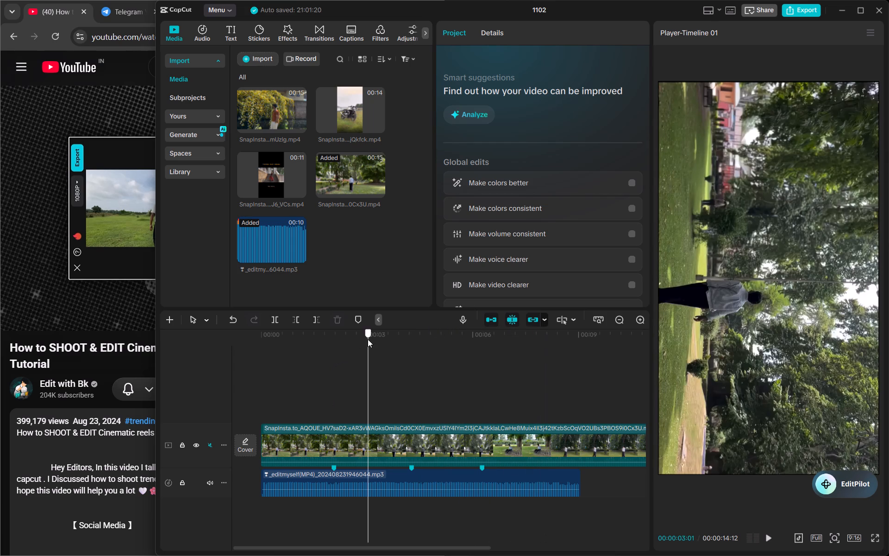
{"action": "key", "text": "space"}
{"action": "key", "text": "space"}
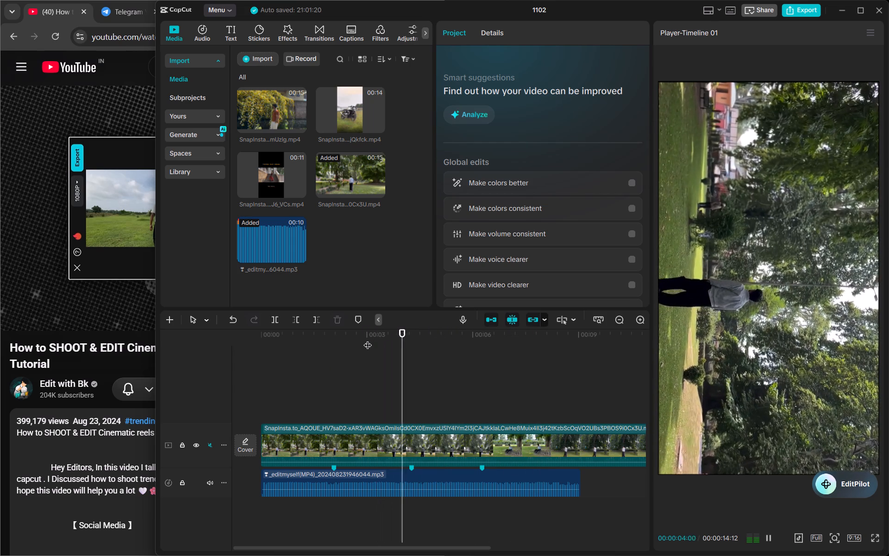
{"action": "key", "text": "space"}
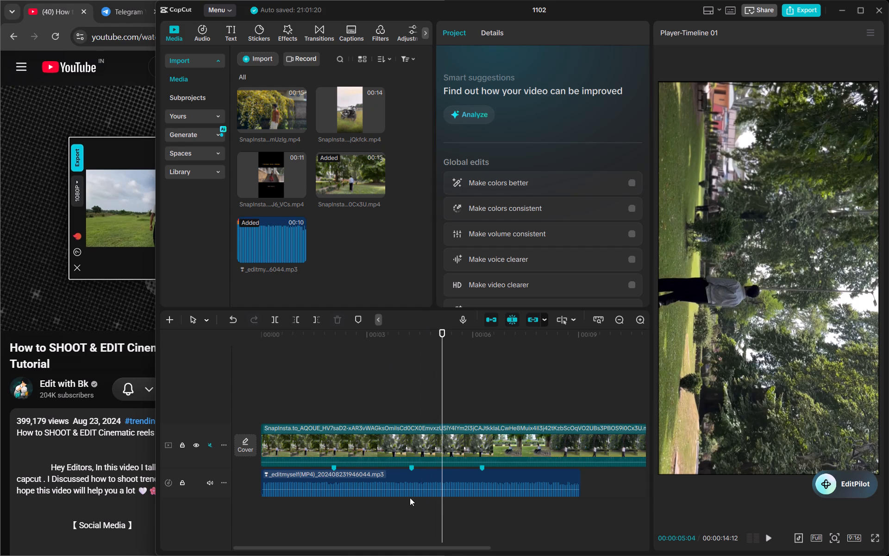
{"action": "left_click_drag", "start_coordinate": [412, 468], "coordinate": [423, 469]}
Replay the music around the second beat marker and compare it with the tutorial's beat-marking section in the browser.
{"action": "left_click", "coordinate": [376, 335]}
{"action": "key", "text": "space"}
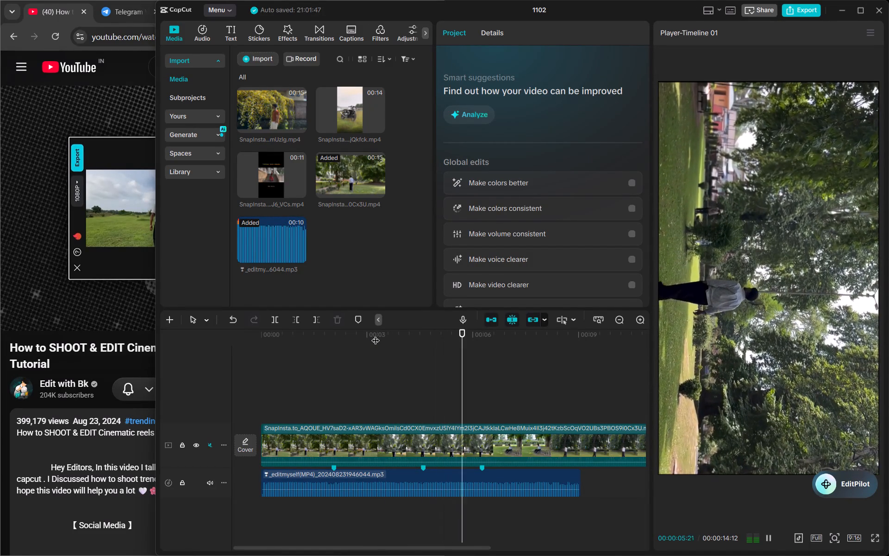
{"action": "key", "text": "space"}
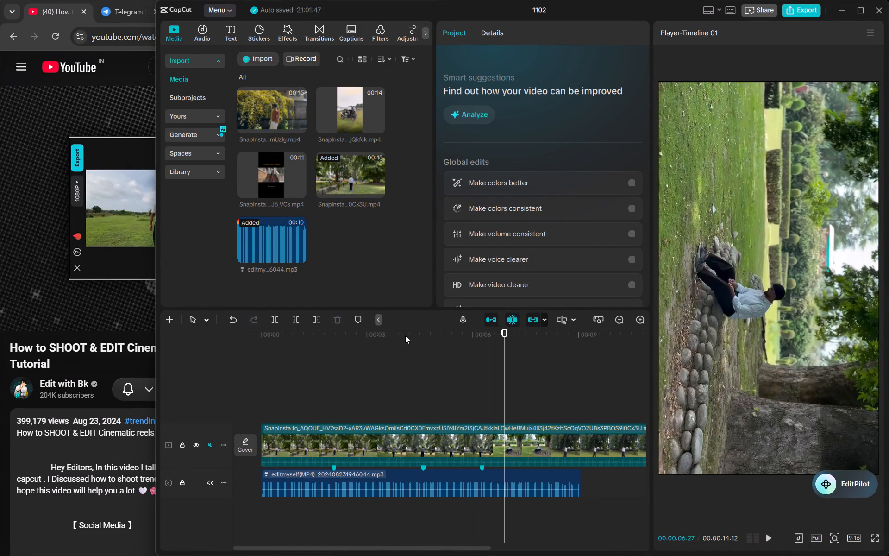
{"action": "left_click", "coordinate": [405, 335]}
{"action": "key", "text": "space"}
{"action": "left_click", "coordinate": [141, 357]}
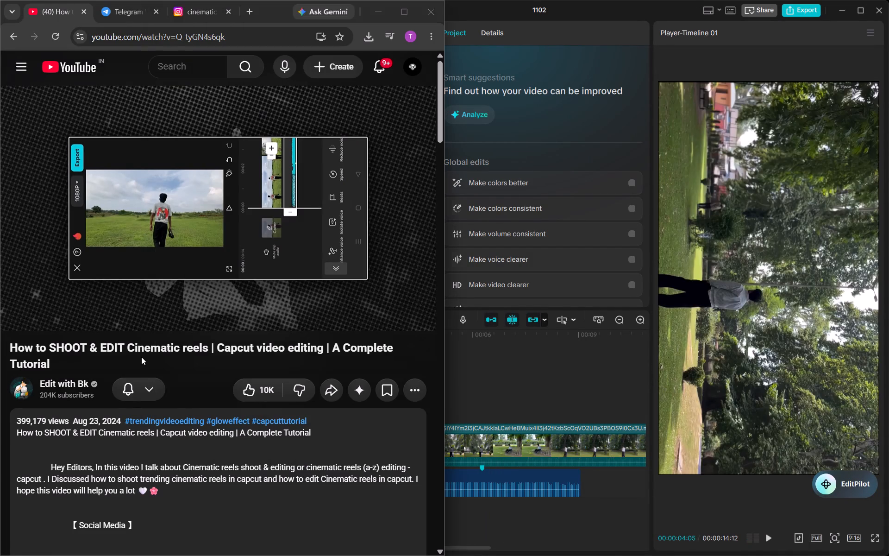
{"action": "left_click", "coordinate": [222, 233]}
{"action": "key", "text": "Left"}
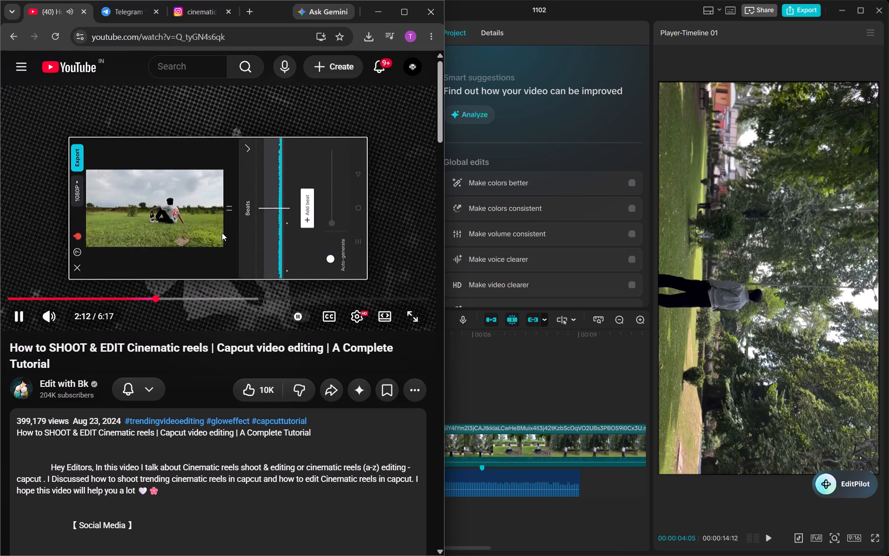
{"action": "key", "text": "space"}
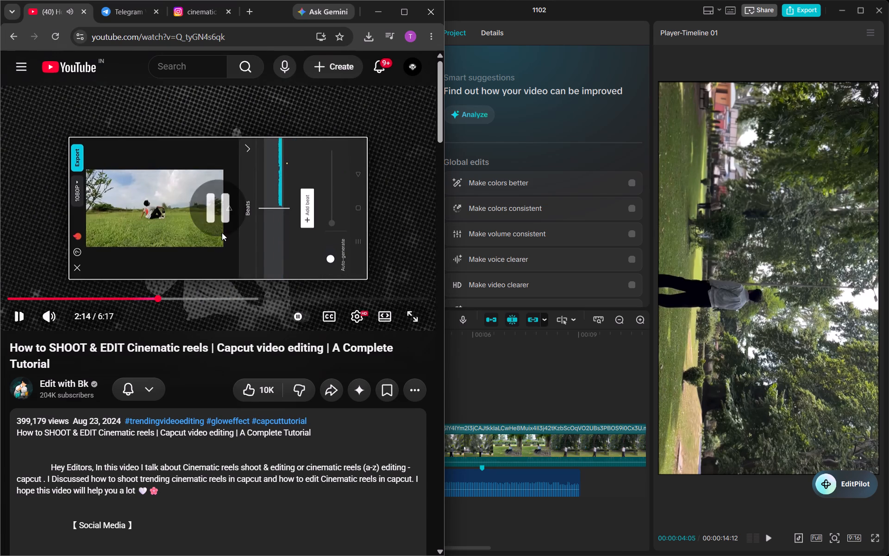
In CapCut, play the music past the second beat marker and add a timeline marker on the beat at 00:00:06:24.
{"action": "left_click", "coordinate": [487, 347]}
{"action": "left_click_drag", "start_coordinate": [487, 347], "coordinate": [409, 365]}
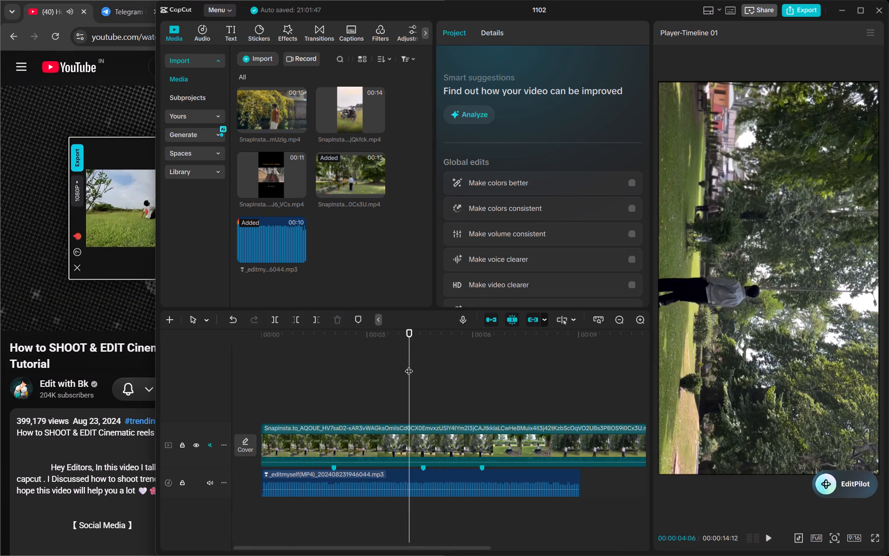
{"action": "key", "text": "space"}
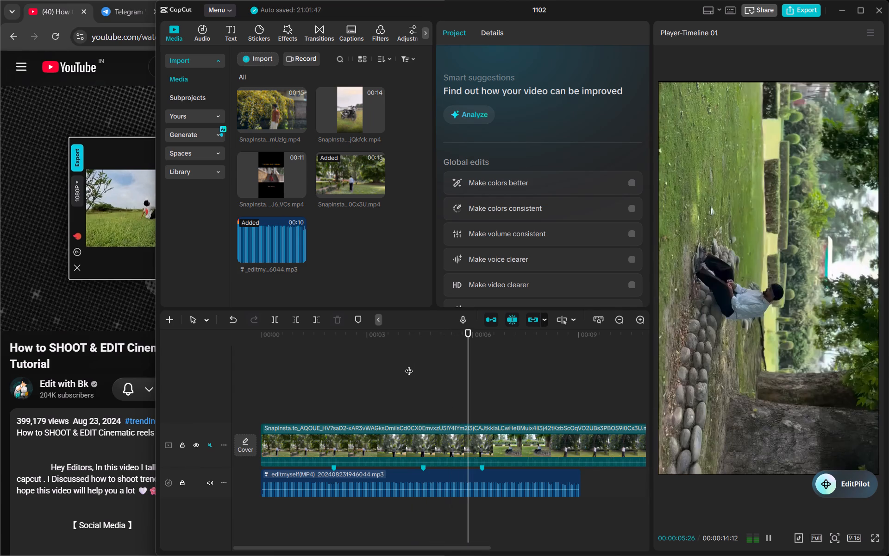
{"action": "key", "text": "space"}
{"action": "key", "text": "space"}
{"action": "key", "text": "space"}
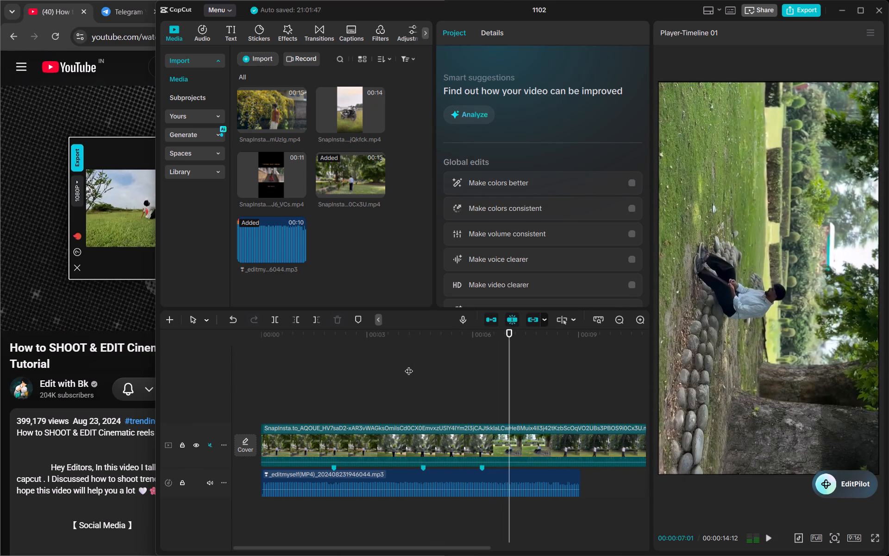
{"action": "left_click_drag", "start_coordinate": [511, 387], "coordinate": [390, 401]}
{"action": "key", "text": "space"}
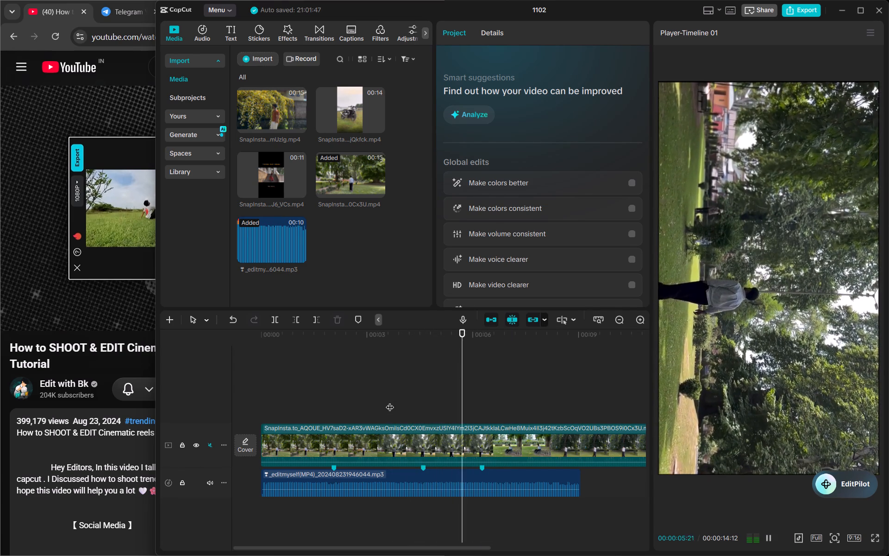
{"action": "key", "text": "space"}
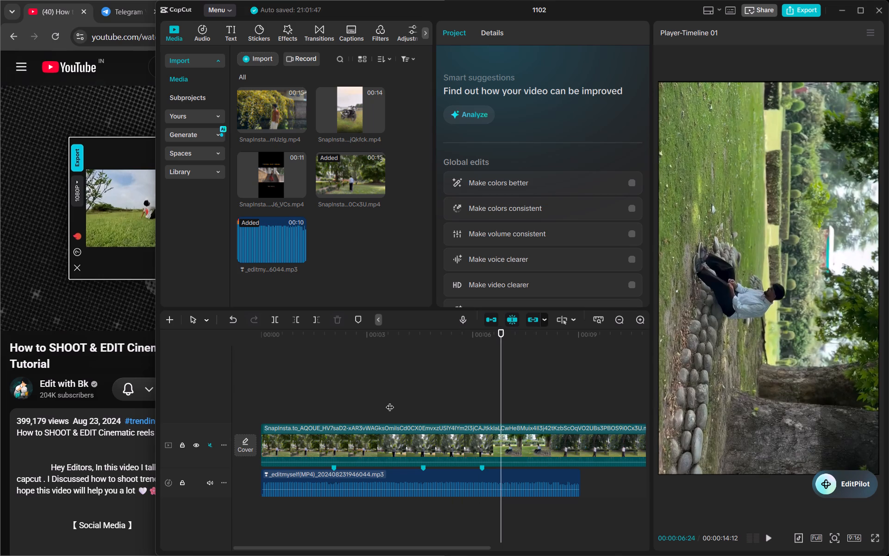
{"action": "type", "text": "m"}
Replay from the new timeline marker and add a matching beat marker on the music clip at 00:00:06:24.
{"action": "key", "text": "space"}
{"action": "key", "text": "space"}
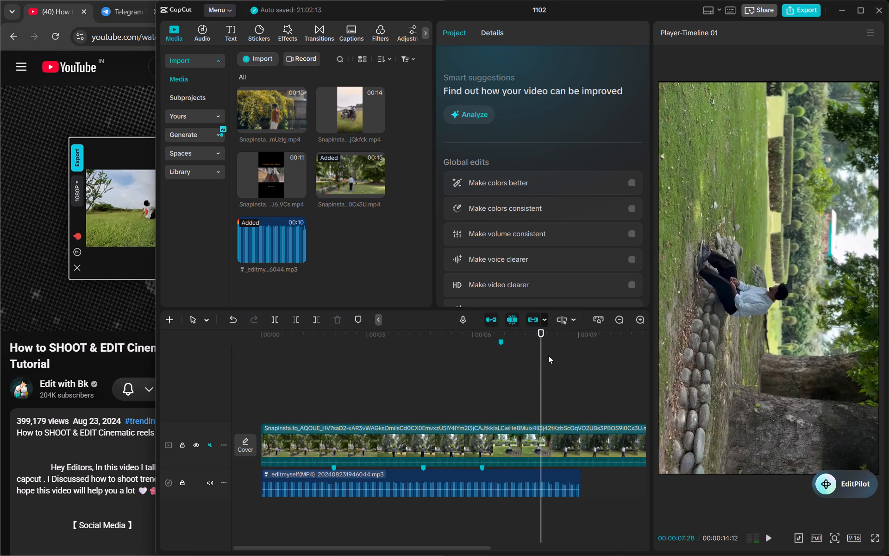
{"action": "left_click_drag", "start_coordinate": [544, 356], "coordinate": [502, 356]}
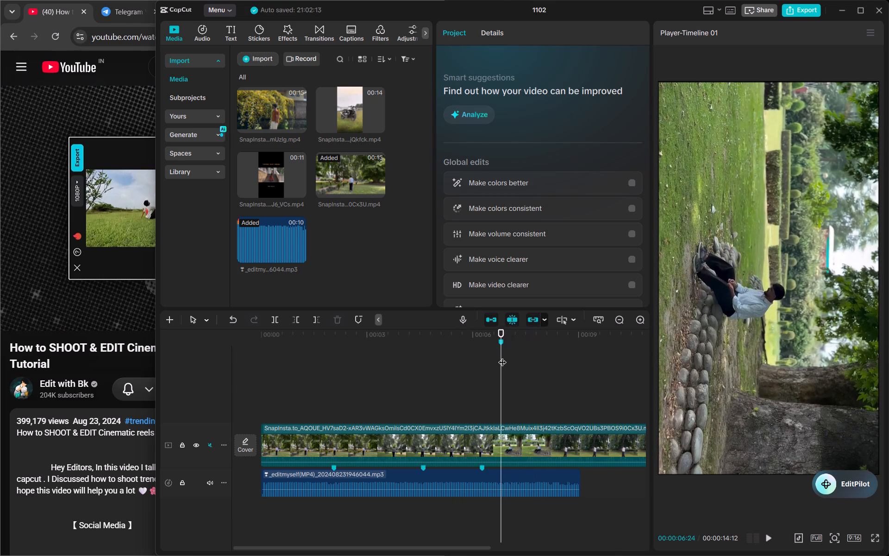
{"action": "key", "text": "space"}
{"action": "key", "text": "space"}
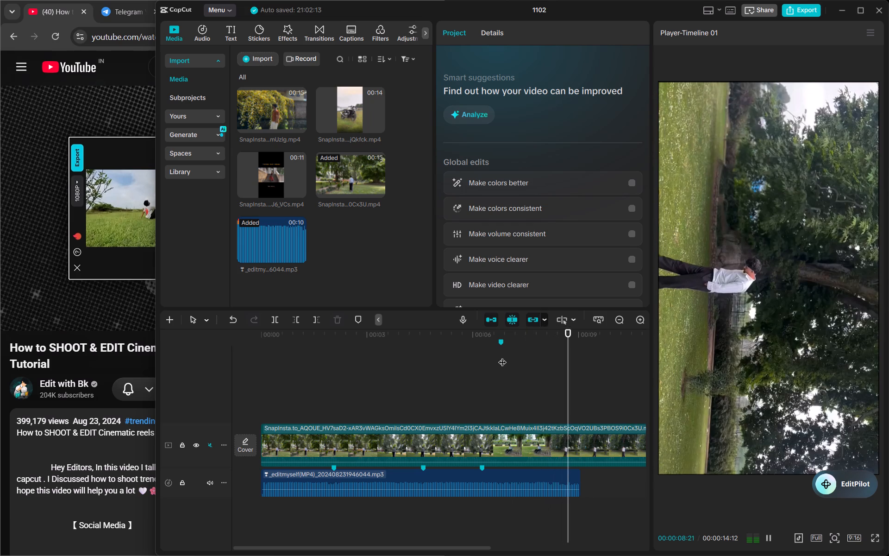
{"action": "left_click_drag", "start_coordinate": [572, 388], "coordinate": [510, 385]}
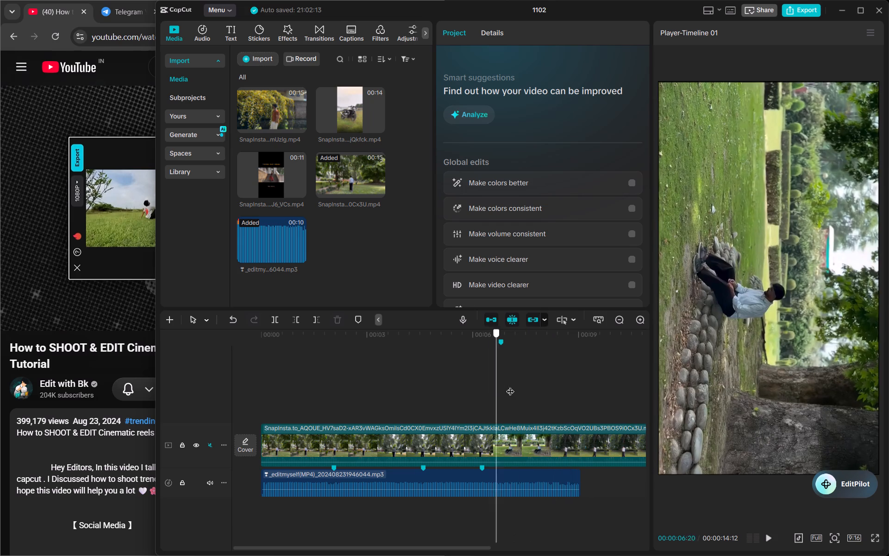
{"action": "left_click_drag", "start_coordinate": [510, 385], "coordinate": [503, 386]}
{"action": "left_click", "coordinate": [501, 469]}
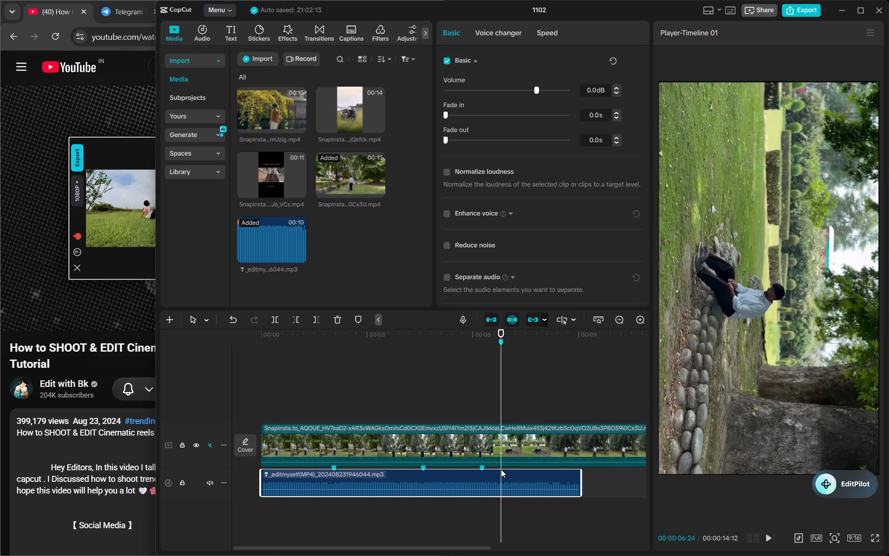
{"action": "key", "text": "m"}
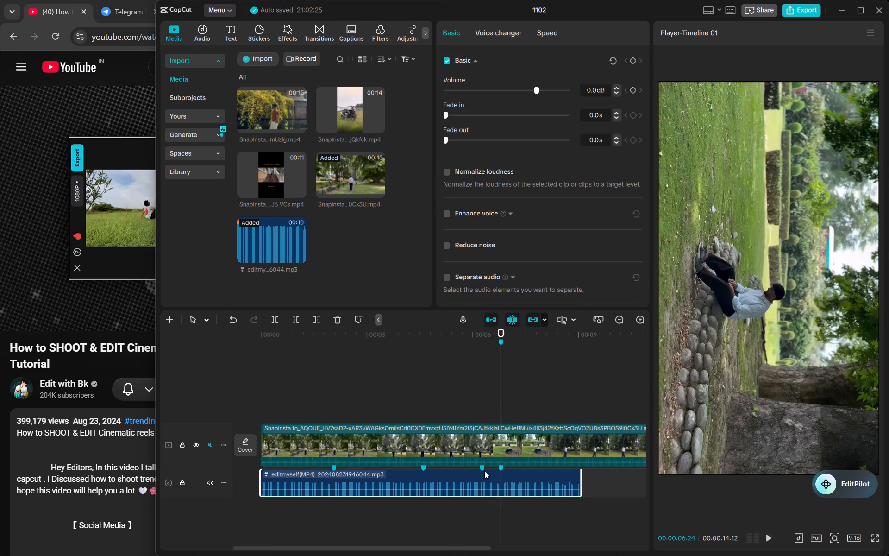
Delete the music clip's old beat marker at about 00:00:06:07.
{"action": "left_click", "coordinate": [484, 471]}
{"action": "right_click", "coordinate": [484, 471]}
{"action": "left_click", "coordinate": [509, 488]}
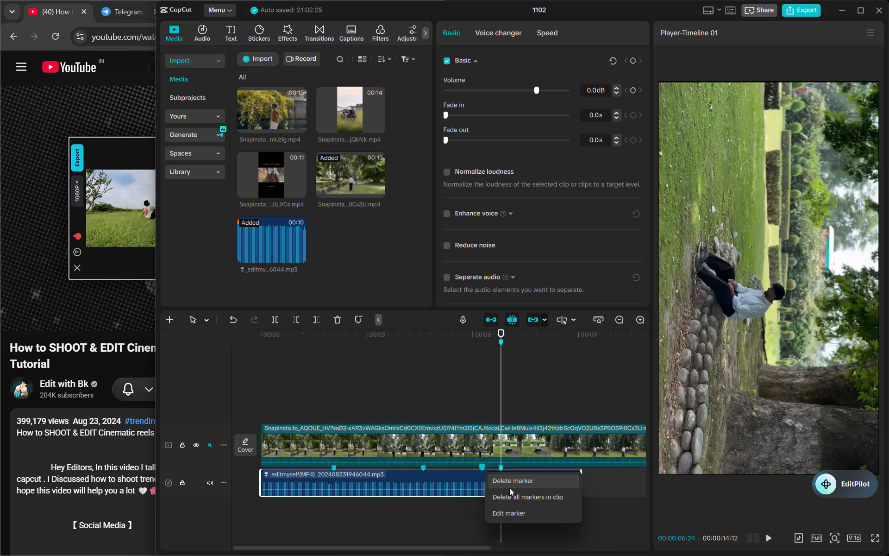
Replay the timeline from the start to check the adjusted beat markers against the music.
{"action": "left_click", "coordinate": [475, 398]}
{"action": "left_click_drag", "start_coordinate": [475, 398], "coordinate": [203, 435]}
{"action": "key", "text": "space"}
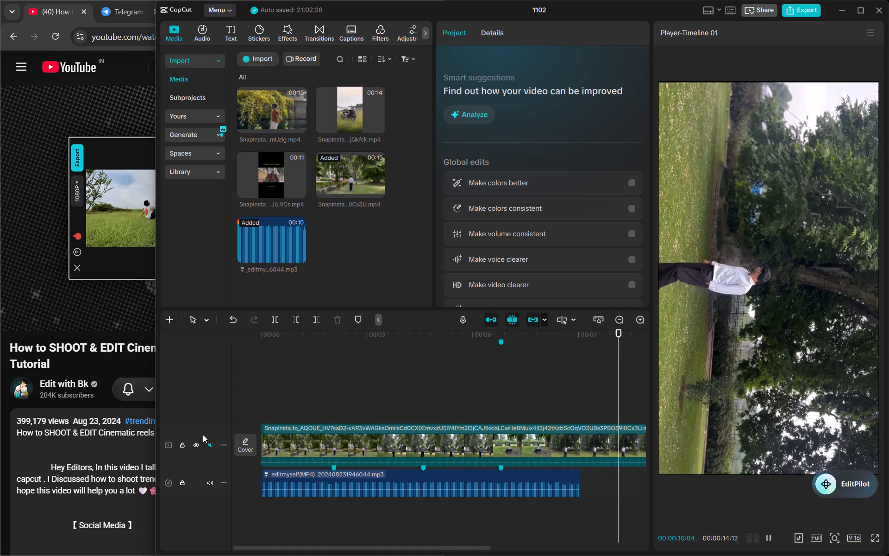
{"action": "left_click", "coordinate": [337, 387]}
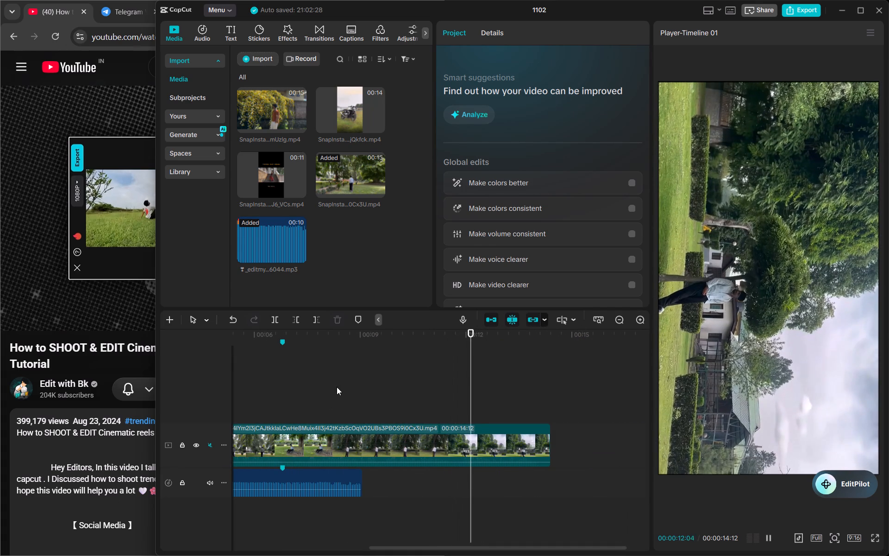
{"action": "key", "text": "space"}
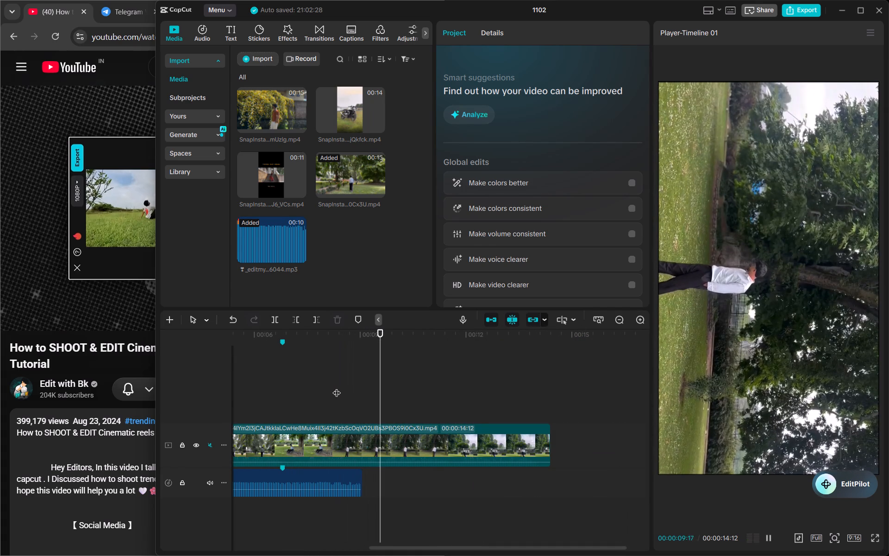
Replay the music from the start and split the park clip just after the first beat marker, at 00:00:02:11.
{"action": "key", "text": "space"}
{"action": "left_click_drag", "start_coordinate": [389, 402], "coordinate": [146, 474]}
{"action": "key", "text": "space"}
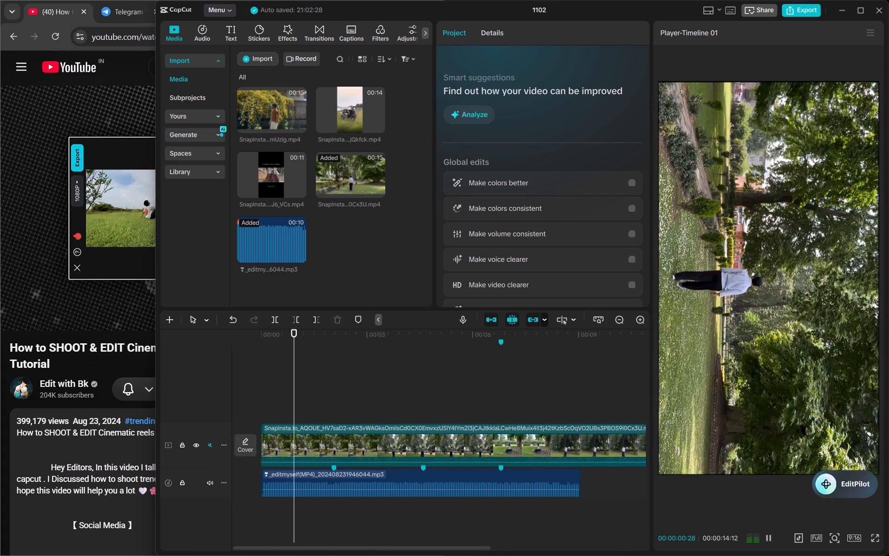
{"action": "key", "text": "space"}
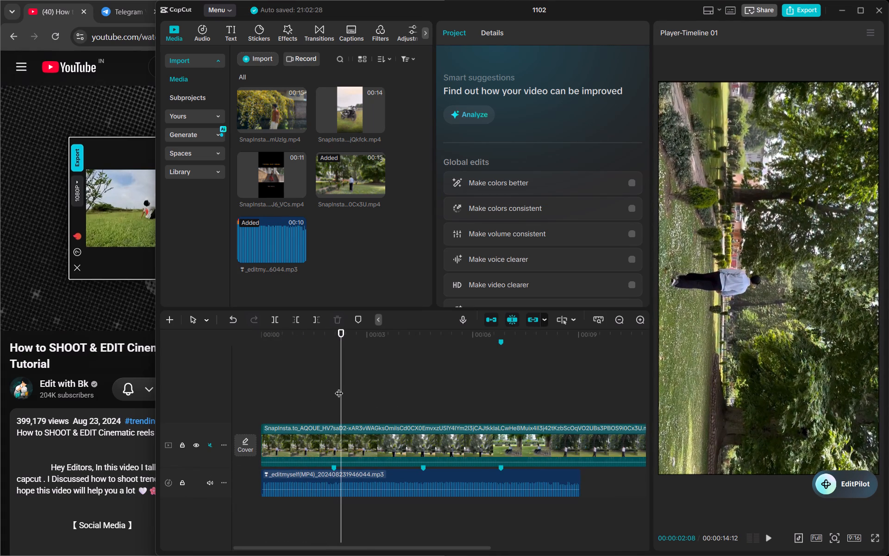
{"action": "left_click_drag", "start_coordinate": [339, 387], "coordinate": [255, 394]}
{"action": "key", "text": "space"}
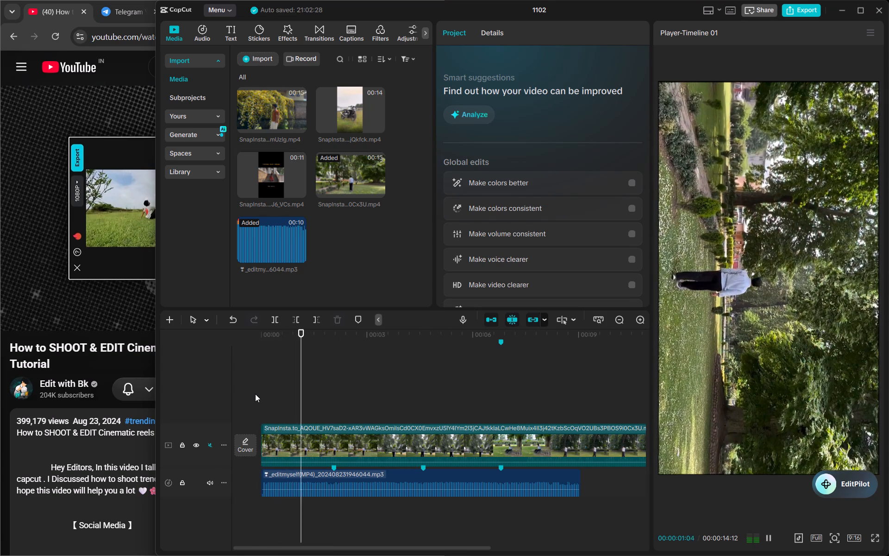
{"action": "key", "text": "space"}
{"action": "key", "text": "space"}
{"action": "key", "text": "space"}
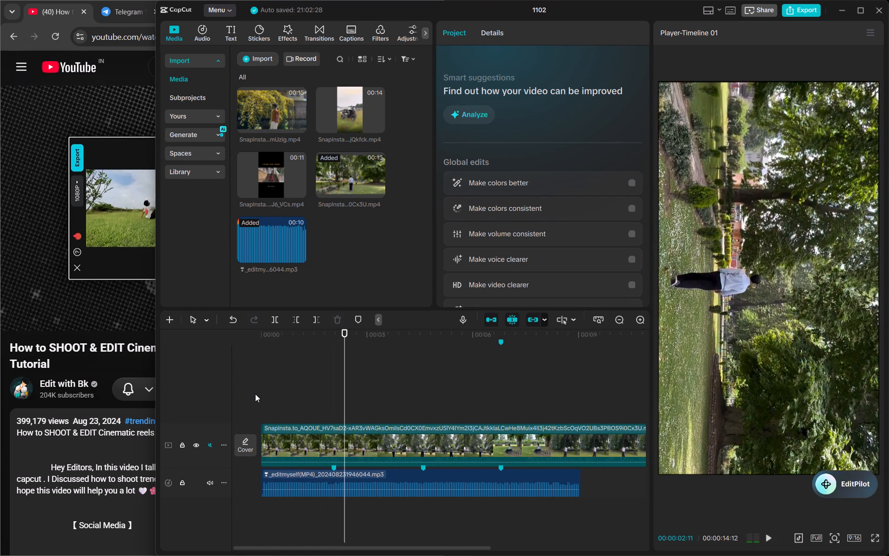
{"action": "key", "text": "g"}
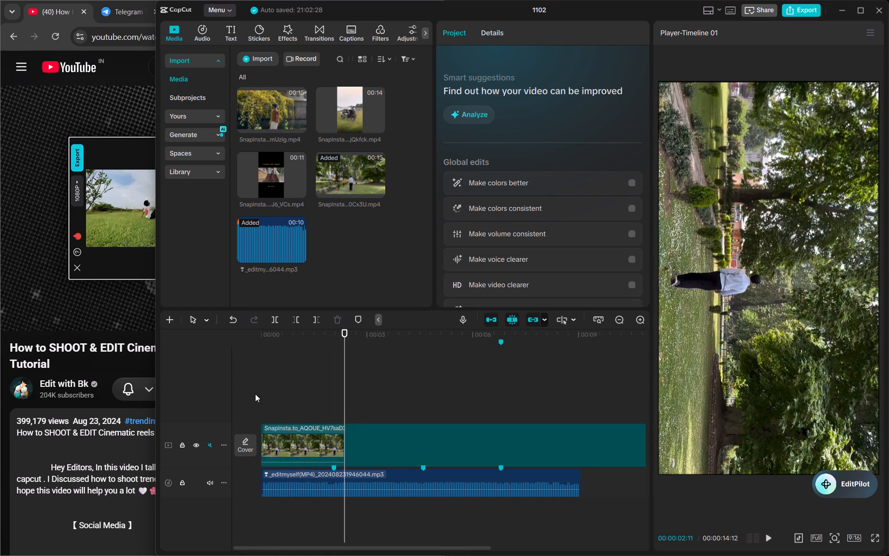
Play through the footage after the first split, replaying from about 00:00:06:01, to examine where the shots change.
{"action": "key", "text": "space"}
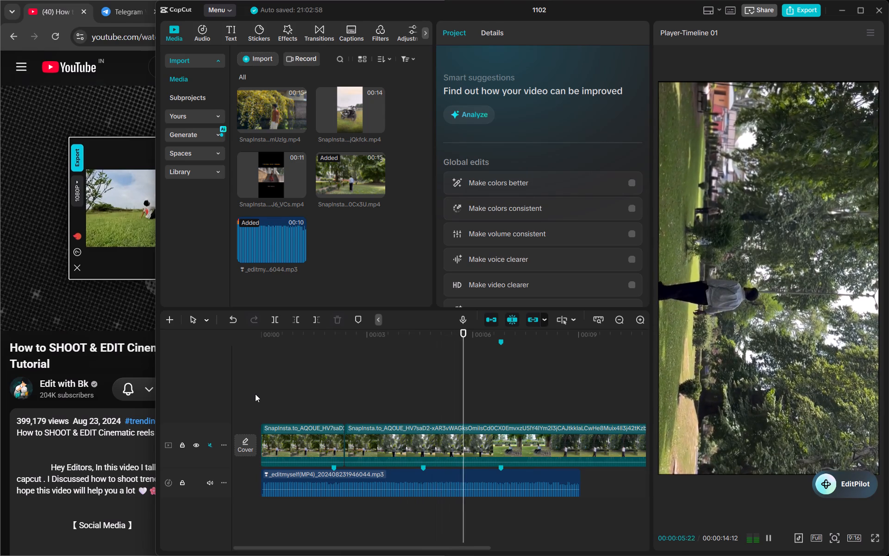
{"action": "key", "text": "space"}
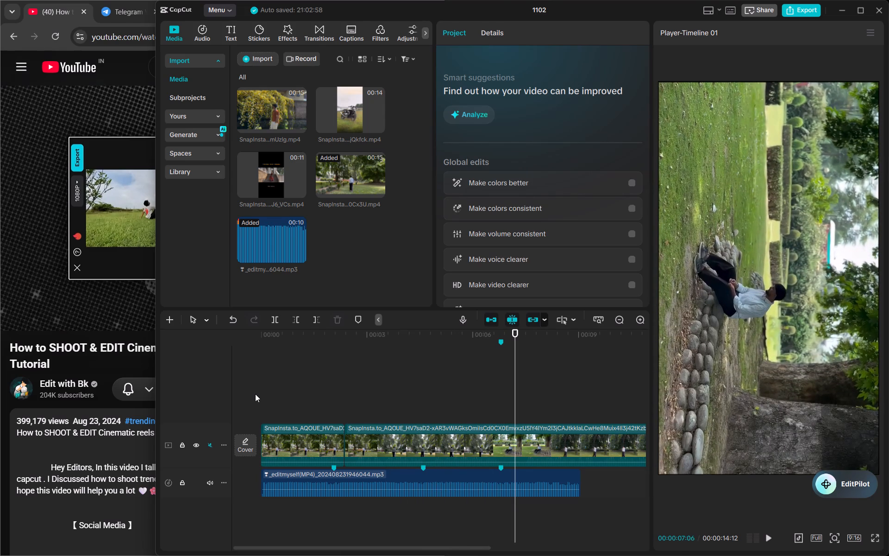
{"action": "key", "text": "Left"}
{"action": "key", "text": "Left"}
{"action": "key", "text": "Left"}
{"action": "key", "text": "Left"}
{"action": "key", "text": "Left"}
{"action": "key", "text": "Left"}
{"action": "key", "text": "Left"}
{"action": "key", "text": "Left"}
{"action": "key", "text": "Left"}
{"action": "key", "text": "Left"}
{"action": "key", "text": "Left"}
{"action": "key", "text": "Left"}
{"action": "key", "text": "Left"}
{"action": "key", "text": "Left"}
{"action": "key", "text": "Left"}
{"action": "key", "text": "Left"}
{"action": "key", "text": "Left"}
{"action": "key", "text": "Left"}
{"action": "key", "text": "Left"}
{"action": "key", "text": "Left"}
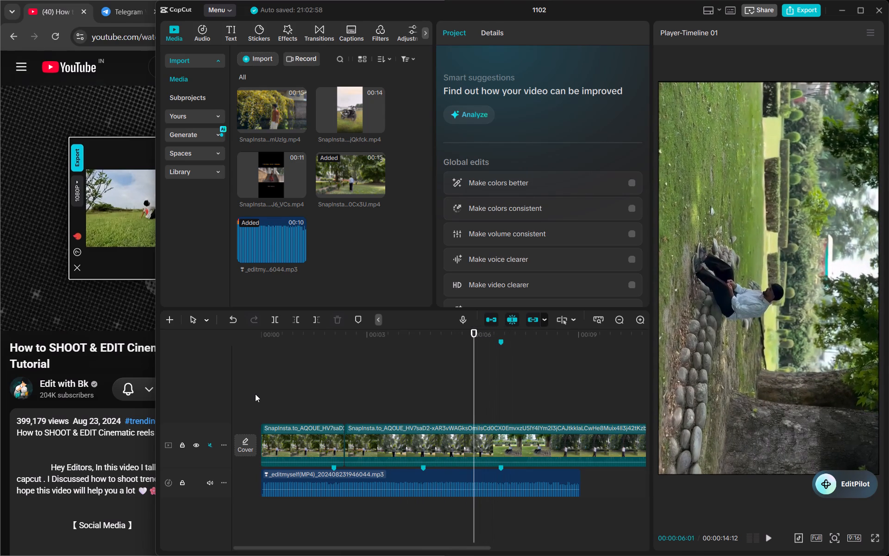
{"action": "key", "text": "space"}
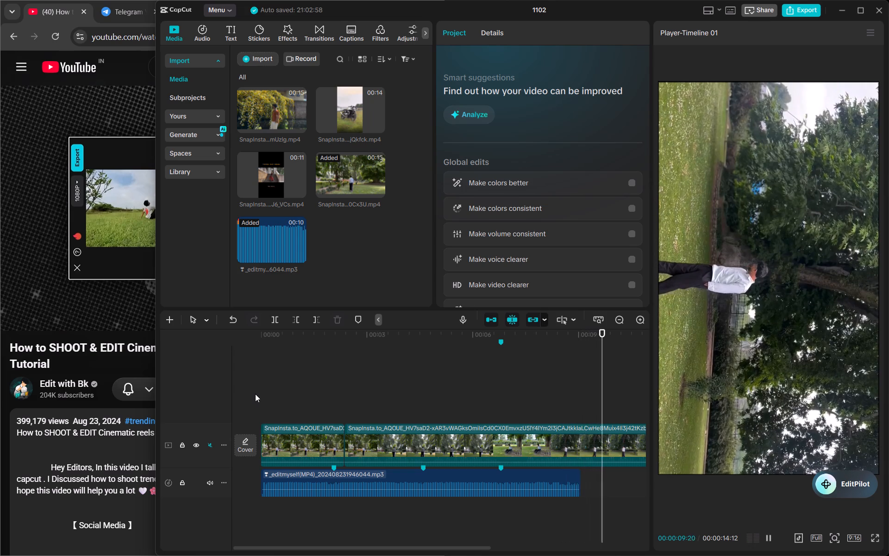
{"action": "key", "text": "space"}
Split the park clip at 00:00:03:03 and delete the short piece between 00:00:02:11 and the new split.
{"action": "left_click", "coordinate": [361, 342]}
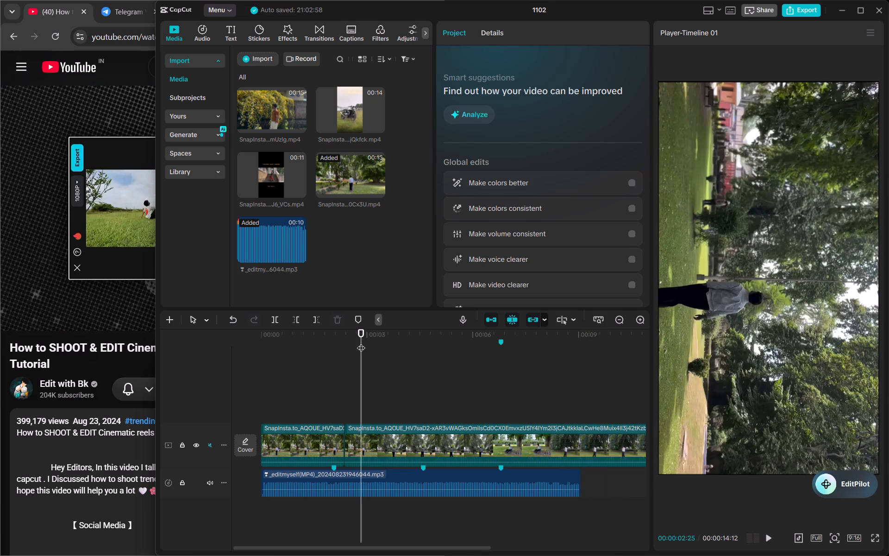
{"action": "left_click_drag", "start_coordinate": [361, 342], "coordinate": [475, 336]}
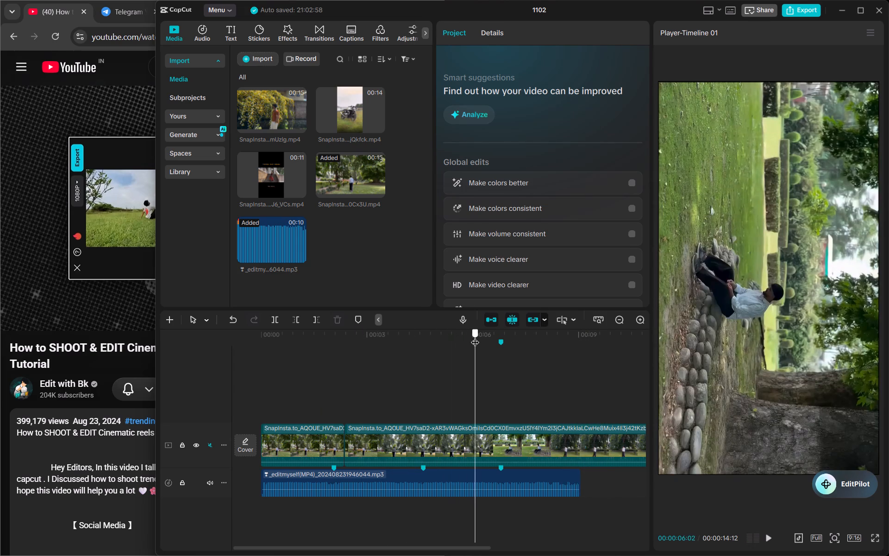
{"action": "left_click_drag", "start_coordinate": [475, 336], "coordinate": [379, 341]}
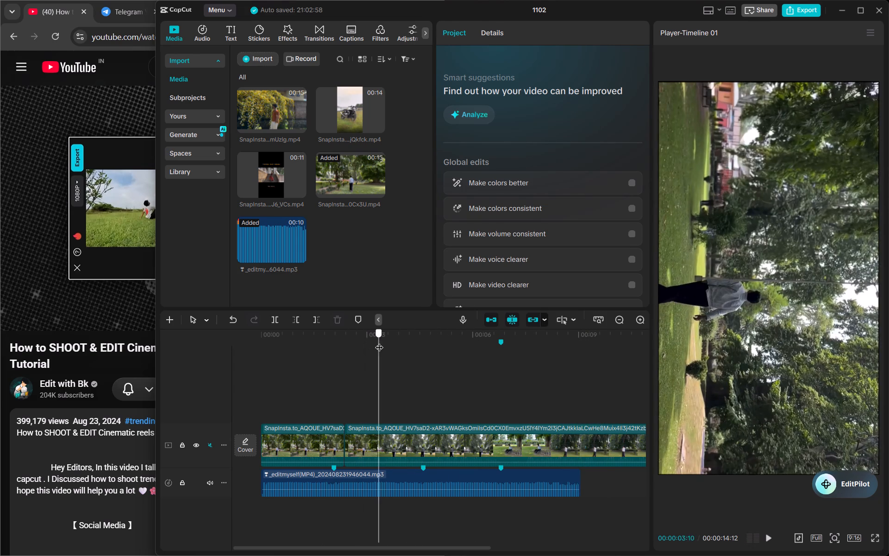
{"action": "left_click_drag", "start_coordinate": [379, 341], "coordinate": [343, 329]}
{"action": "key", "text": "space"}
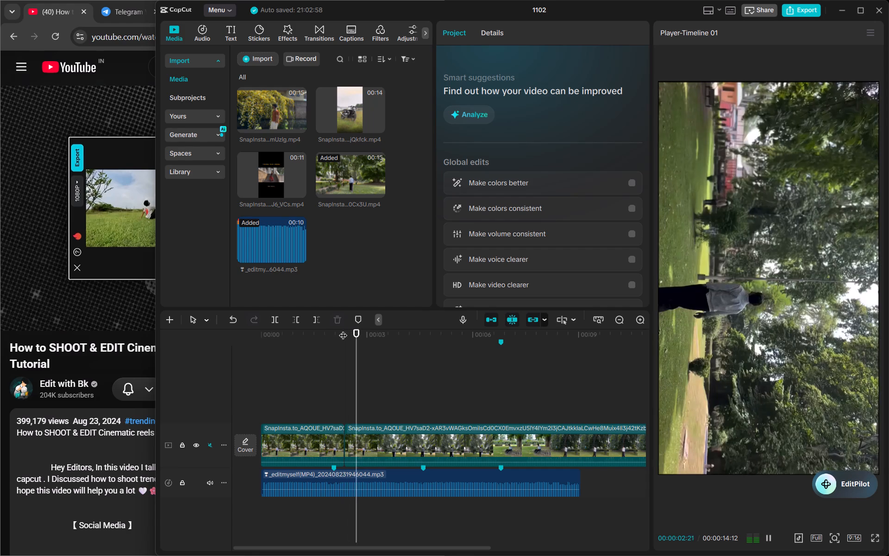
{"action": "key", "text": "space"}
{"action": "key", "text": "g"}
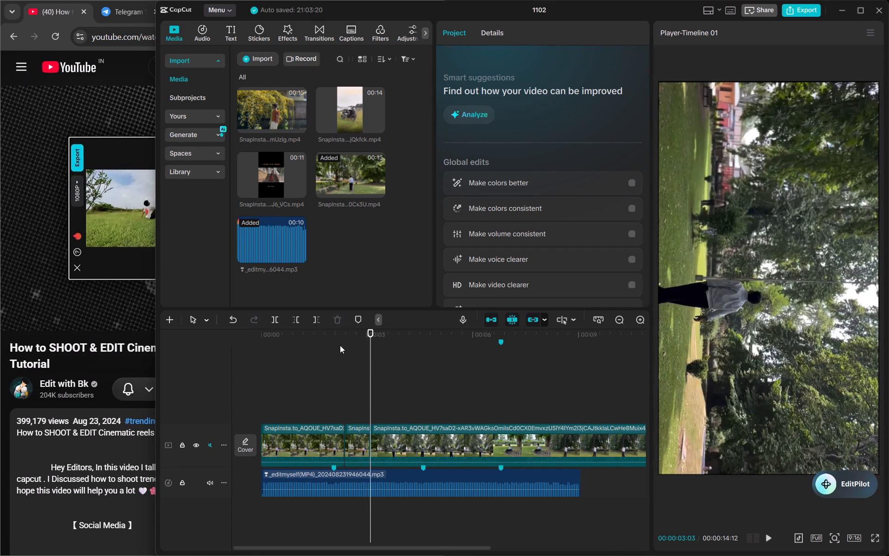
{"action": "left_click", "coordinate": [357, 436]}
{"action": "key", "text": "BackSpace"}
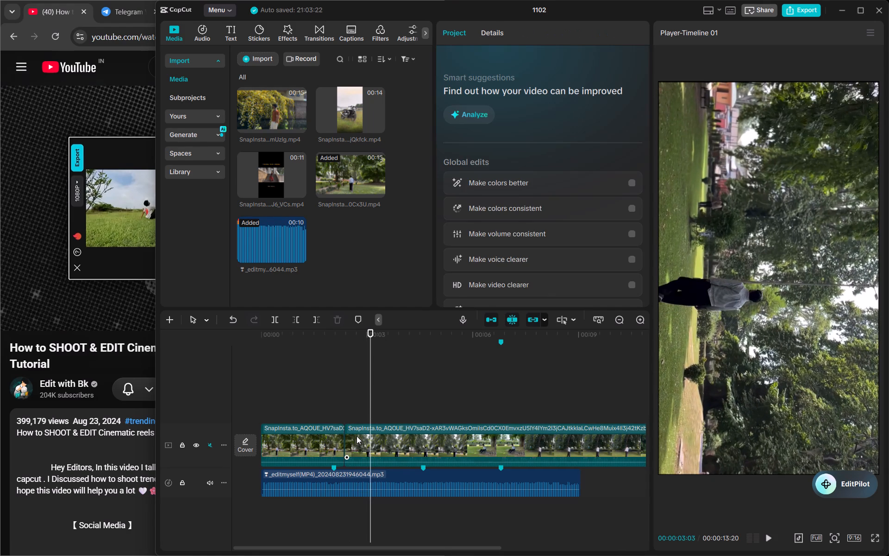
Play from the first cut and split the park clip just after the second beat marker, at 00:00:04:21.
{"action": "left_click_drag", "start_coordinate": [372, 375], "coordinate": [340, 380]}
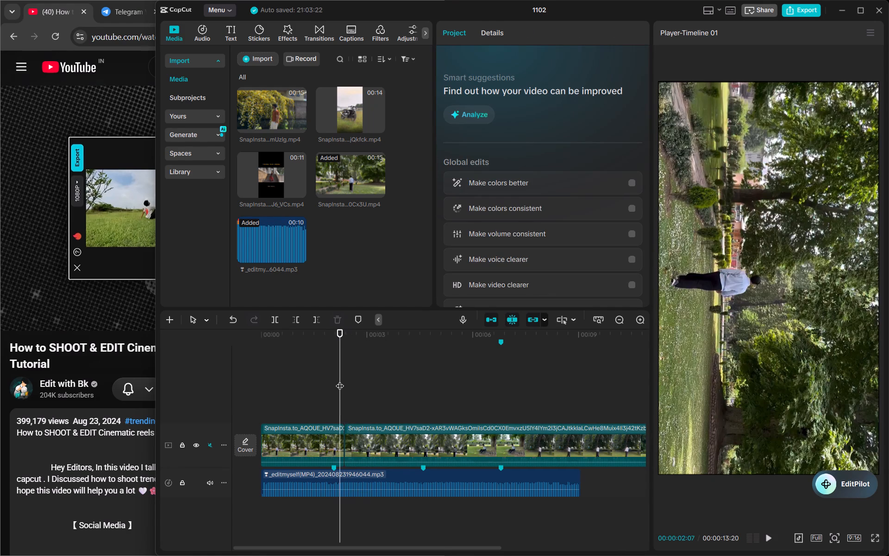
{"action": "key", "text": "Right"}
{"action": "key", "text": "Right"}
{"action": "key", "text": "Right"}
{"action": "key", "text": "space"}
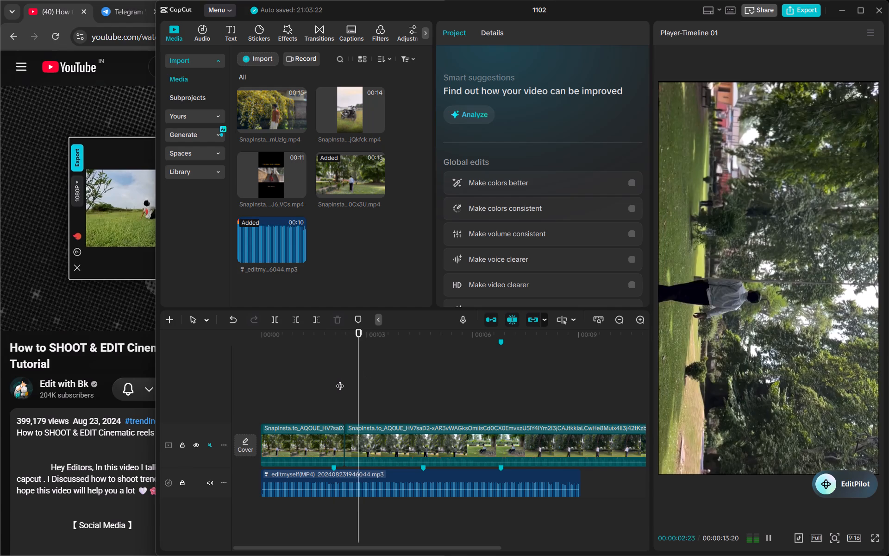
{"action": "key", "text": "space"}
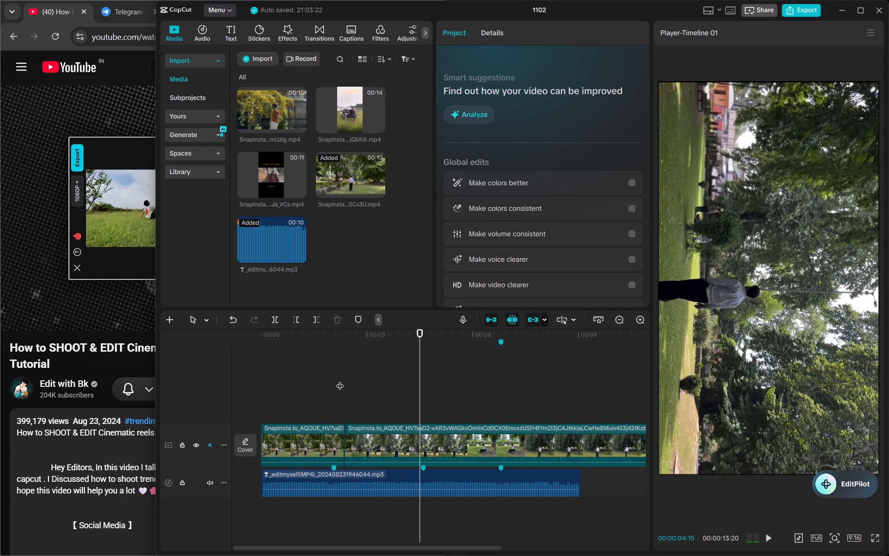
{"action": "key", "text": "space"}
{"action": "key", "text": "space"}
{"action": "key", "text": "g"}
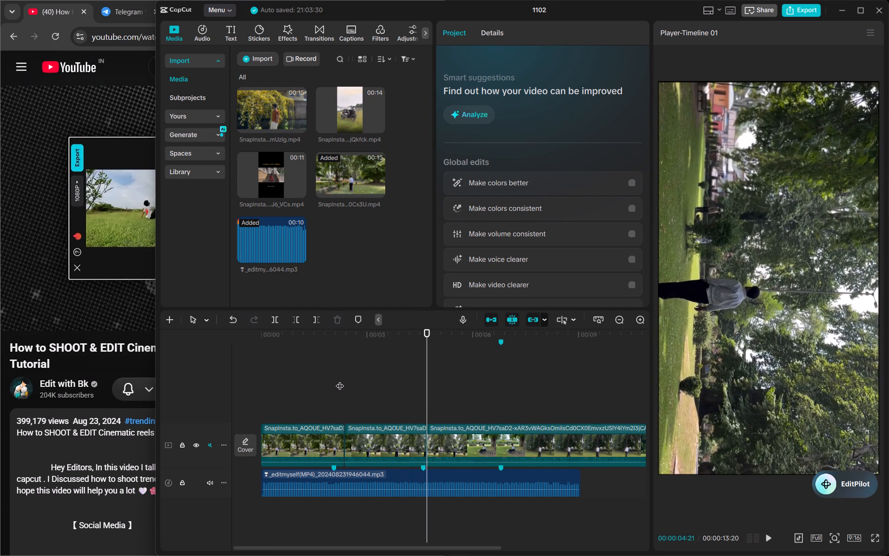
Split the park clip at 00:00:05:26 and delete the piece between 00:00:04:21 and the new split.
{"action": "left_click", "coordinate": [468, 343]}
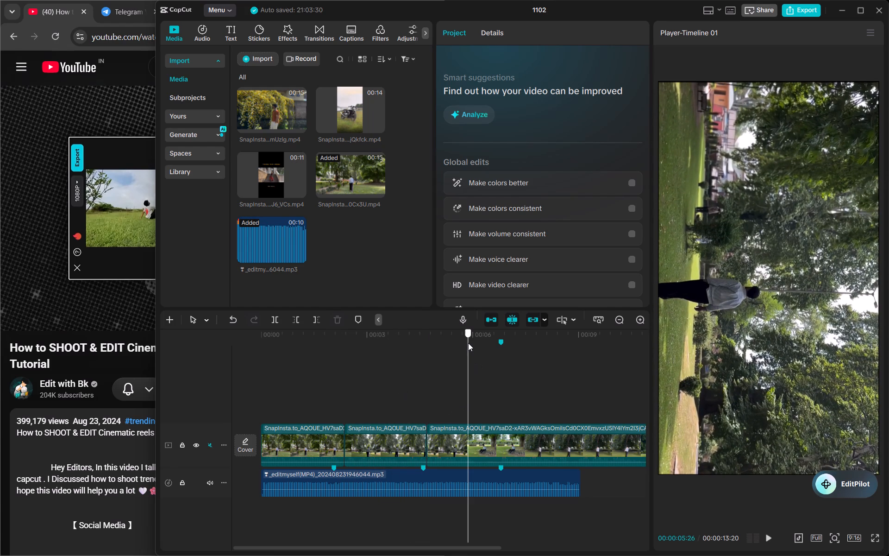
{"action": "key", "text": "g"}
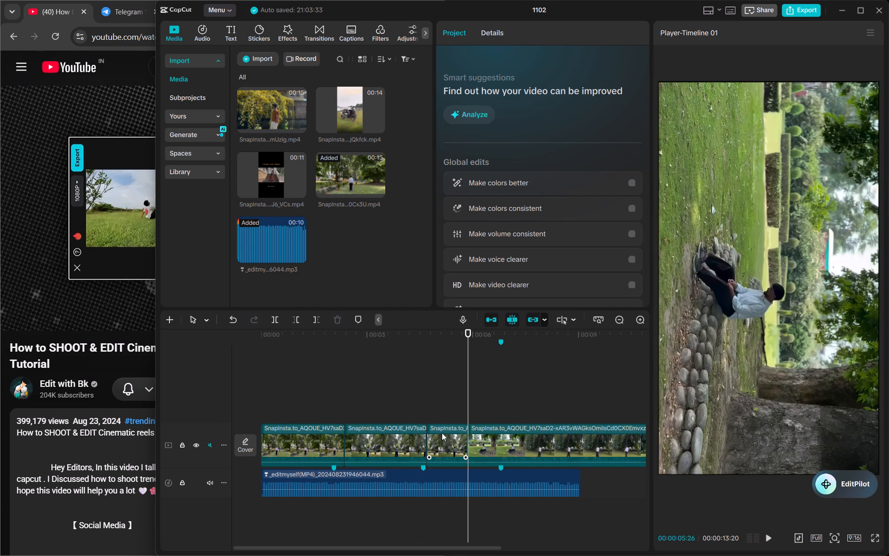
{"action": "left_click", "coordinate": [445, 436]}
{"action": "key", "text": "BackSpace"}
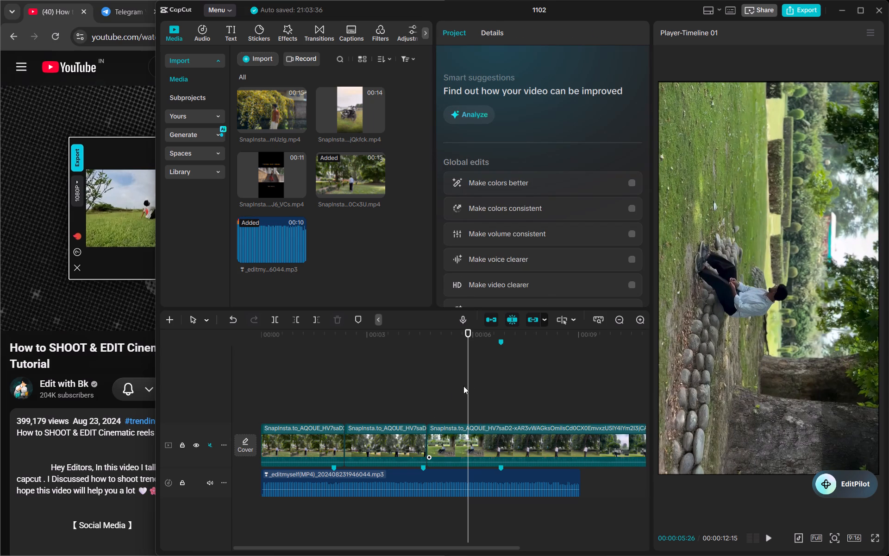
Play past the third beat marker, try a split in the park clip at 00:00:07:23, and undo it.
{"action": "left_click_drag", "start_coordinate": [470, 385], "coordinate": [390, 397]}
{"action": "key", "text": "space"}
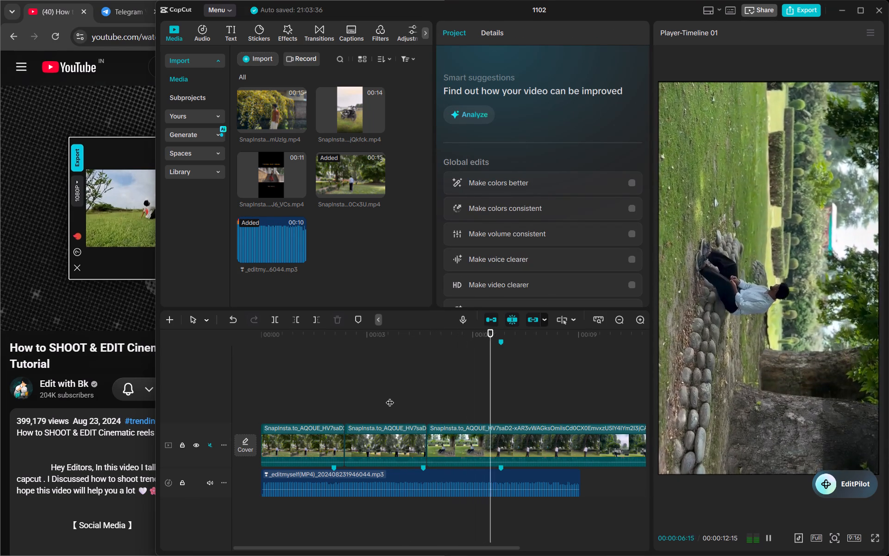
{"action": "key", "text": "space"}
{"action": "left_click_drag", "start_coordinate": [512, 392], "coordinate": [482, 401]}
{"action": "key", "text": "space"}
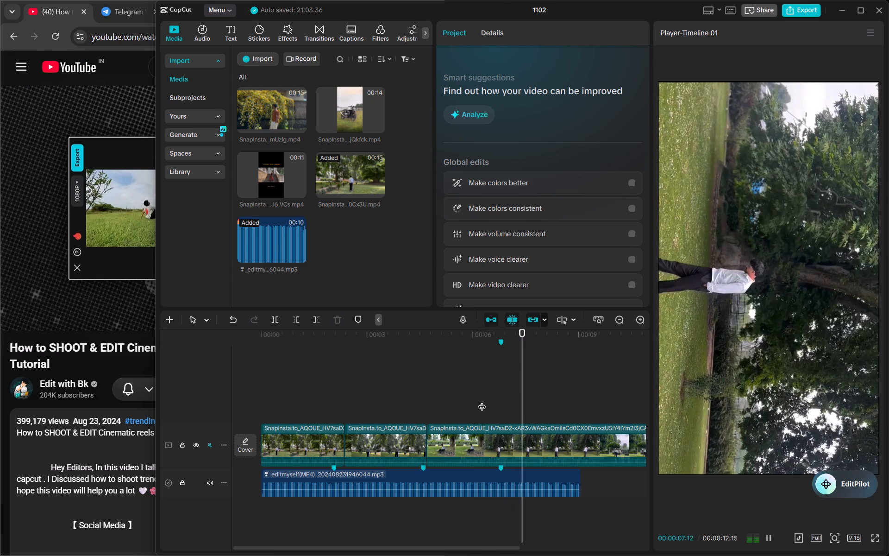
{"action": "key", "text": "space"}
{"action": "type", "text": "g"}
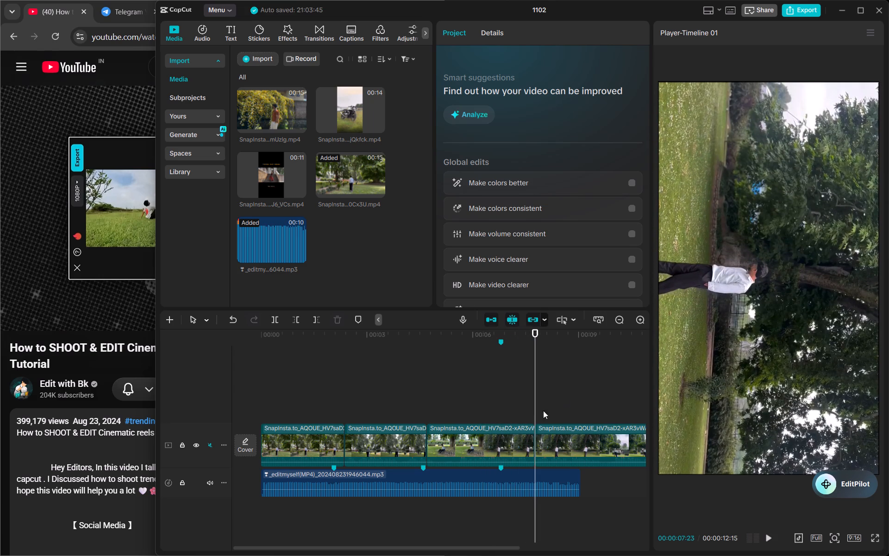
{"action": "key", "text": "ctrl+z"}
Split the park clip at 00:00:06:18, where the seated shot ends, and delete the seated piece starting at 00:00:04:21.
{"action": "left_click", "coordinate": [531, 413]}
{"action": "left_click_drag", "start_coordinate": [531, 413], "coordinate": [487, 411]}
{"action": "key", "text": "Right"}
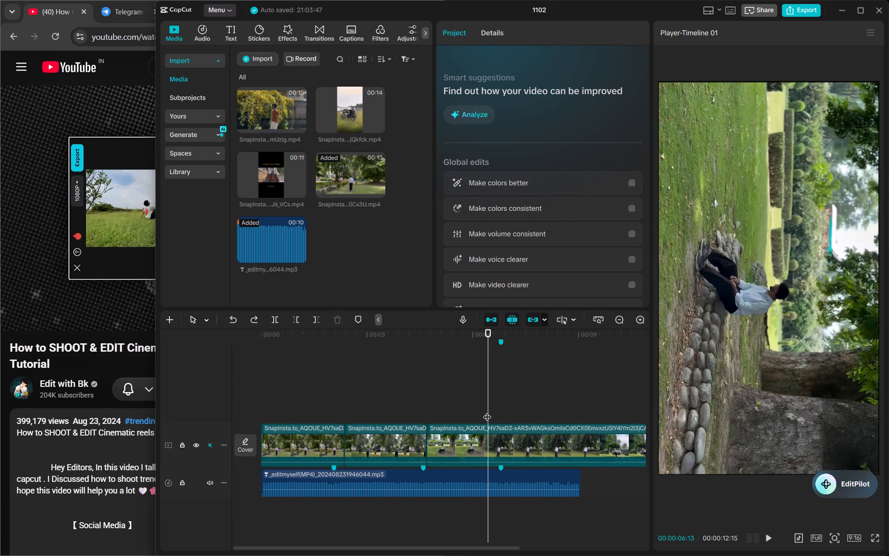
{"action": "key", "text": "Right"}
{"action": "key", "text": "Right"}
{"action": "key", "text": "Right"}
{"action": "key", "text": "Right"}
{"action": "key", "text": "Right"}
{"action": "key", "text": "g"}
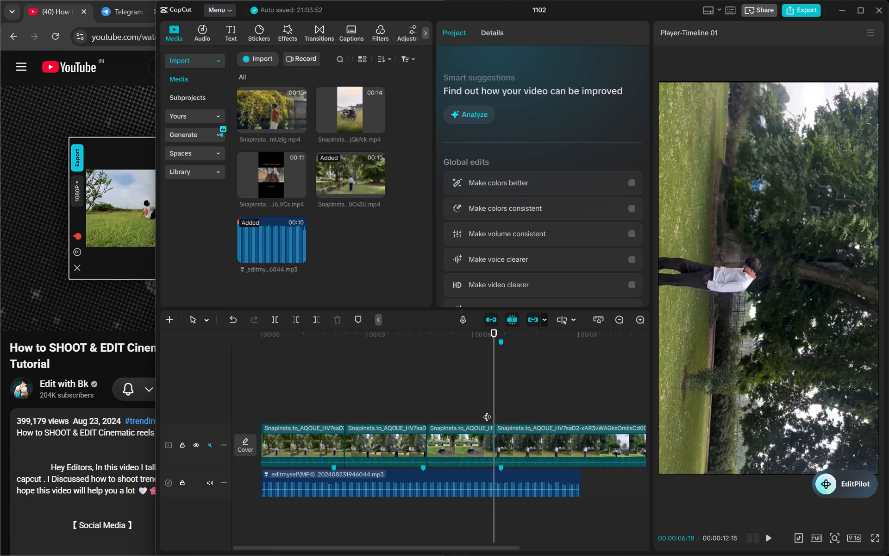
{"action": "left_click", "coordinate": [470, 438]}
{"action": "key", "text": "BackSpace"}
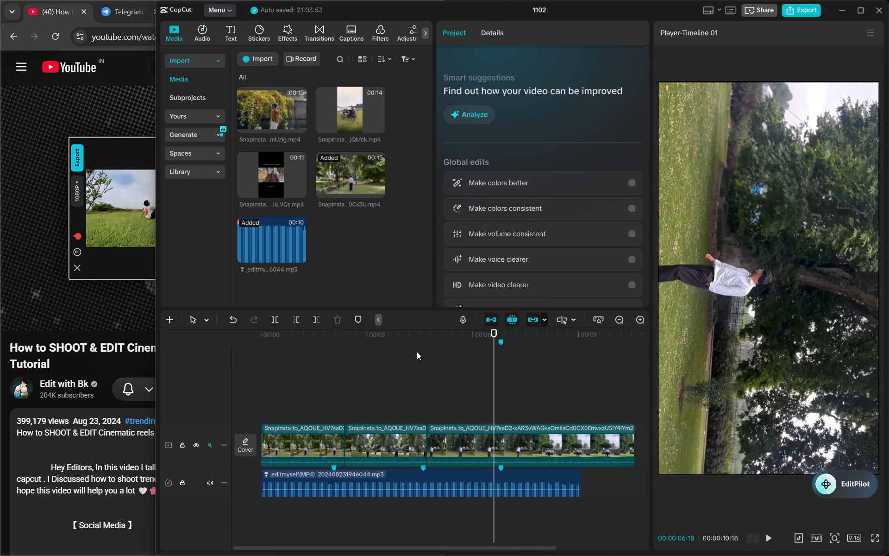
Replay from the second cut and split the park clip at the 00:00:06:24 beat marker.
{"action": "left_click", "coordinate": [427, 349]}
{"action": "key", "text": "space"}
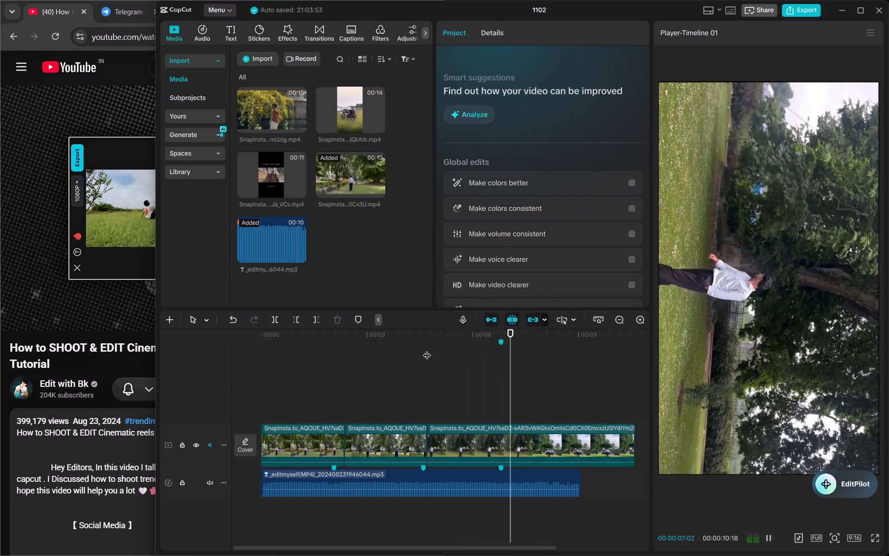
{"action": "key", "text": "space"}
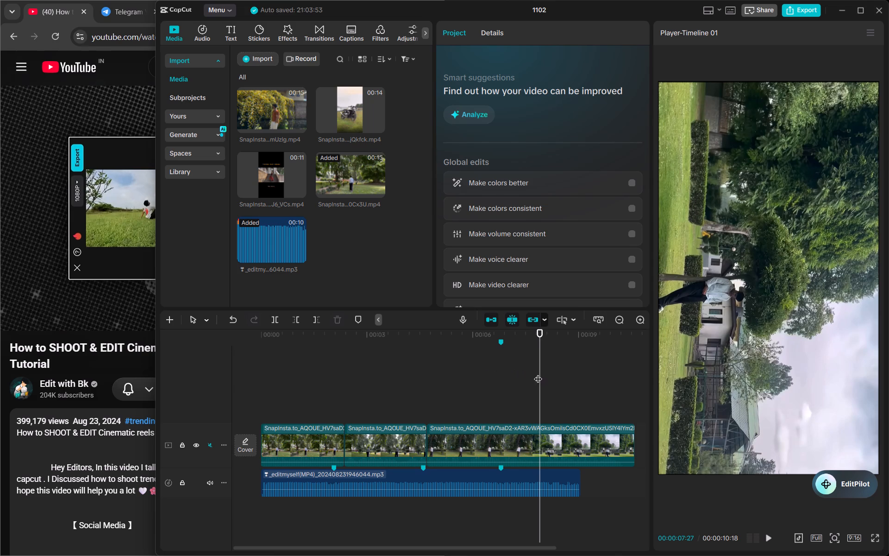
{"action": "left_click_drag", "start_coordinate": [542, 375], "coordinate": [501, 392]}
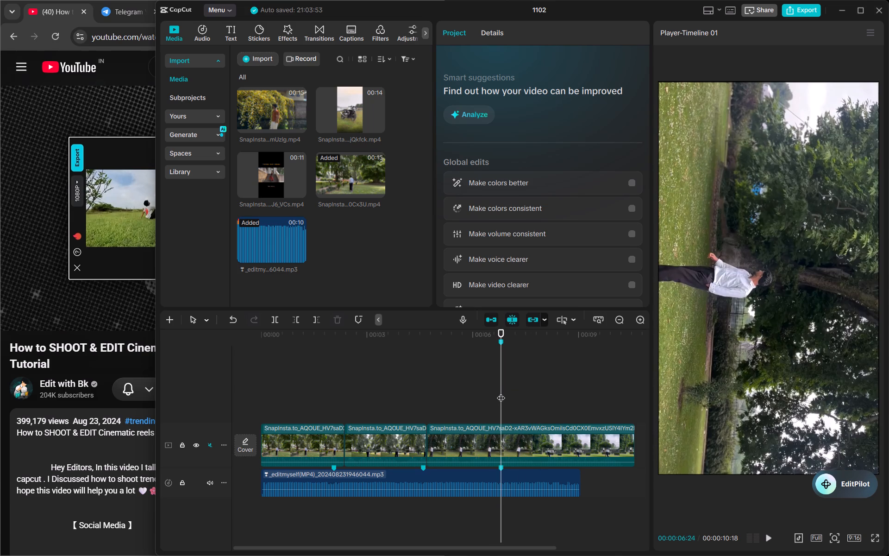
{"action": "key", "text": "g"}
{"action": "left_click", "coordinate": [497, 385]}
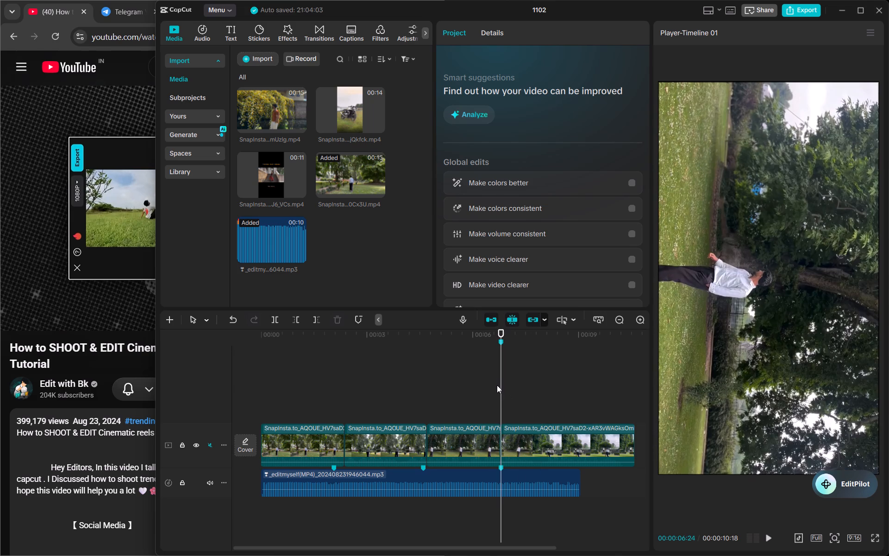
Split the park clip at 00:00:07:16 and delete the piece between the 00:00:06:24 beat marker and the new split.
{"action": "left_click_drag", "start_coordinate": [501, 385], "coordinate": [537, 388]}
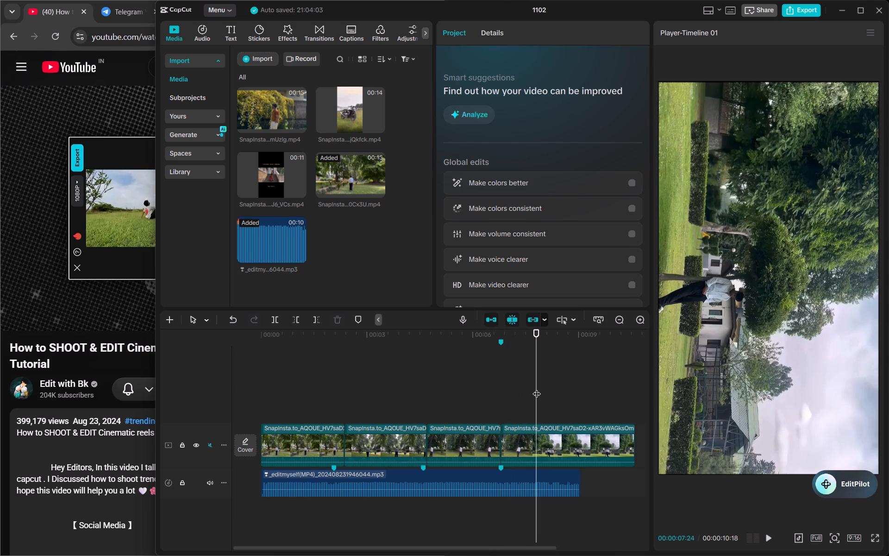
{"action": "left_click_drag", "start_coordinate": [537, 388], "coordinate": [526, 389]}
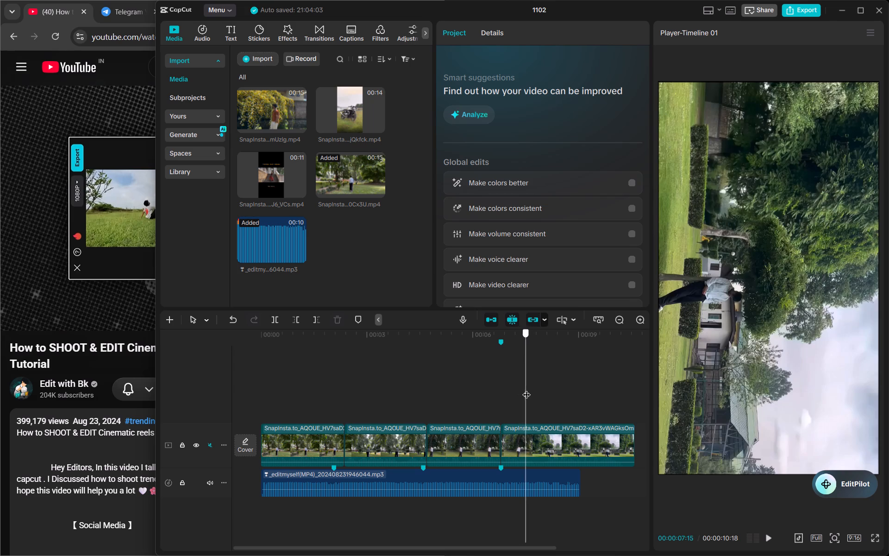
{"action": "left_click_drag", "start_coordinate": [526, 389], "coordinate": [527, 389]}
{"action": "key", "text": "g"}
{"action": "left_click", "coordinate": [513, 442]}
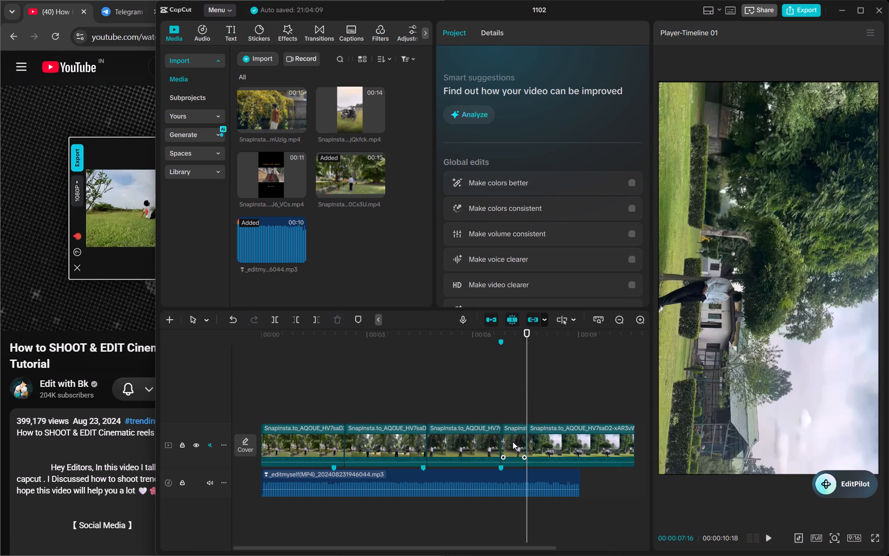
{"action": "key", "text": "BackSpace"}
Replay from the third cut, split the park clip at 00:00:09:02 where the music ends, and delete the leftover footage after it.
{"action": "left_click_drag", "start_coordinate": [526, 381], "coordinate": [508, 388]}
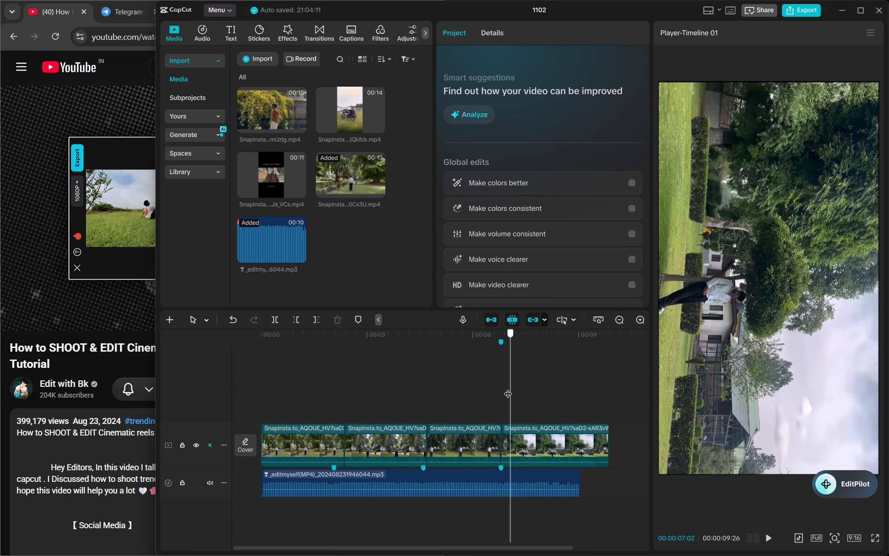
{"action": "left_click_drag", "start_coordinate": [508, 388], "coordinate": [501, 388]}
{"action": "key", "text": "space"}
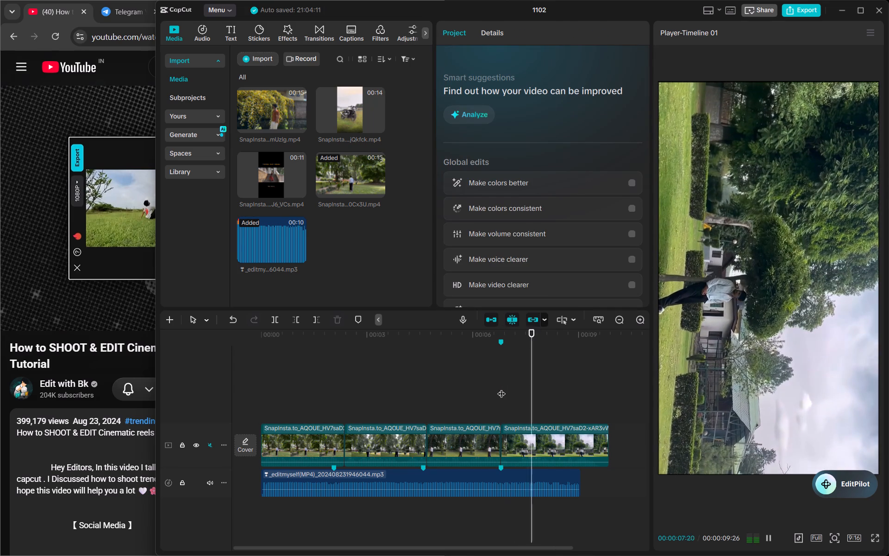
{"action": "key", "text": "space"}
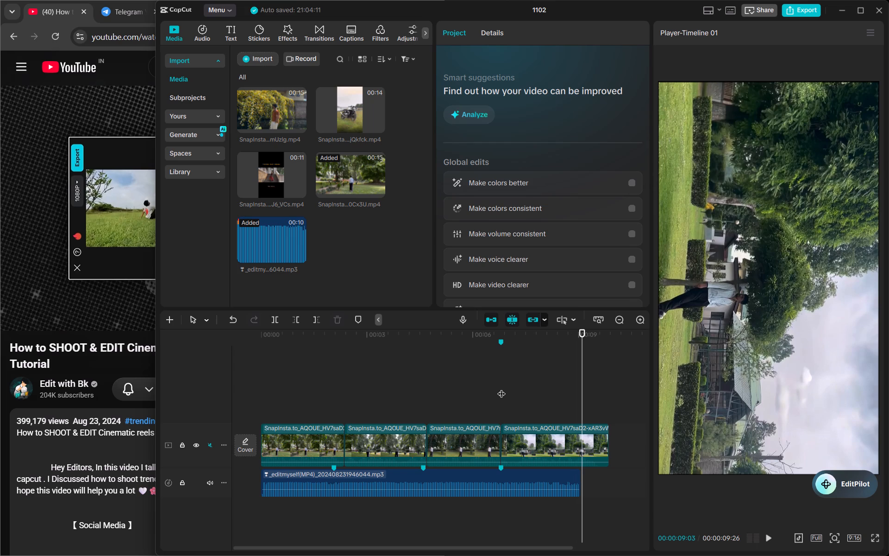
{"action": "key", "text": "Left"}
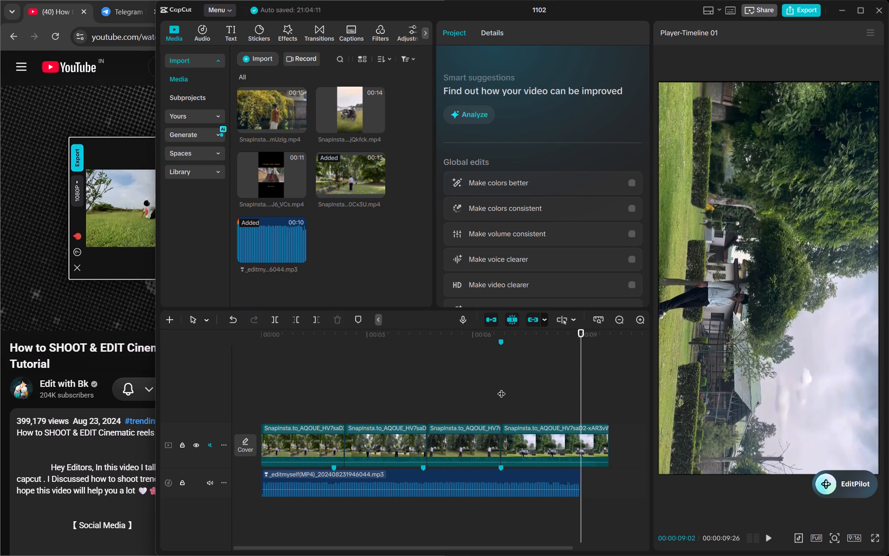
{"action": "key", "text": "g"}
{"action": "left_click", "coordinate": [592, 445]}
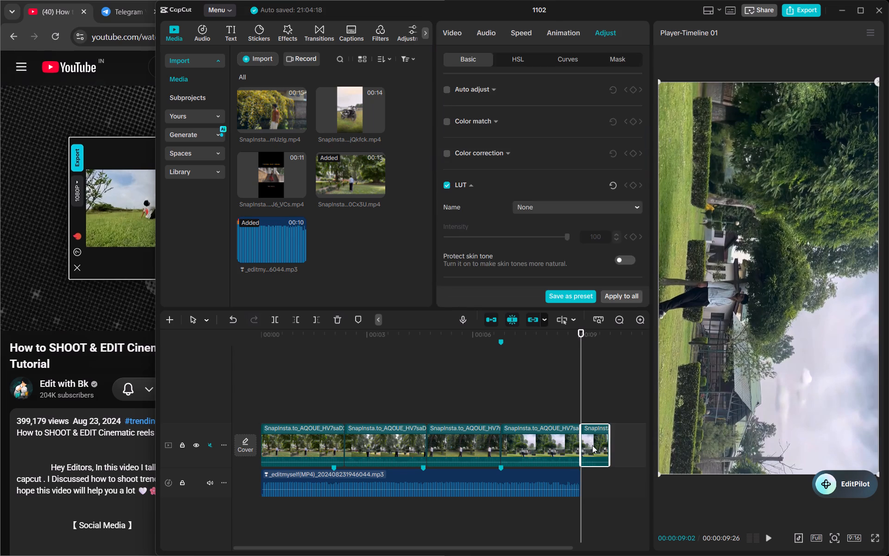
{"action": "key", "text": "BackSpace"}
Delete the stray marker on the timeline ruler at 00:00:06:24.
{"action": "left_click", "coordinate": [502, 345]}
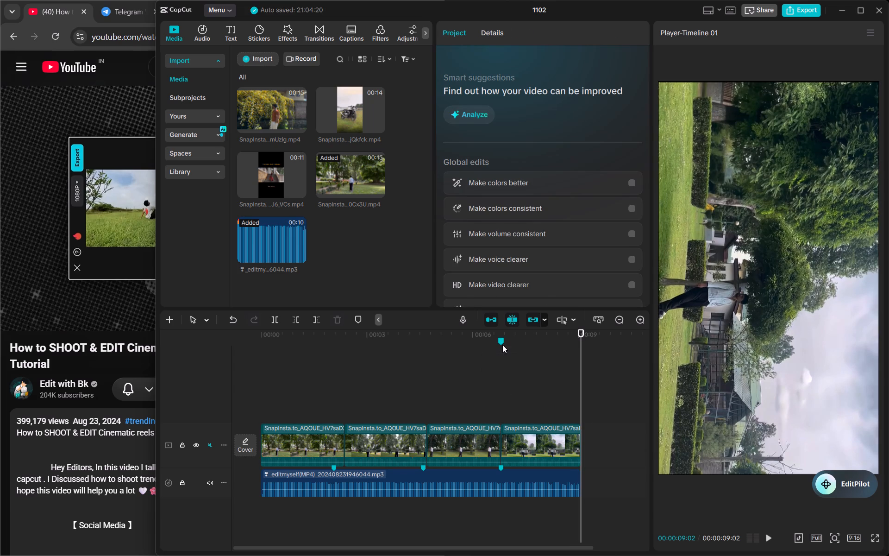
{"action": "right_click", "coordinate": [502, 345]}
{"action": "left_click", "coordinate": [511, 352]}
Replay from the beginning and trim the end of the first park shot back to the music's first beat marker.
{"action": "left_click_drag", "start_coordinate": [511, 352], "coordinate": [464, 354]}
{"action": "left_click", "coordinate": [471, 343]}
{"action": "left_click_drag", "start_coordinate": [471, 343], "coordinate": [239, 374]}
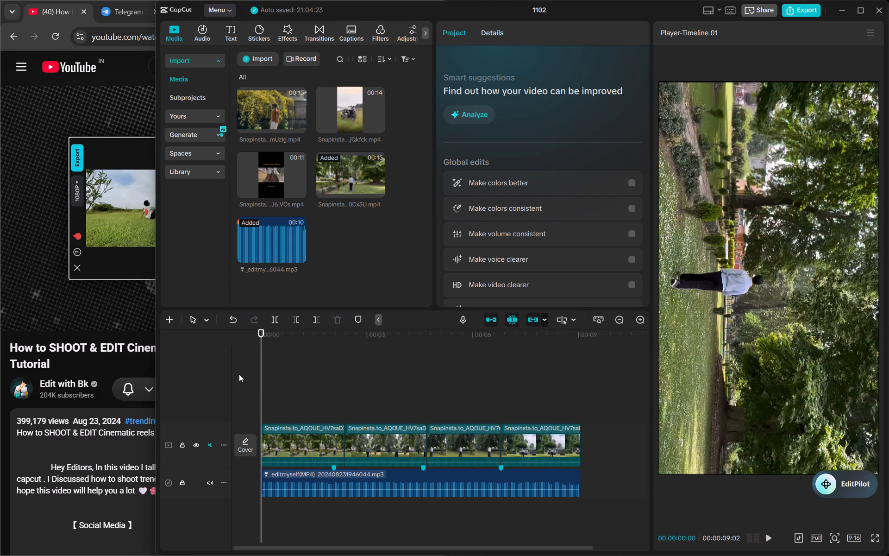
{"action": "key", "text": "space"}
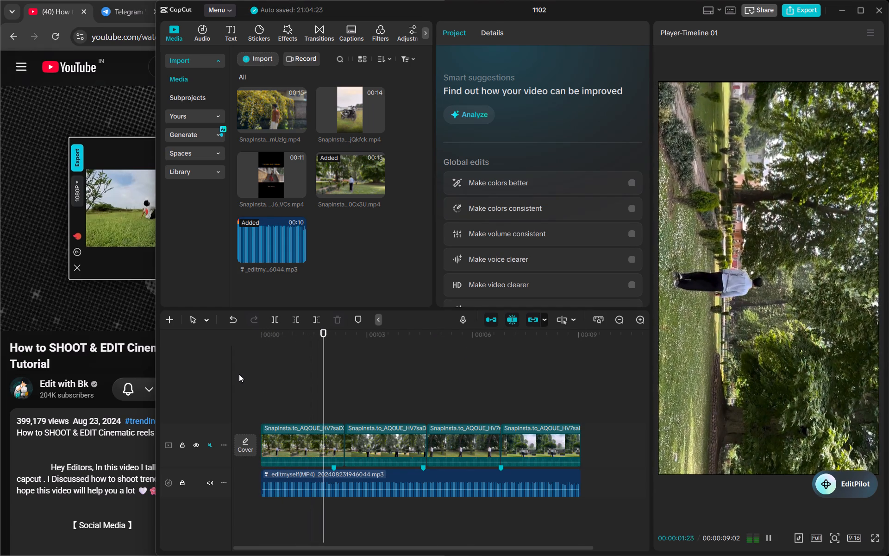
{"action": "key", "text": "space"}
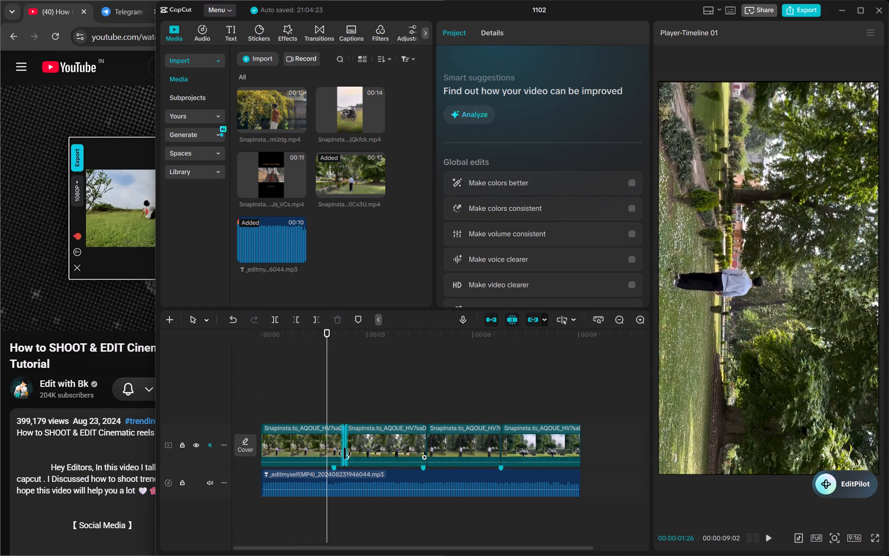
{"action": "left_click_drag", "start_coordinate": [344, 454], "coordinate": [333, 454]}
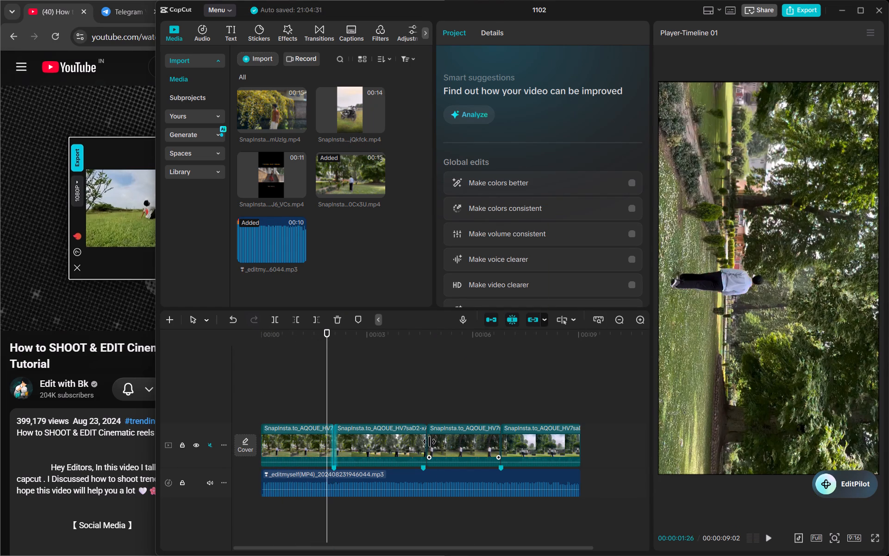
{"action": "left_click", "coordinate": [429, 442]}
{"action": "left_click_drag", "start_coordinate": [333, 442], "coordinate": [351, 448]}
{"action": "left_click", "coordinate": [325, 456]}
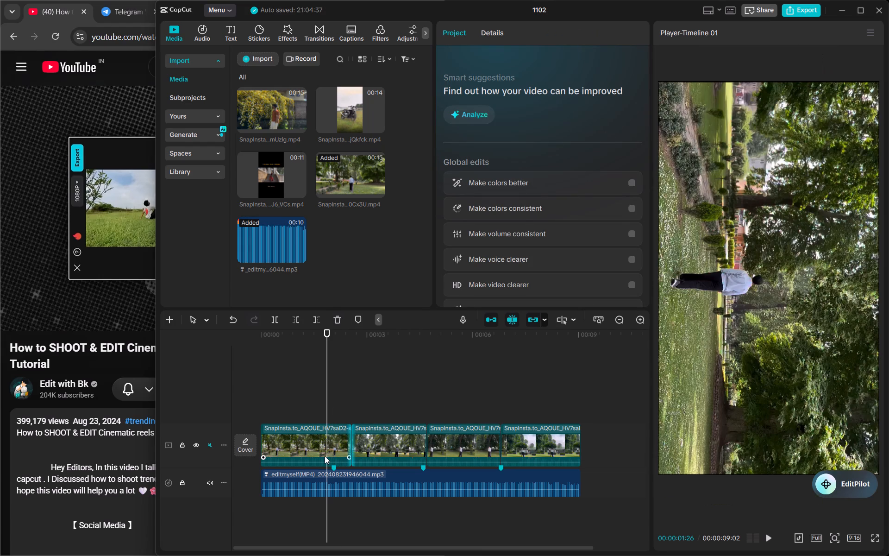
{"action": "left_click_drag", "start_coordinate": [352, 448], "coordinate": [327, 451]}
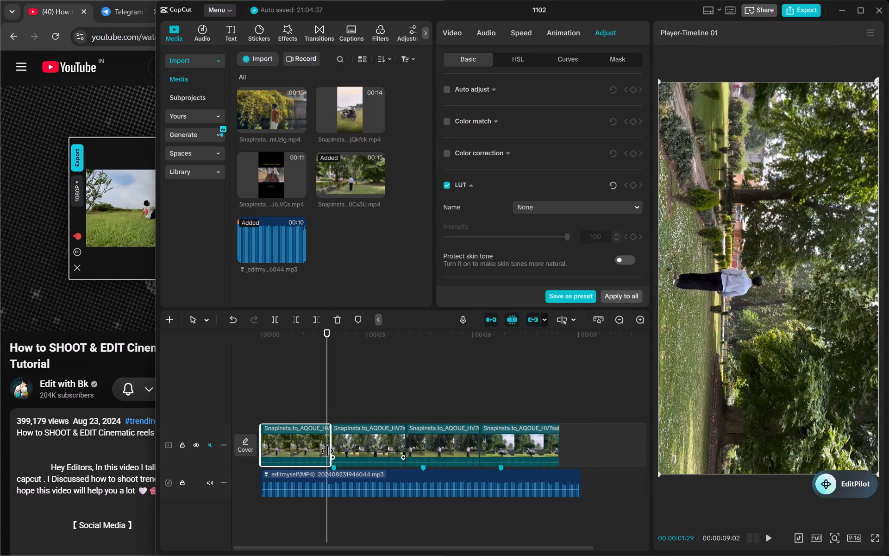
{"action": "left_click_drag", "start_coordinate": [327, 451], "coordinate": [332, 453]}
Play the opening shots repeatedly to check their cuts against the first and second beat markers.
{"action": "left_click", "coordinate": [275, 344]}
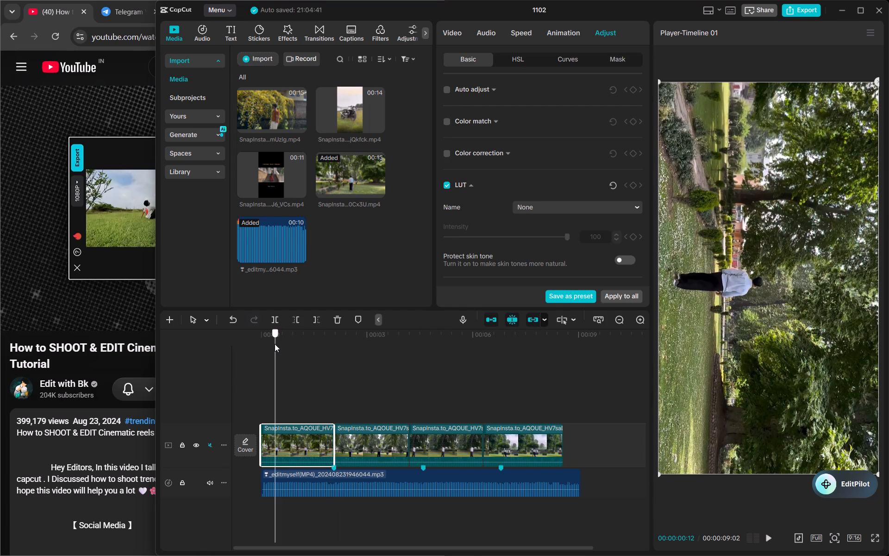
{"action": "key", "text": "space"}
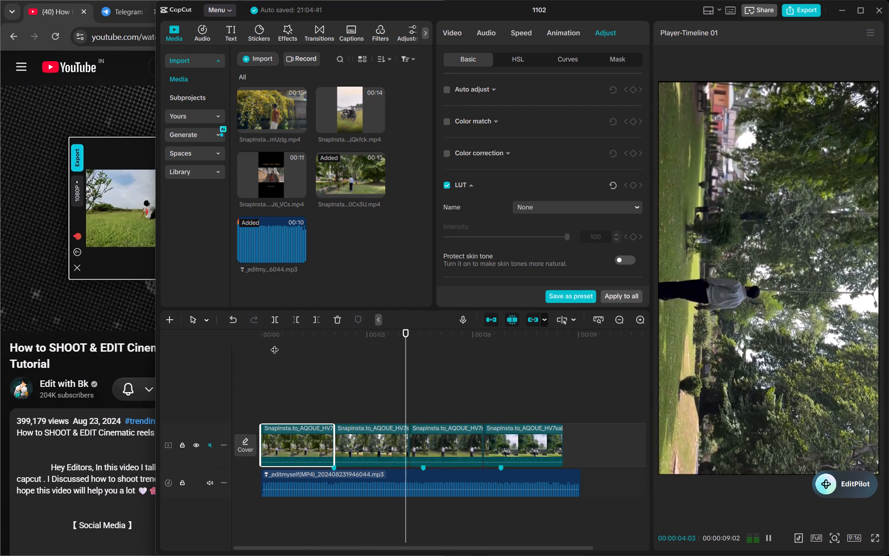
{"action": "key", "text": "space"}
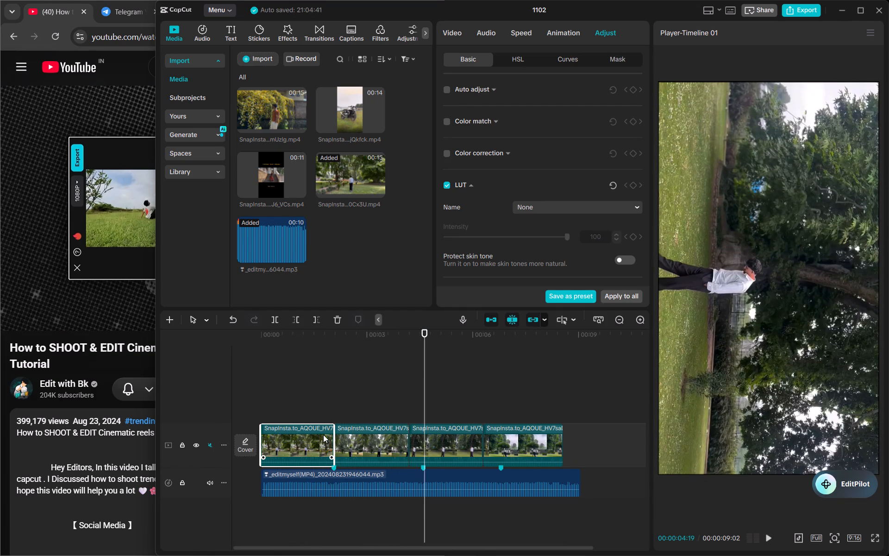
{"action": "left_click", "coordinate": [296, 336]}
{"action": "key", "text": "space"}
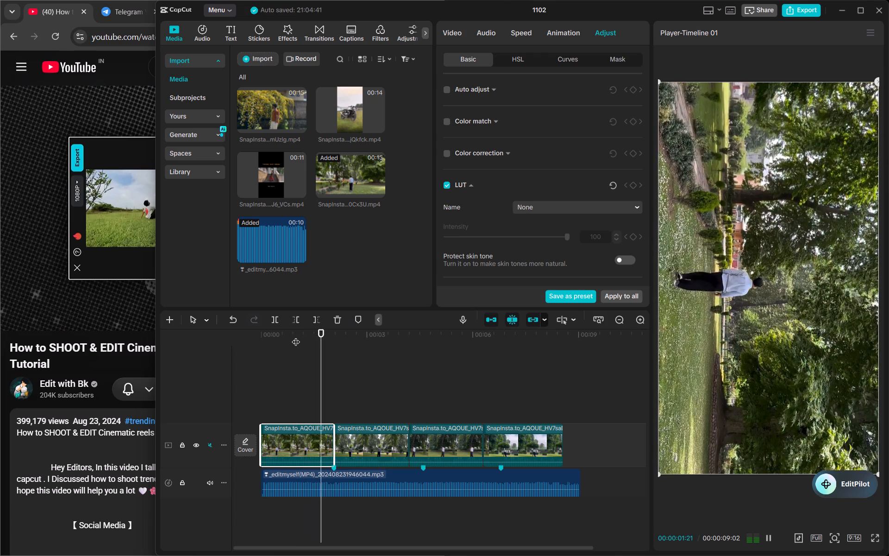
{"action": "key", "text": "space"}
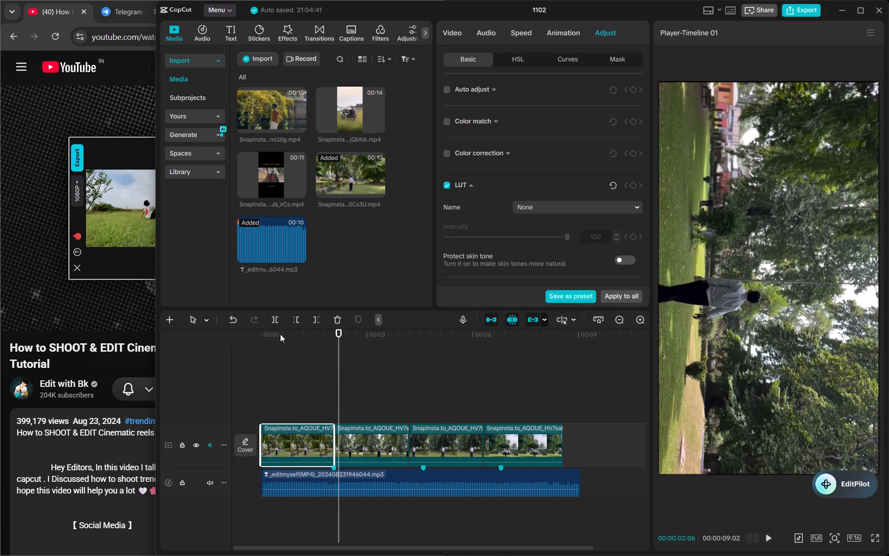
{"action": "left_click", "coordinate": [280, 334]}
{"action": "key", "text": "space"}
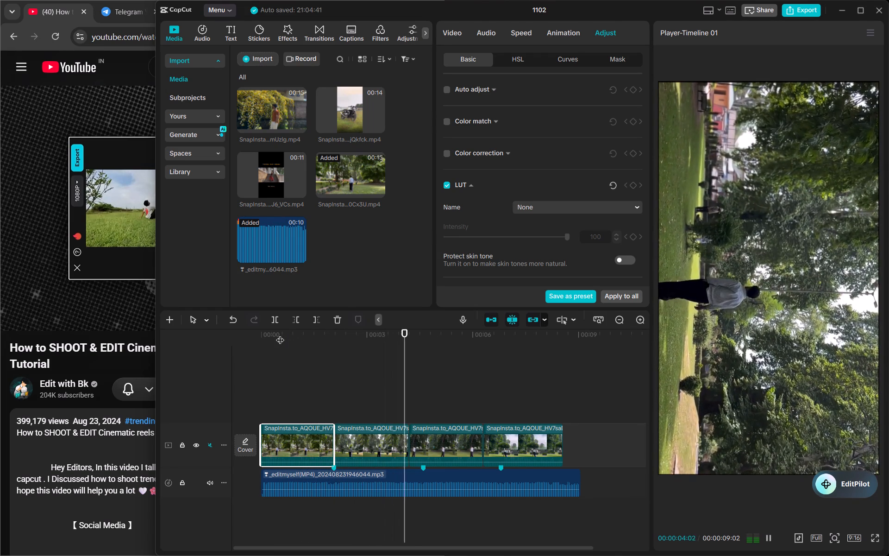
{"action": "key", "text": "space"}
Extend the end of the second park shot to the music's second beat marker.
{"action": "left_click", "coordinate": [400, 443]}
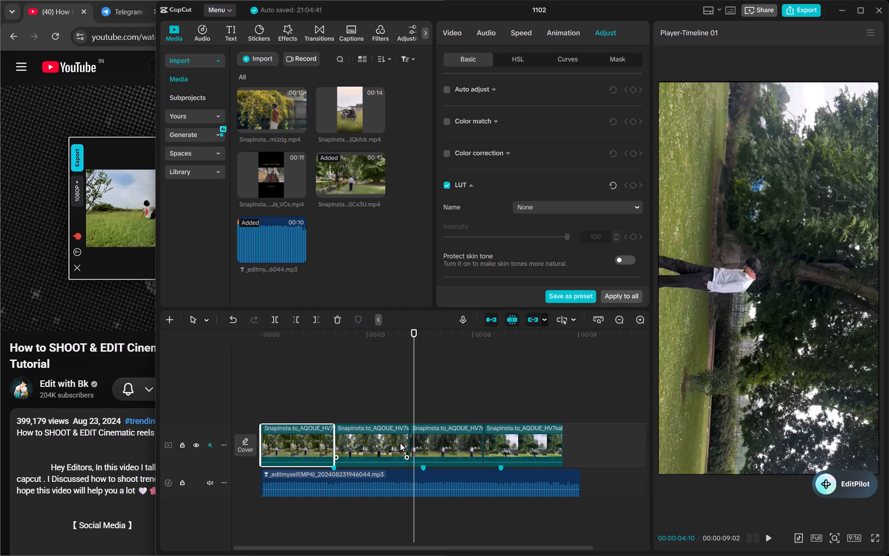
{"action": "left_click", "coordinate": [411, 444]}
{"action": "left_click", "coordinate": [427, 445]}
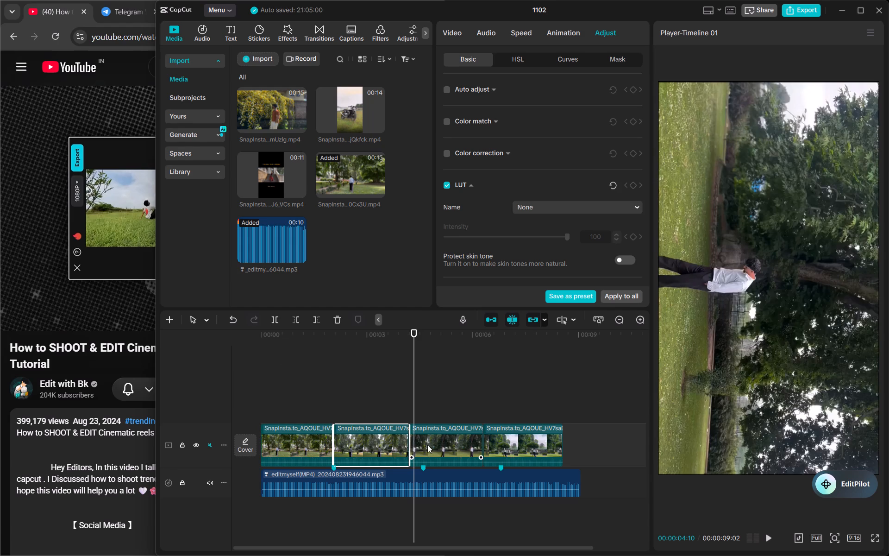
{"action": "left_click", "coordinate": [409, 447]}
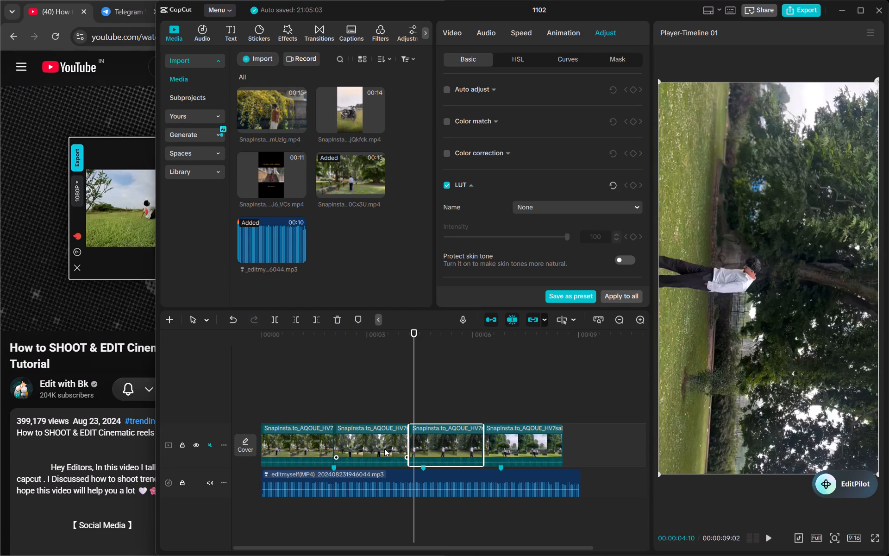
{"action": "left_click", "coordinate": [384, 449]}
{"action": "left_click_drag", "start_coordinate": [407, 444], "coordinate": [422, 444]}
Replay from the second shot and extend the end of the third park shot to the beat marker at 00:00:06:24.
{"action": "left_click", "coordinate": [339, 344]}
{"action": "key", "text": "space"}
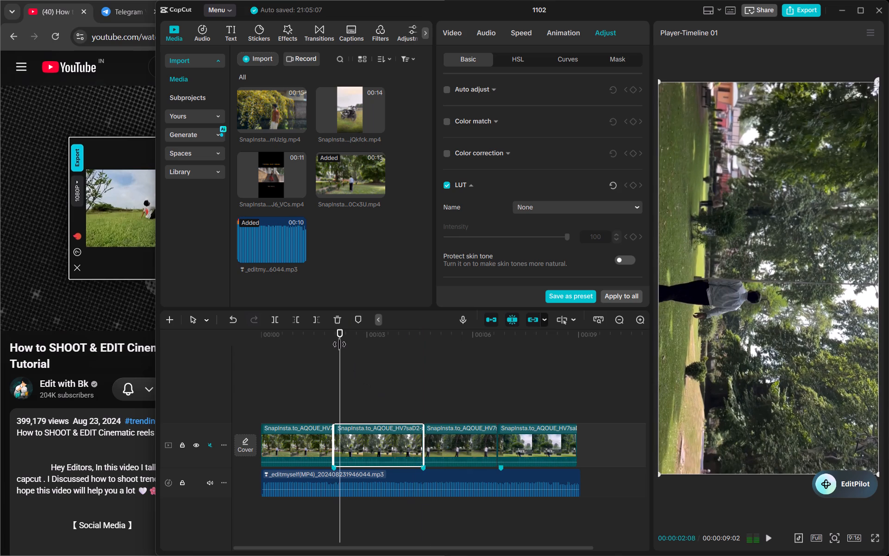
{"action": "key", "text": "space"}
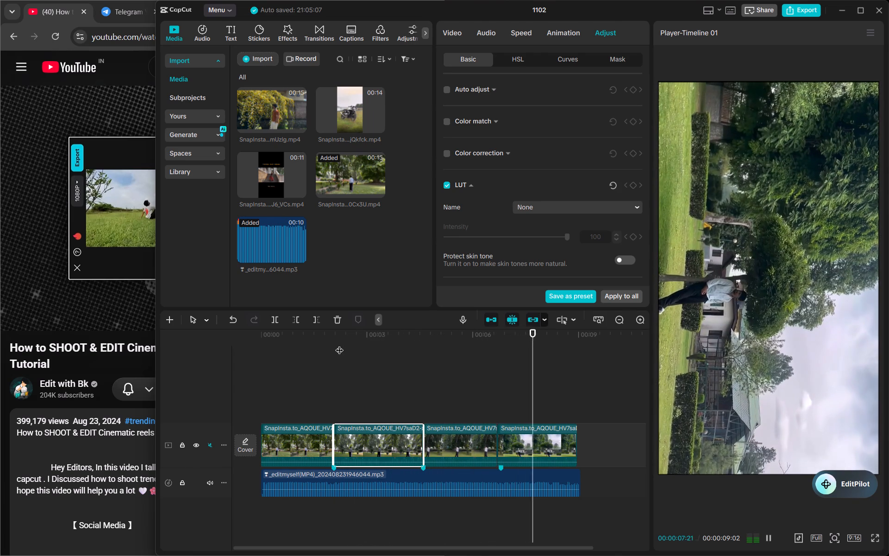
{"action": "key", "text": "space"}
{"action": "left_click", "coordinate": [484, 413]}
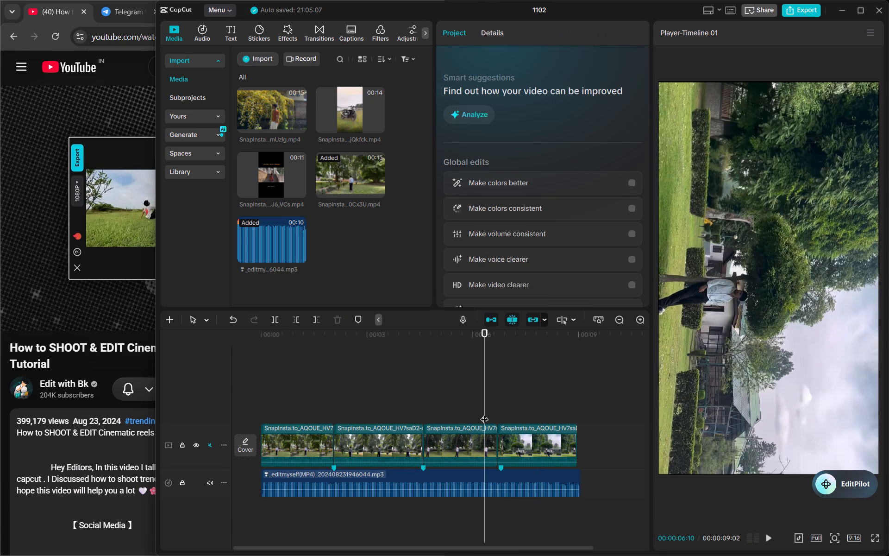
{"action": "left_click", "coordinate": [474, 447]}
{"action": "left_click", "coordinate": [498, 447]}
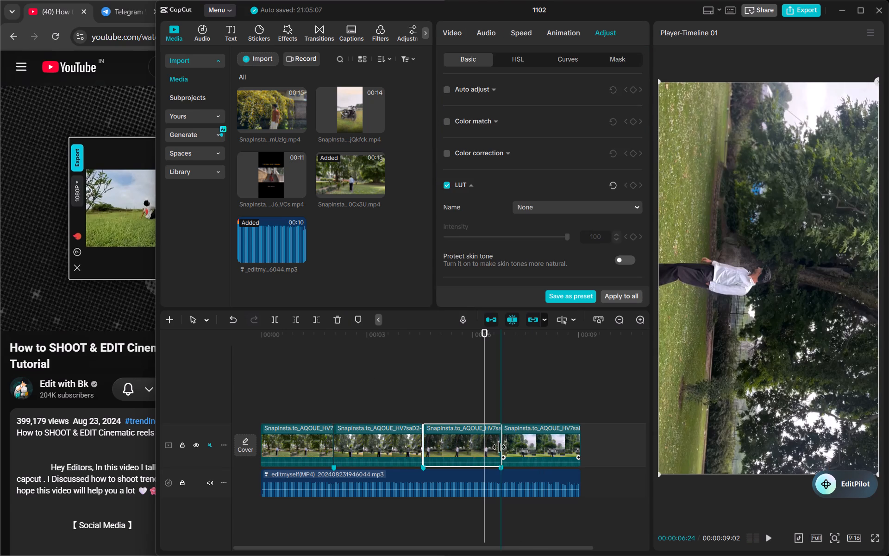
Play the four-shot edit from the beginning to check that the shots change on the beat markers.
{"action": "left_click", "coordinate": [368, 366]}
{"action": "left_click_drag", "start_coordinate": [368, 366], "coordinate": [218, 392]}
{"action": "key", "text": "space"}
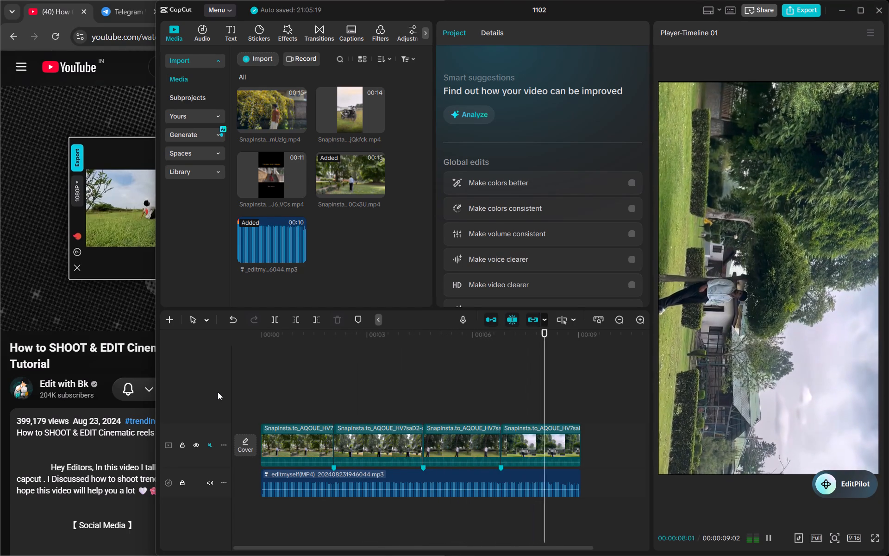
{"action": "key", "text": "space"}
Switch to the YouTube tutorial in Chrome and watch the custom speed curve part, rewinding to about 2:32 and pausing at 2:35.
{"action": "left_click", "coordinate": [151, 373]}
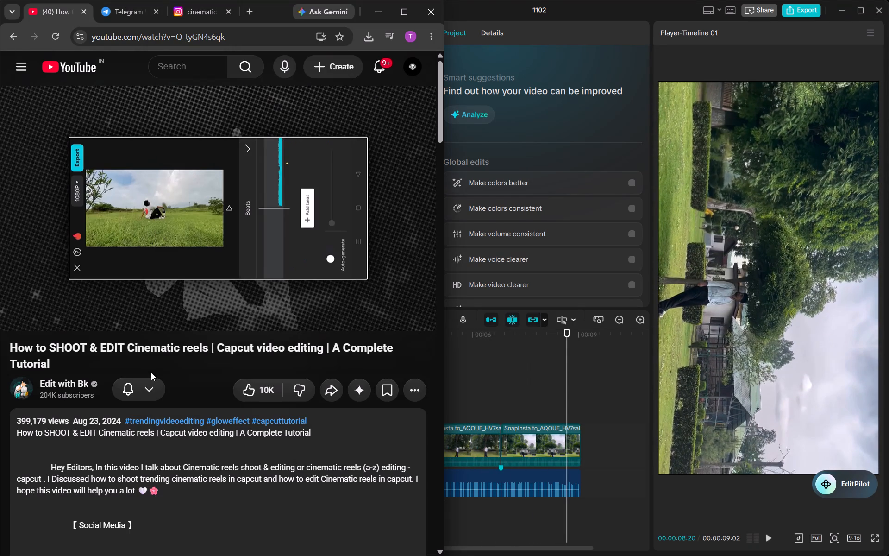
{"action": "left_click", "coordinate": [217, 261]}
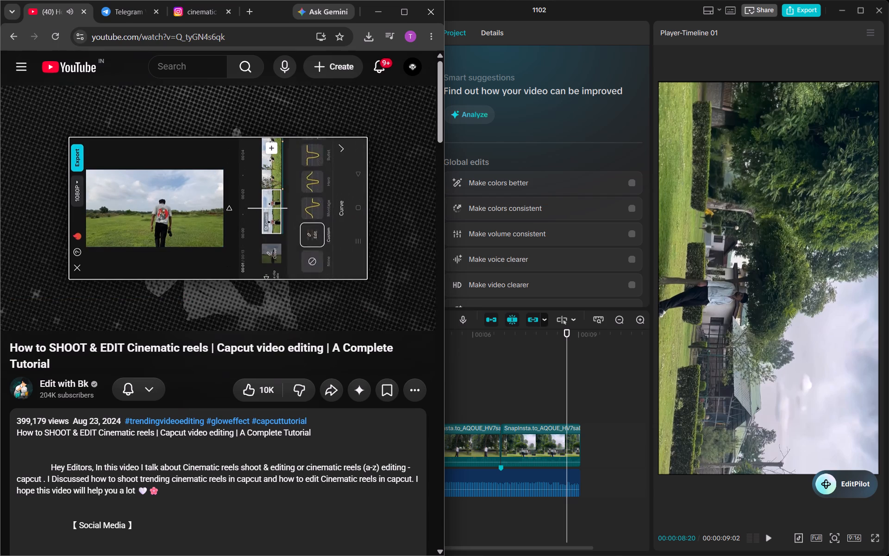
{"action": "key", "text": "Left"}
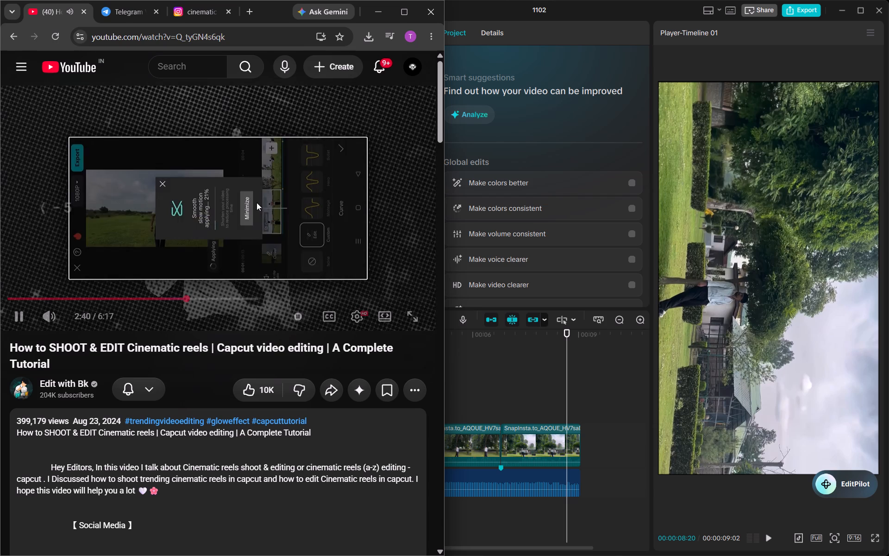
{"action": "key", "text": "Left"}
{"action": "key", "text": "Left"}
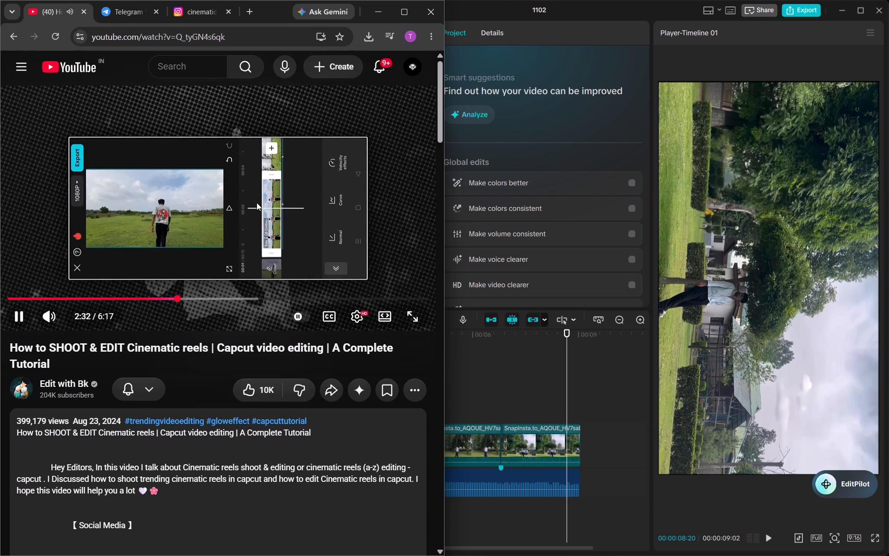
{"action": "left_click", "coordinate": [262, 224]}
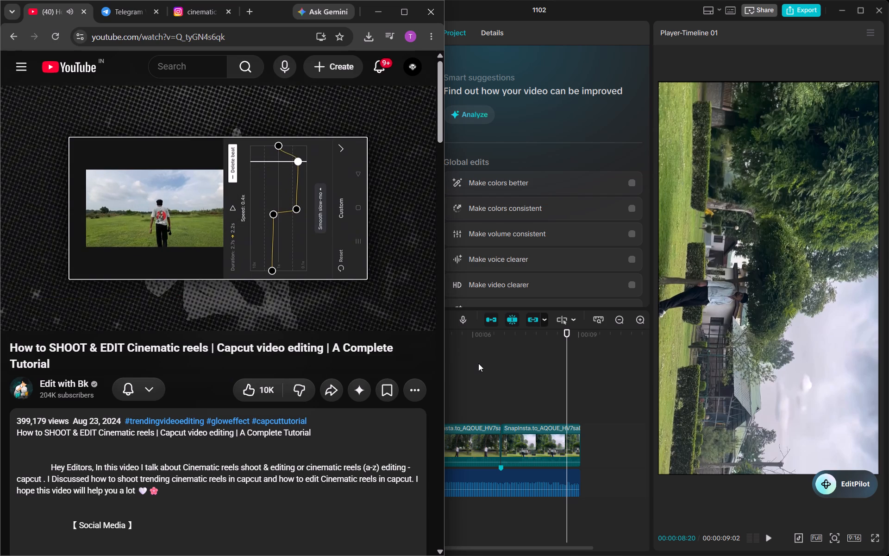
{"action": "left_click", "coordinate": [301, 246]}
{"action": "left_click", "coordinate": [301, 246]}
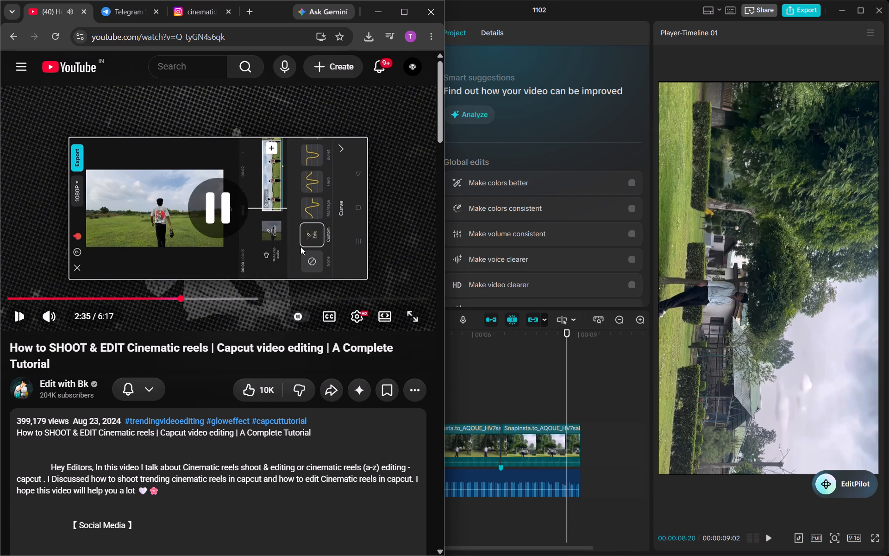
Replay the tutorial's custom speed curve demonstration from just before 2:34 and pause it.
{"action": "key", "text": "Left"}
{"action": "left_click", "coordinate": [301, 246]}
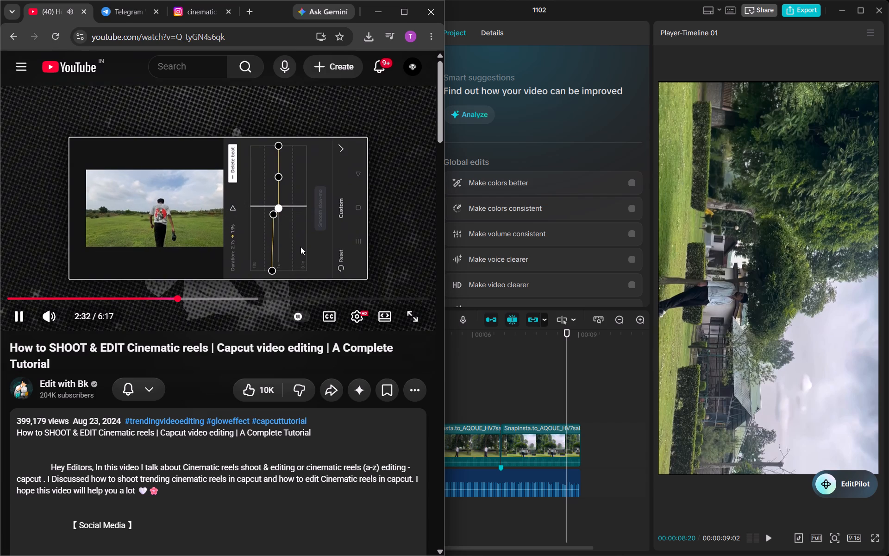
{"action": "left_click", "coordinate": [267, 253]}
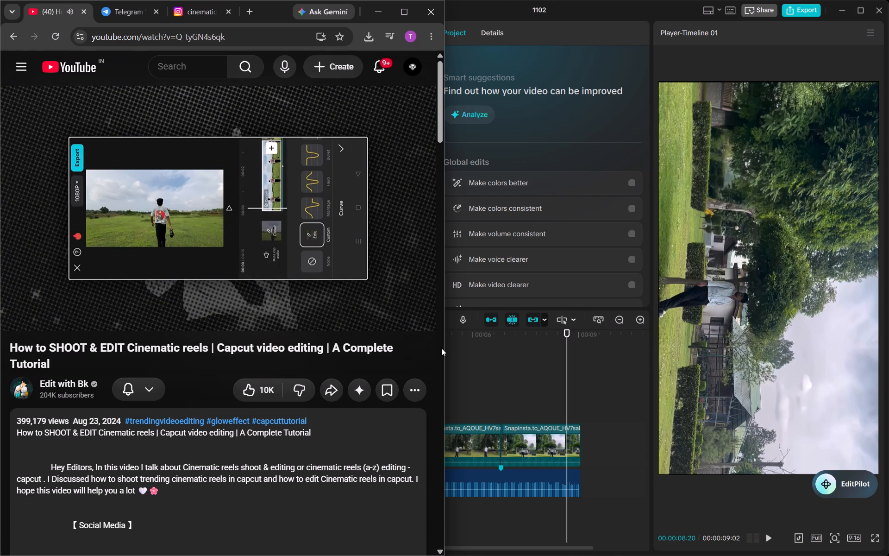
Switch to CapCut and extend the end of the first park shot past the first beat marker to about 2.5 s.
{"action": "left_click", "coordinate": [473, 341]}
{"action": "left_click_drag", "start_coordinate": [473, 341], "coordinate": [320, 377]}
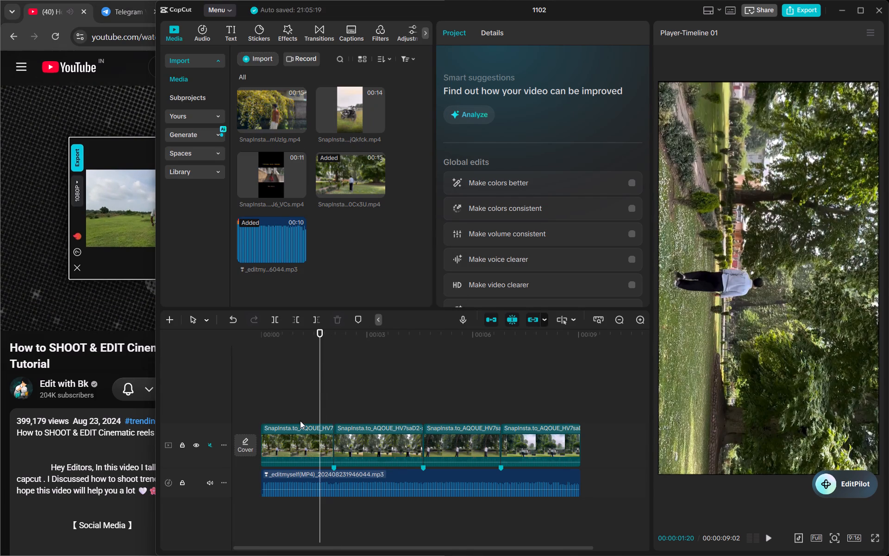
{"action": "left_click", "coordinate": [297, 440]}
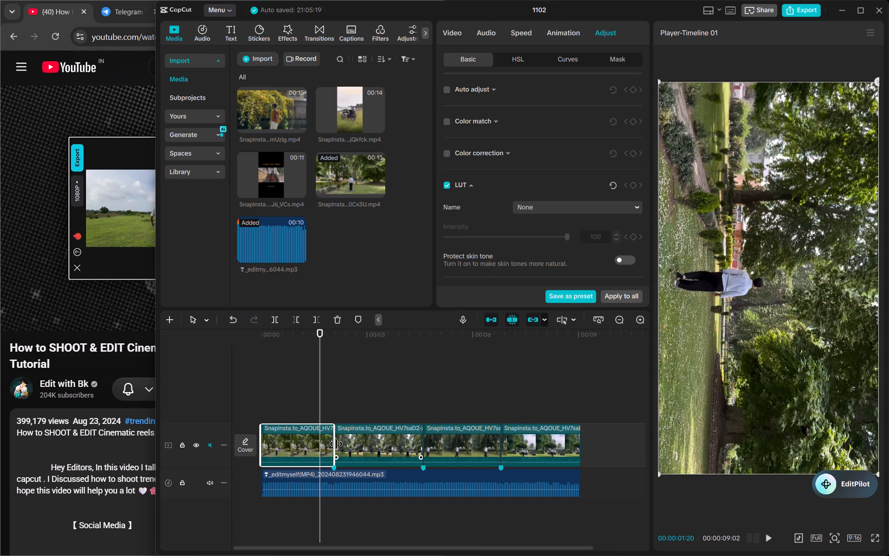
{"action": "left_click_drag", "start_coordinate": [336, 444], "coordinate": [349, 445]}
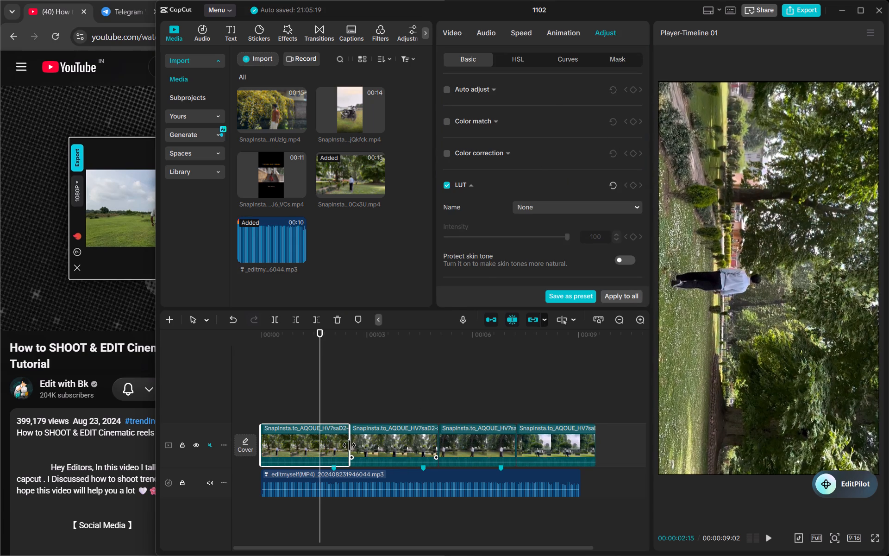
{"action": "left_click_drag", "start_coordinate": [349, 445], "coordinate": [350, 445]}
{"action": "left_click", "coordinate": [350, 445]}
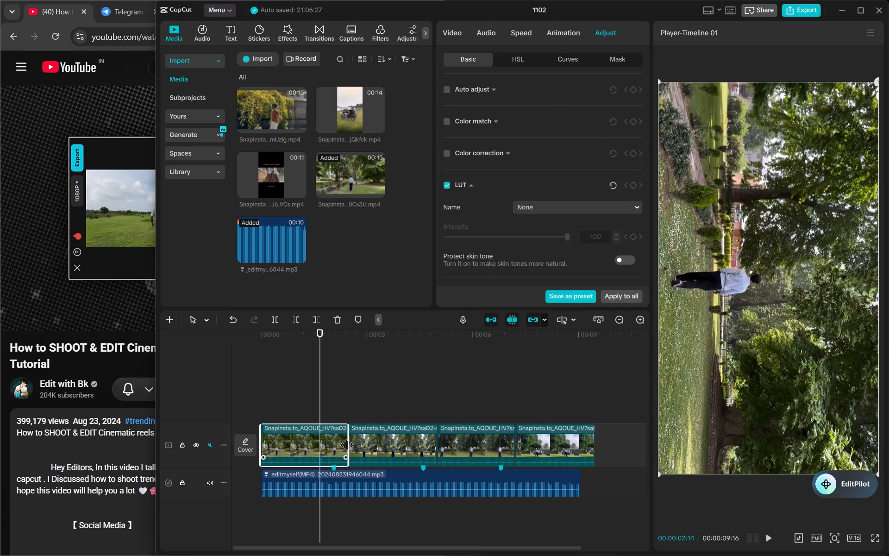
Apply a Custom speed curve to the first shot and raise its starting point to about 2.70x.
{"action": "left_click", "coordinate": [521, 41]}
{"action": "left_click", "coordinate": [534, 67]}
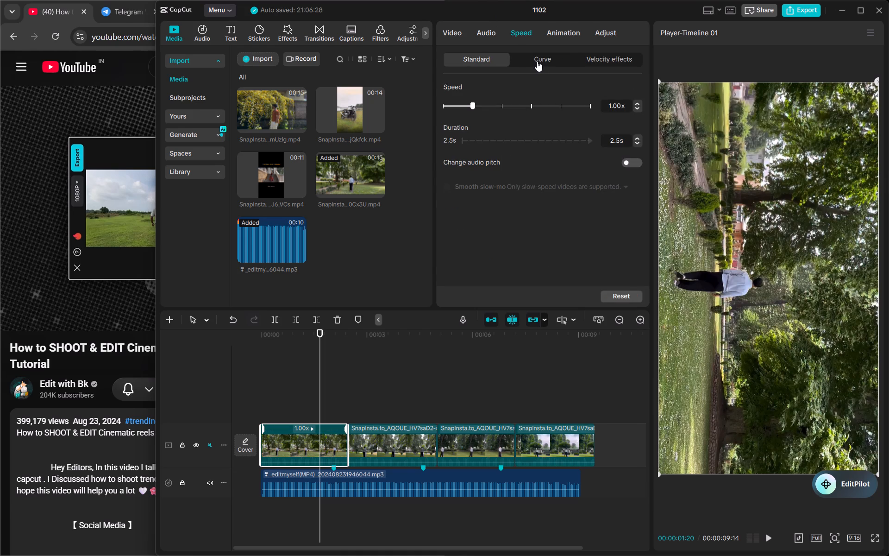
{"action": "left_click", "coordinate": [537, 61]}
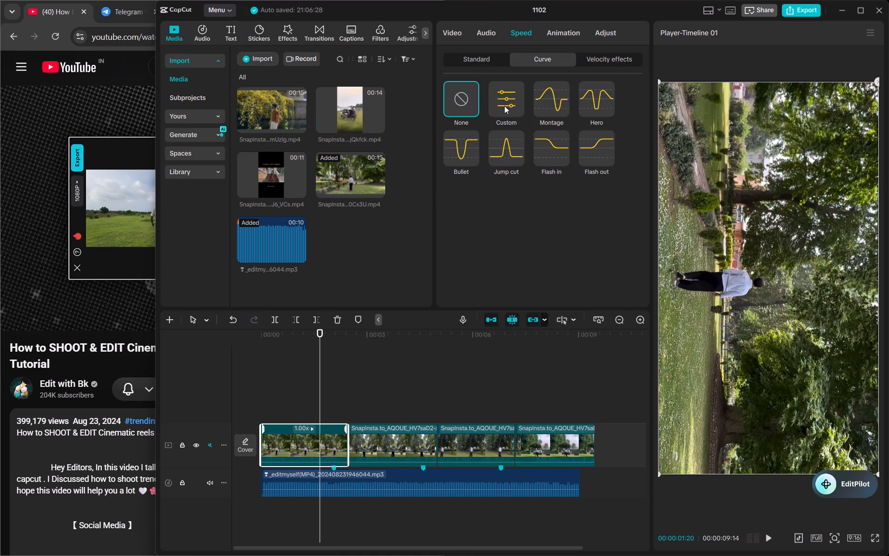
{"action": "left_click", "coordinate": [504, 106]}
{"action": "scroll", "coordinate": [450, 246], "scroll_direction": "down", "scroll_amount": 1}
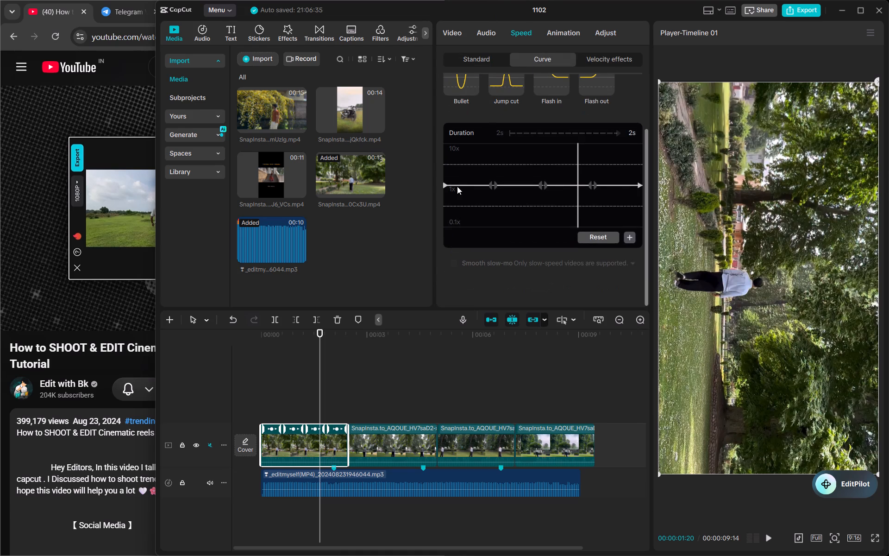
{"action": "left_click_drag", "start_coordinate": [444, 187], "coordinate": [445, 182]}
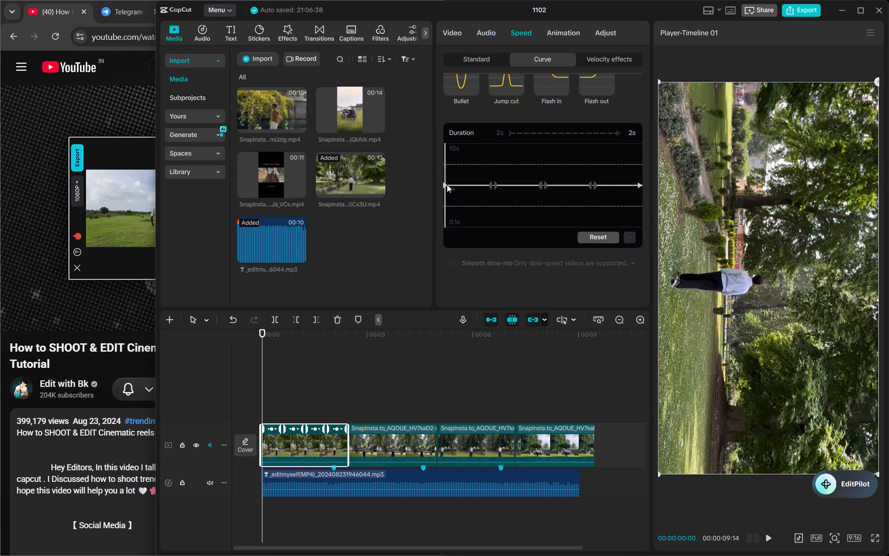
{"action": "left_click_drag", "start_coordinate": [447, 184], "coordinate": [447, 176]}
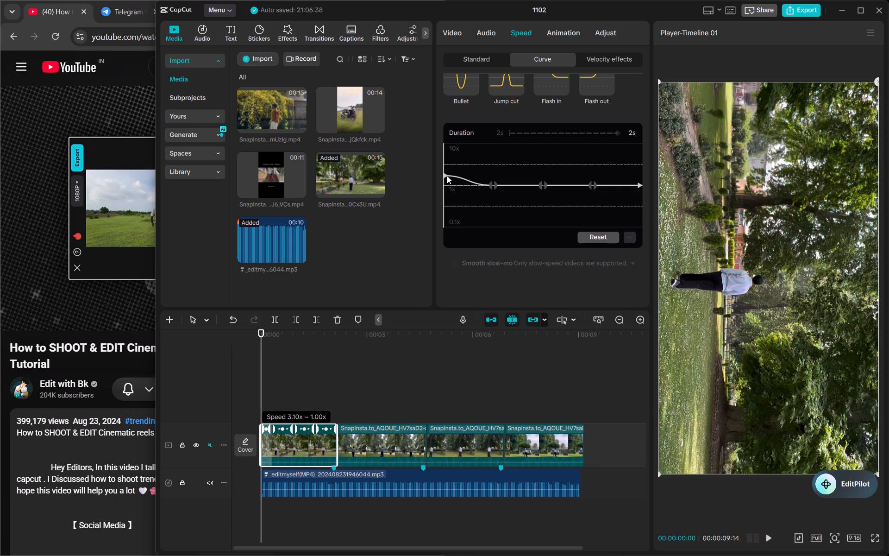
{"action": "left_click_drag", "start_coordinate": [447, 176], "coordinate": [447, 177]}
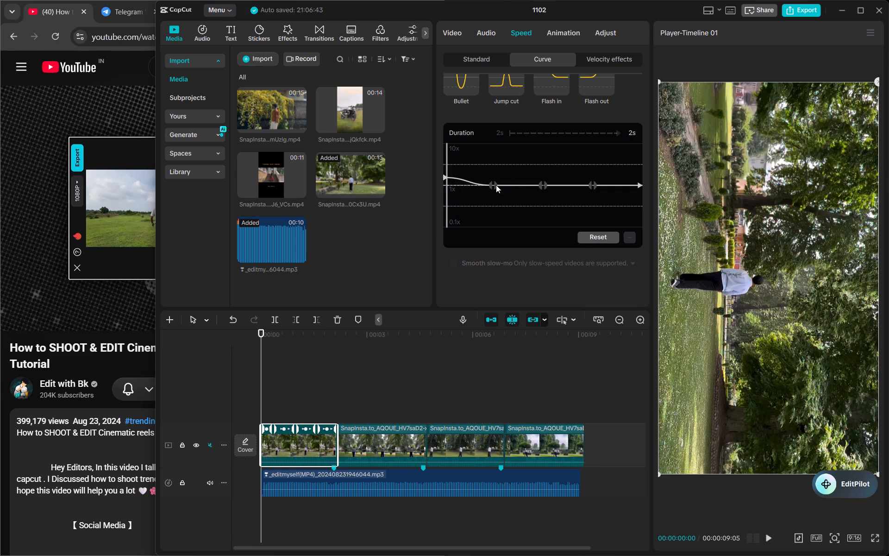
Shift the curve's second point to mid-clip at about 1x and lower the third point just after it to about 0.79x.
{"action": "left_click", "coordinate": [493, 183]}
{"action": "left_click_drag", "start_coordinate": [493, 183], "coordinate": [513, 183]}
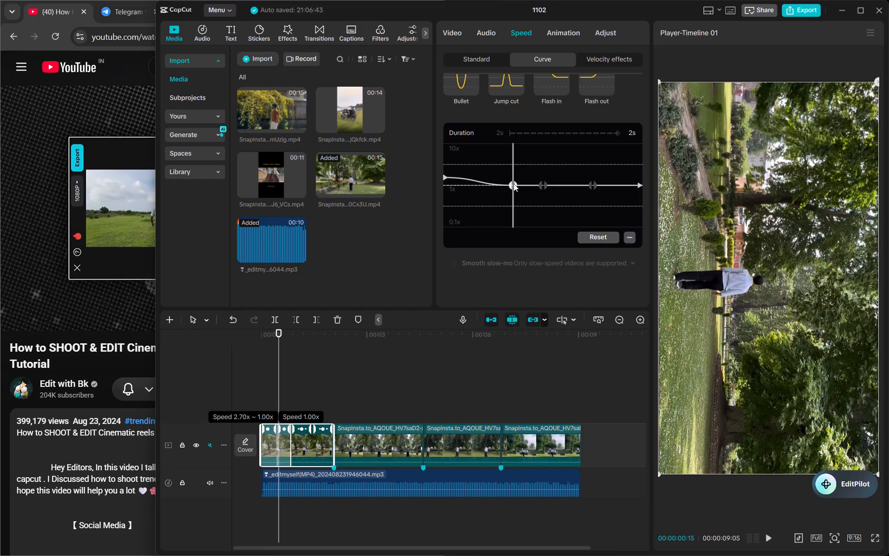
{"action": "left_click_drag", "start_coordinate": [513, 183], "coordinate": [525, 186]}
{"action": "left_click", "coordinate": [542, 184]}
{"action": "left_click_drag", "start_coordinate": [542, 184], "coordinate": [538, 196]}
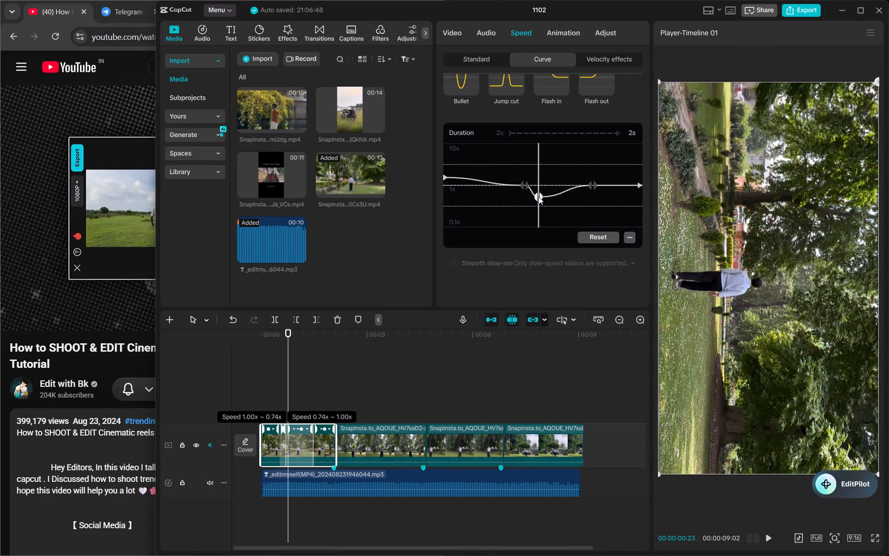
{"action": "left_click_drag", "start_coordinate": [538, 196], "coordinate": [539, 195]}
{"action": "left_click_drag", "start_coordinate": [525, 184], "coordinate": [532, 187]}
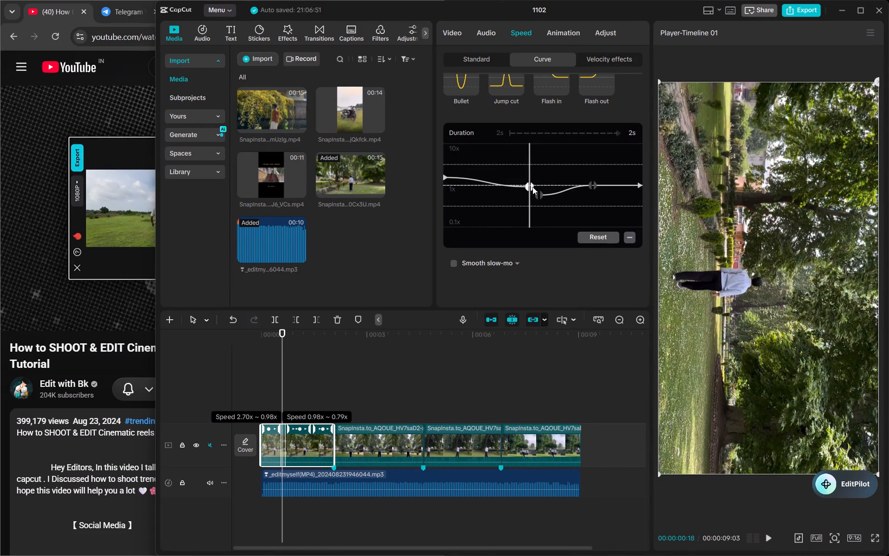
{"action": "left_click_drag", "start_coordinate": [532, 187], "coordinate": [556, 181]}
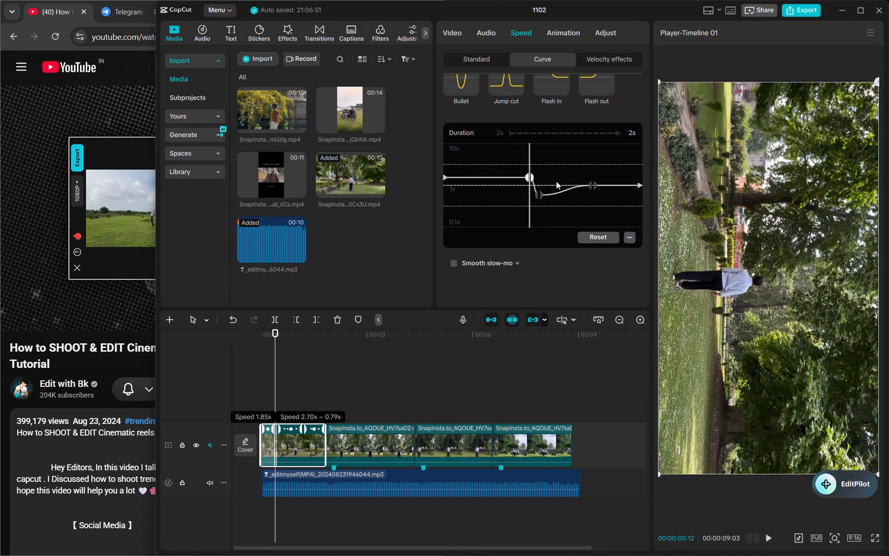
{"action": "left_click_drag", "start_coordinate": [556, 181], "coordinate": [557, 183]}
{"action": "left_click", "coordinate": [541, 194]}
{"action": "left_click_drag", "start_coordinate": [541, 194], "coordinate": [548, 195]}
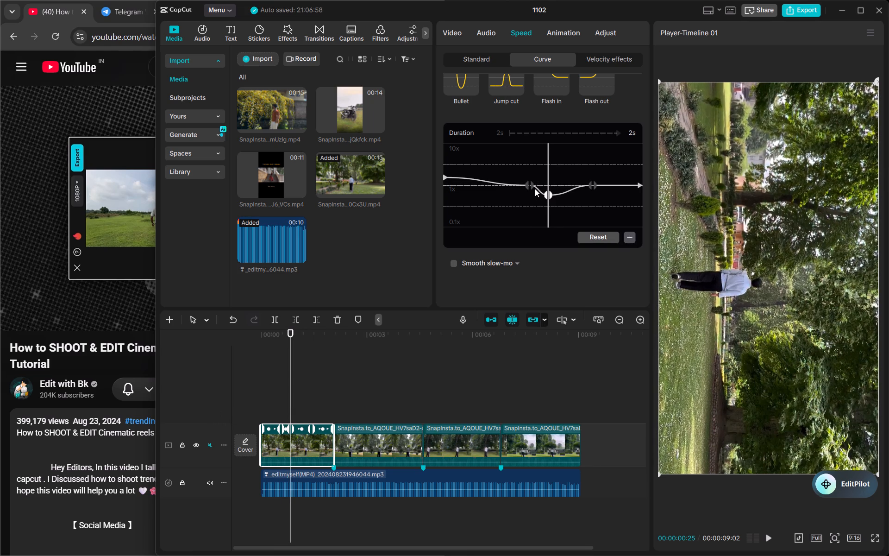
{"action": "left_click", "coordinate": [529, 184]}
{"action": "left_click_drag", "start_coordinate": [530, 184], "coordinate": [539, 186]}
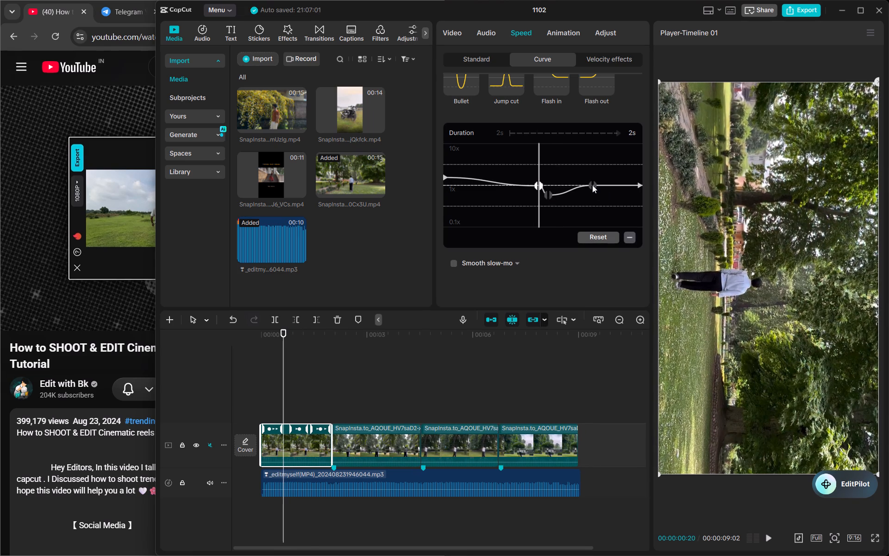
Move the curve's fourth point close to the end of the clip and lower it to about 0.66x.
{"action": "left_click", "coordinate": [592, 185]}
{"action": "left_click_drag", "start_coordinate": [592, 185], "coordinate": [637, 198]}
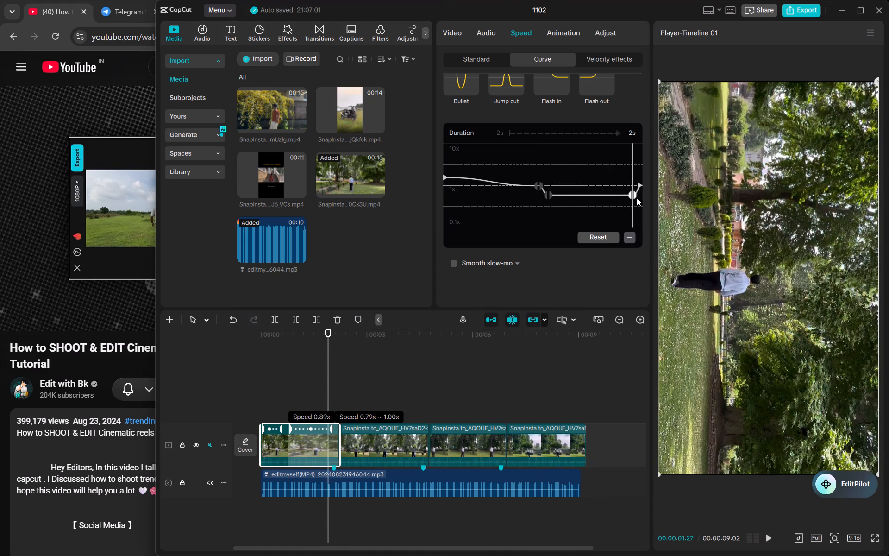
{"action": "left_click_drag", "start_coordinate": [637, 198], "coordinate": [637, 201]}
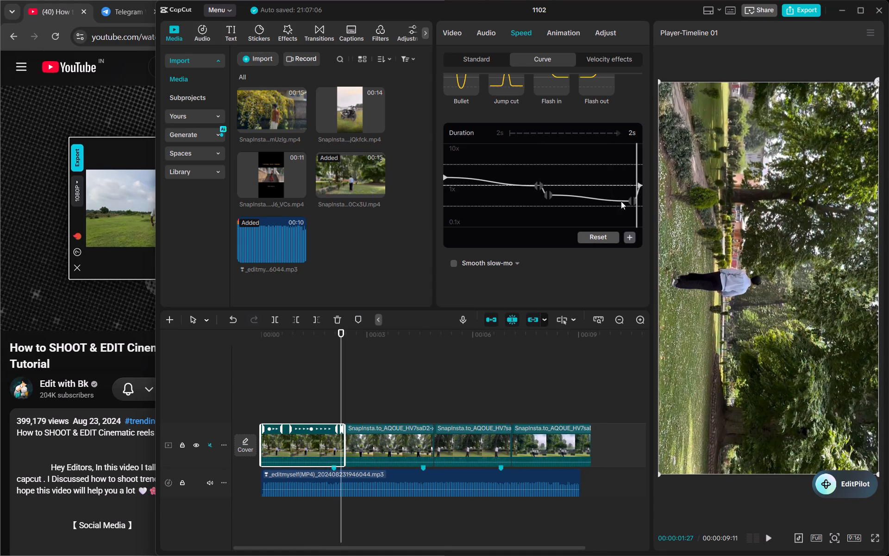
{"action": "left_click", "coordinate": [549, 196]}
{"action": "left_click", "coordinate": [549, 196]}
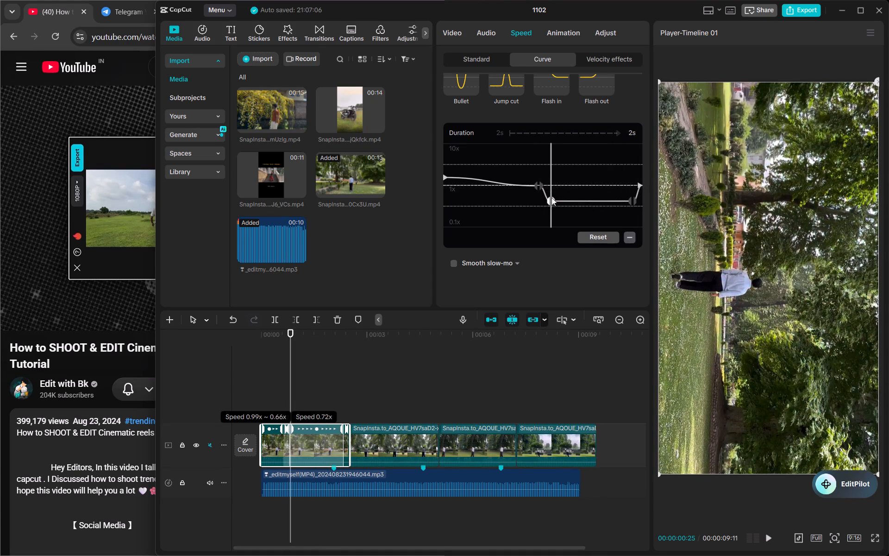
Switch to the YouTube tutorial in Chrome, replay the curve point placement from about 2:33, and pause on the finished curve.
{"action": "left_click", "coordinate": [145, 364]}
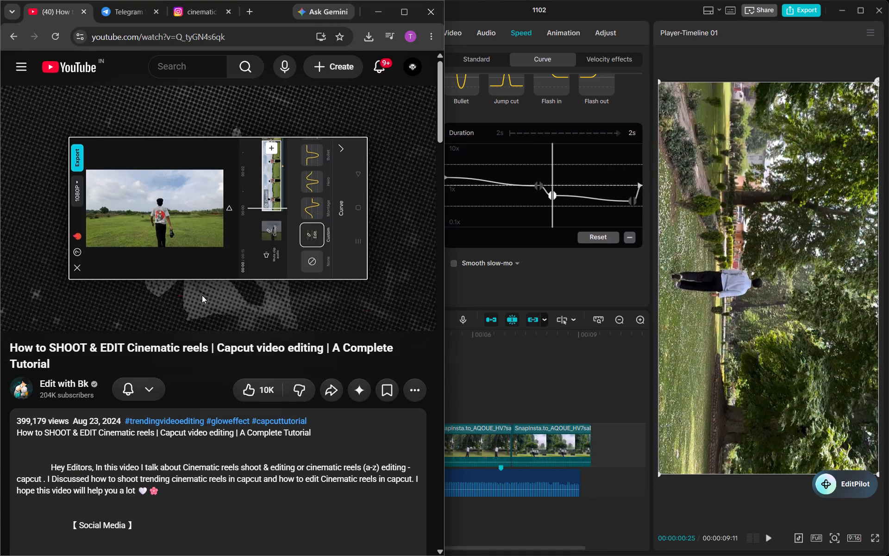
{"action": "left_click", "coordinate": [242, 243]}
{"action": "key", "text": "Left"}
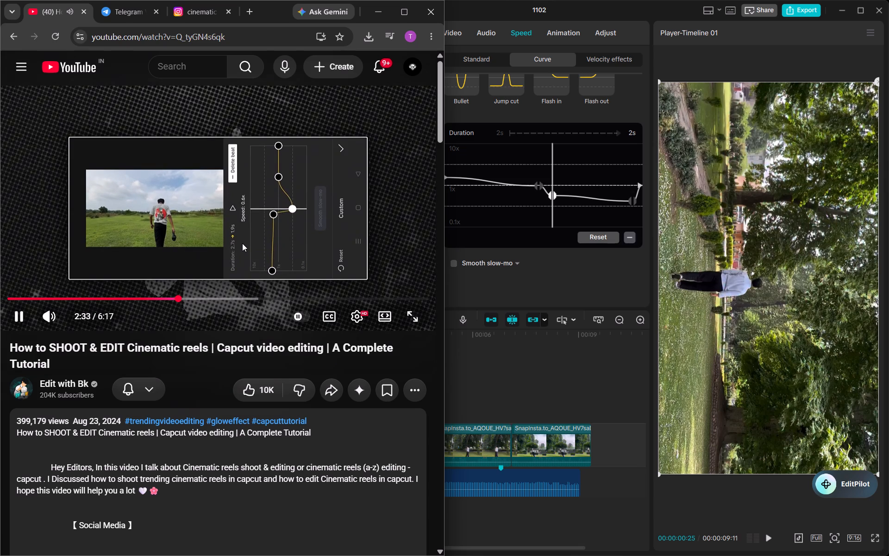
{"action": "left_click", "coordinate": [274, 224]}
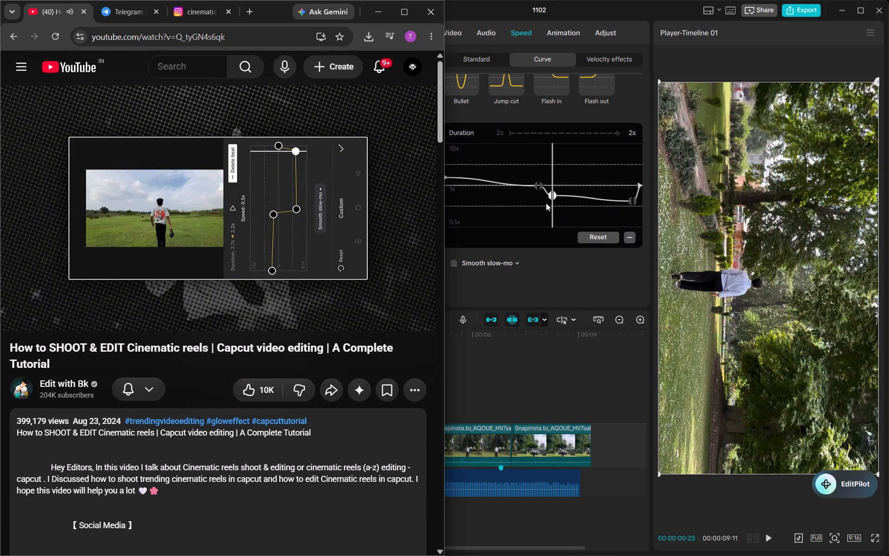
Back in CapCut, lower the curve's third point to about 0.47x and the fourth to just under 0.61x.
{"action": "left_click_drag", "start_coordinate": [552, 194], "coordinate": [555, 209]}
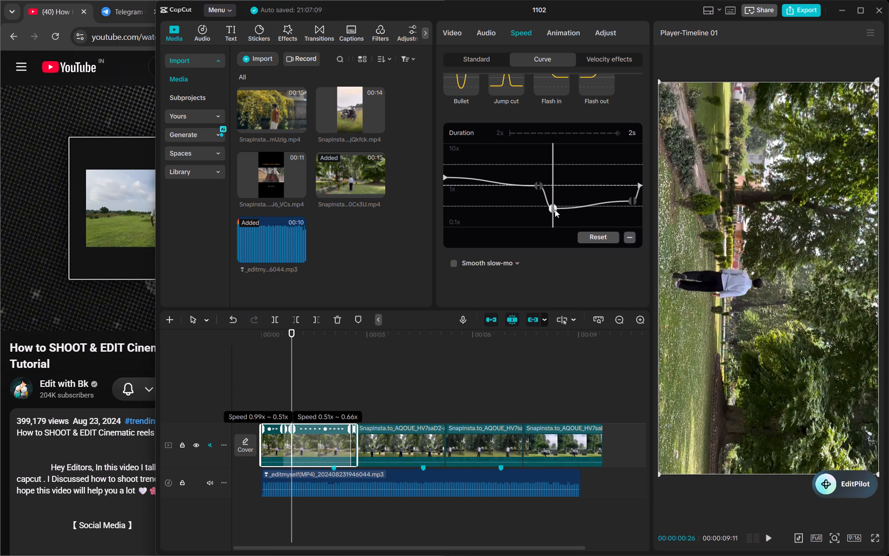
{"action": "left_click_drag", "start_coordinate": [555, 209], "coordinate": [557, 210]}
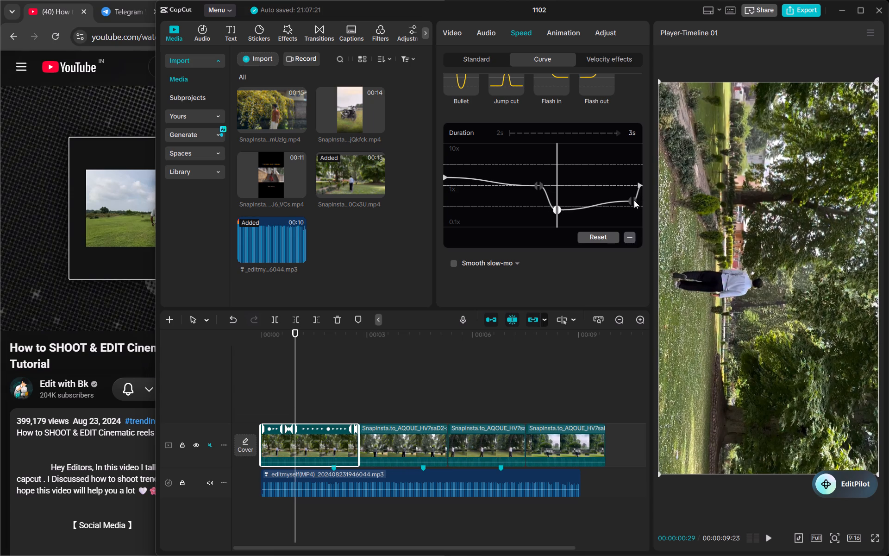
{"action": "left_click", "coordinate": [138, 373]}
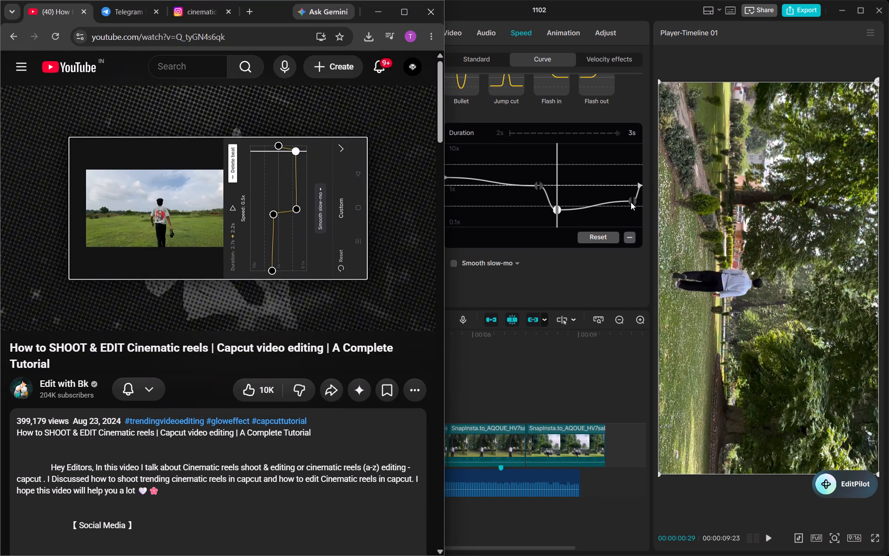
{"action": "left_click_drag", "start_coordinate": [632, 200], "coordinate": [632, 203]}
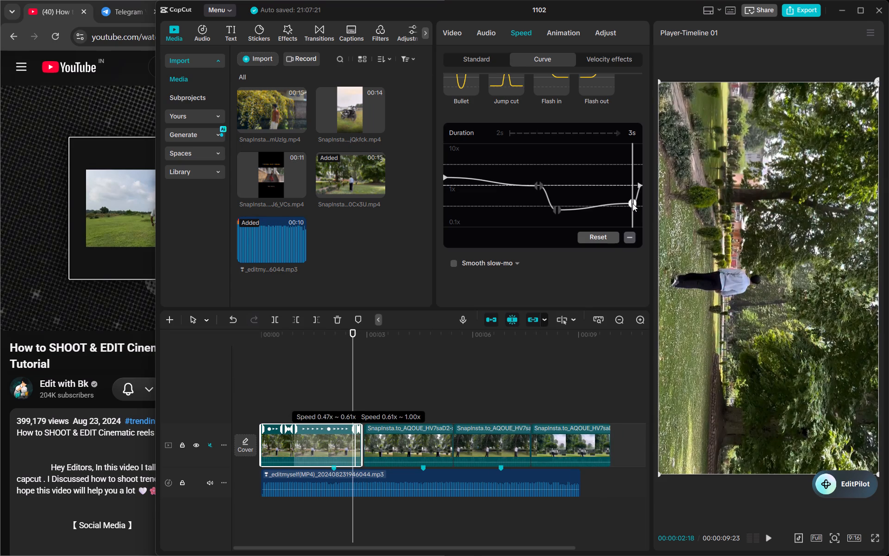
{"action": "left_click_drag", "start_coordinate": [632, 203], "coordinate": [632, 205]}
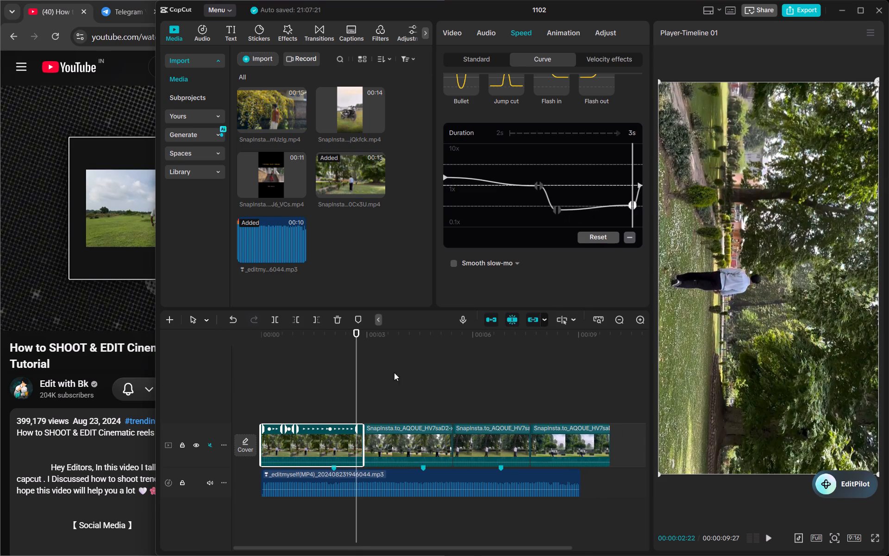
Play the edit from the beginning and trim the end of the first shot back to the music's first beat marker.
{"action": "left_click_drag", "start_coordinate": [358, 382], "coordinate": [214, 385]}
{"action": "key", "text": "space"}
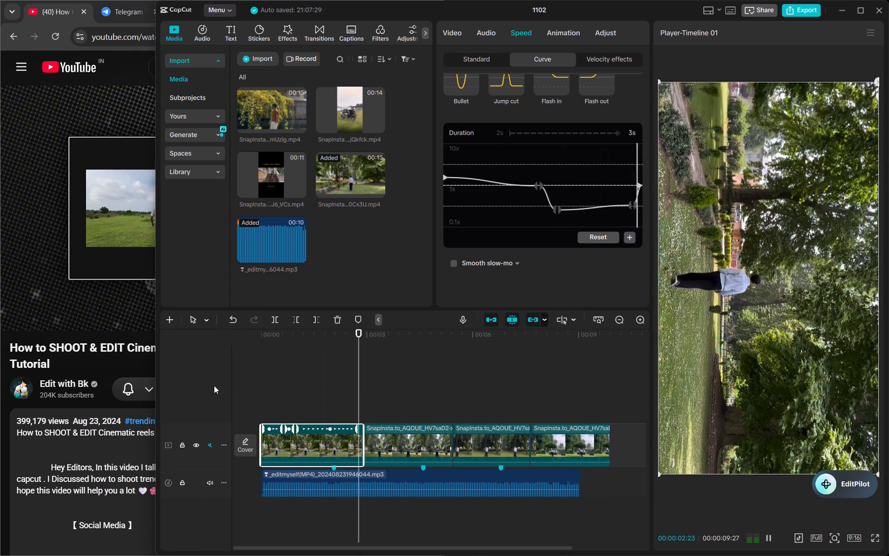
{"action": "key", "text": "space"}
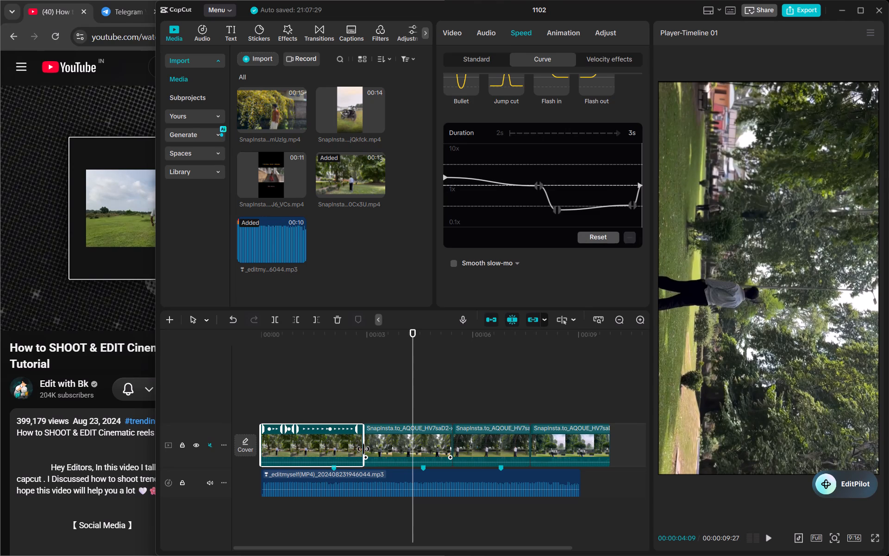
{"action": "left_click_drag", "start_coordinate": [363, 449], "coordinate": [337, 450]}
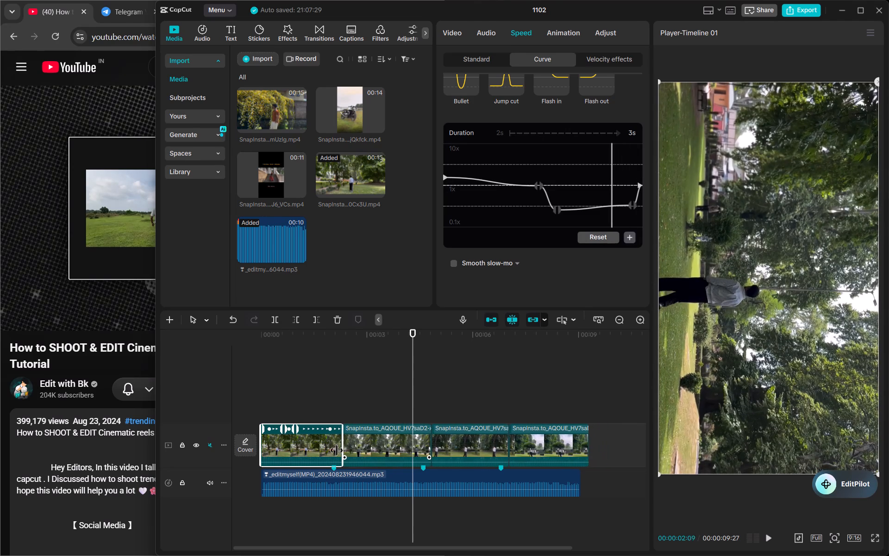
{"action": "left_click_drag", "start_coordinate": [337, 450], "coordinate": [332, 451]}
Play the first shot from the beginning into the second to check its speed curve against the beat.
{"action": "left_click", "coordinate": [328, 340]}
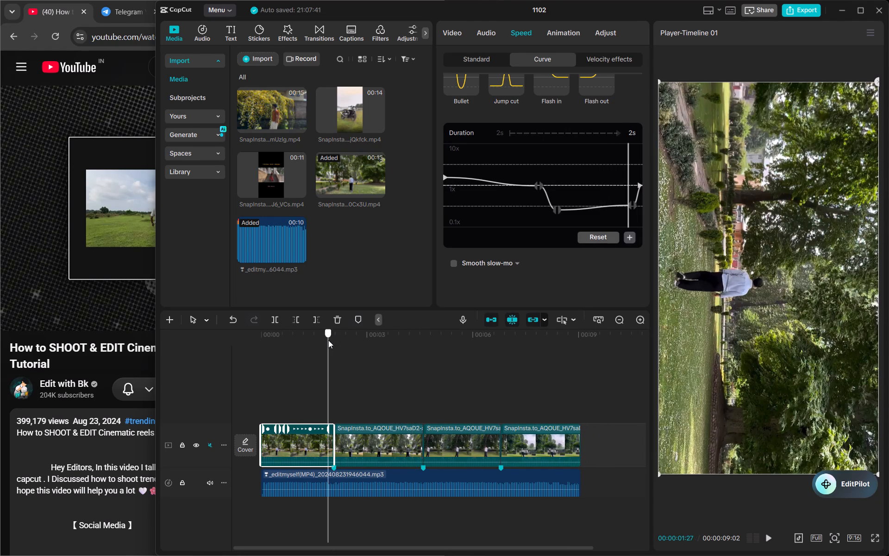
{"action": "left_click_drag", "start_coordinate": [328, 340], "coordinate": [186, 362]}
{"action": "key", "text": "space"}
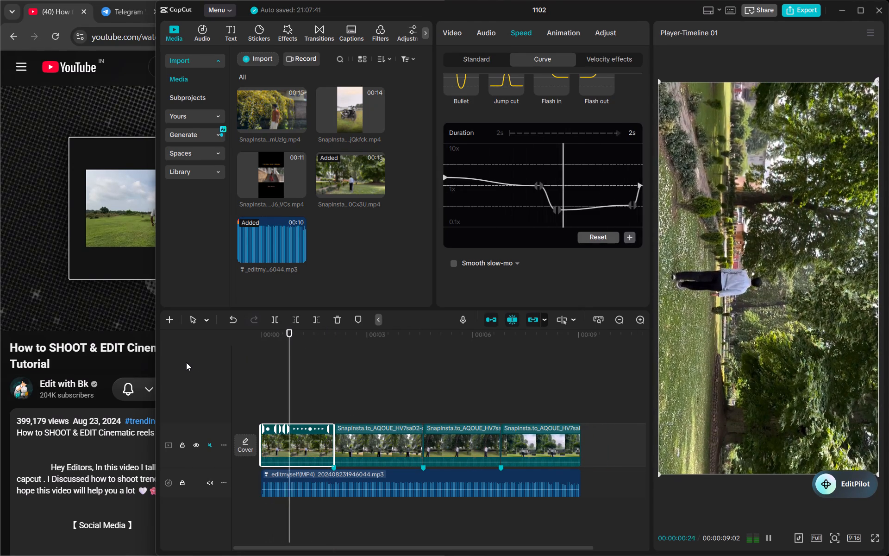
{"action": "key", "text": "space"}
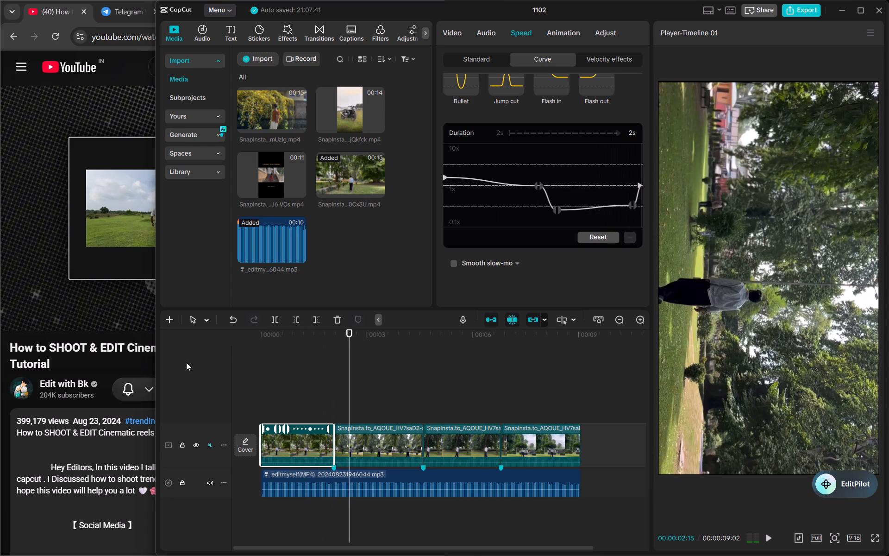
Enable Smooth slow-mo on the first shot and set its method to Optical flow.
{"action": "left_click", "coordinate": [454, 267]}
{"action": "left_click", "coordinate": [520, 265]}
{"action": "scroll", "coordinate": [520, 265], "scroll_direction": "down", "scroll_amount": 1}
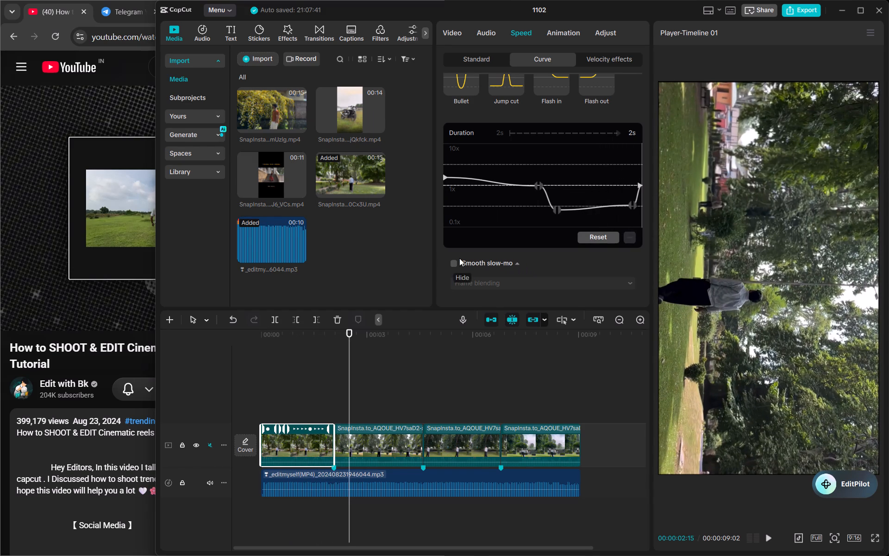
{"action": "left_click", "coordinate": [455, 262]}
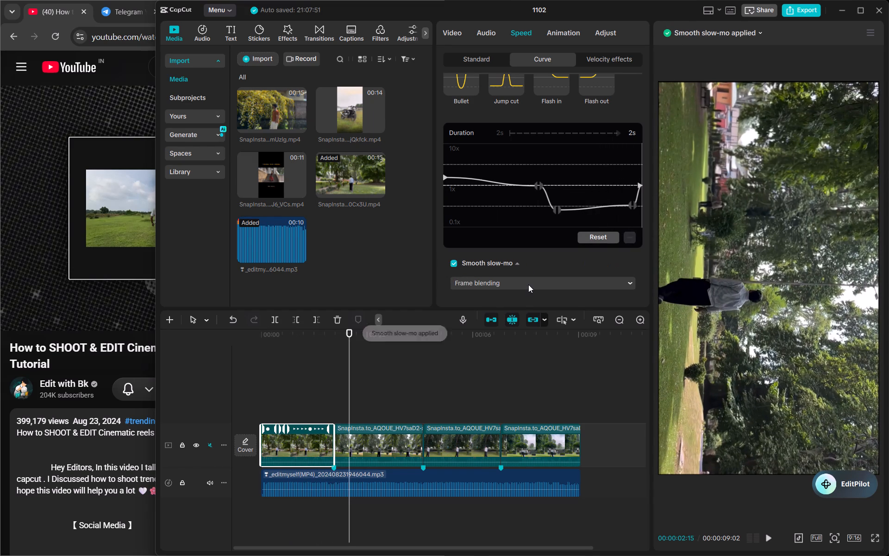
{"action": "left_click", "coordinate": [528, 284]}
{"action": "left_click", "coordinate": [513, 332]}
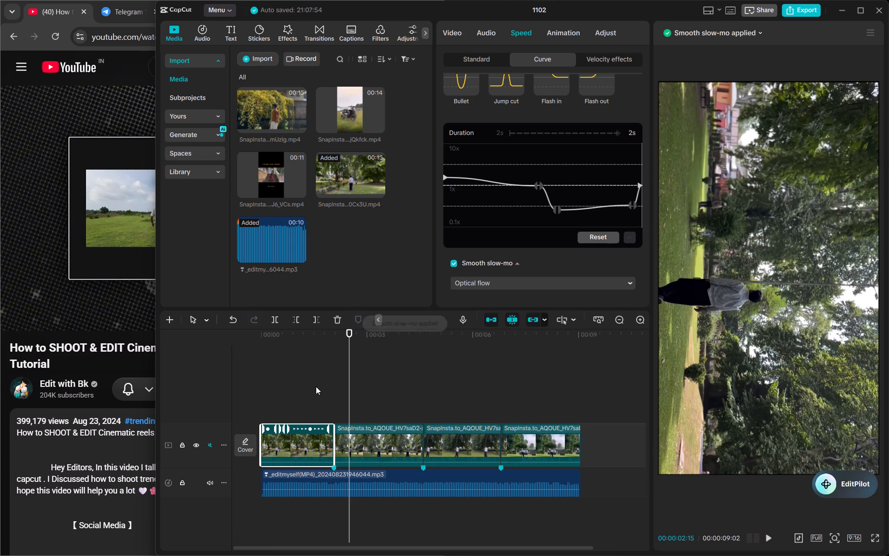
Play the first shot from the beginning into the second to check the smoothed slow motion.
{"action": "left_click_drag", "start_coordinate": [350, 375], "coordinate": [208, 423]}
{"action": "key", "text": "space"}
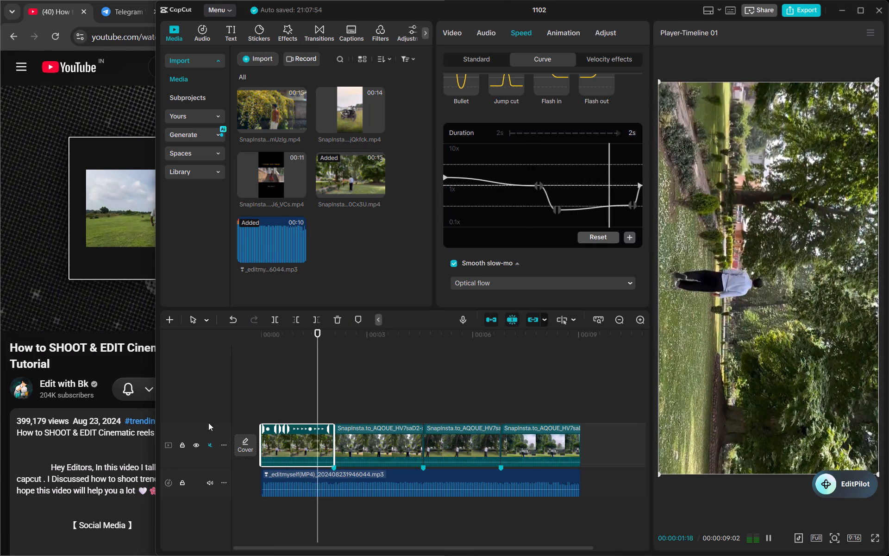
{"action": "key", "text": "space"}
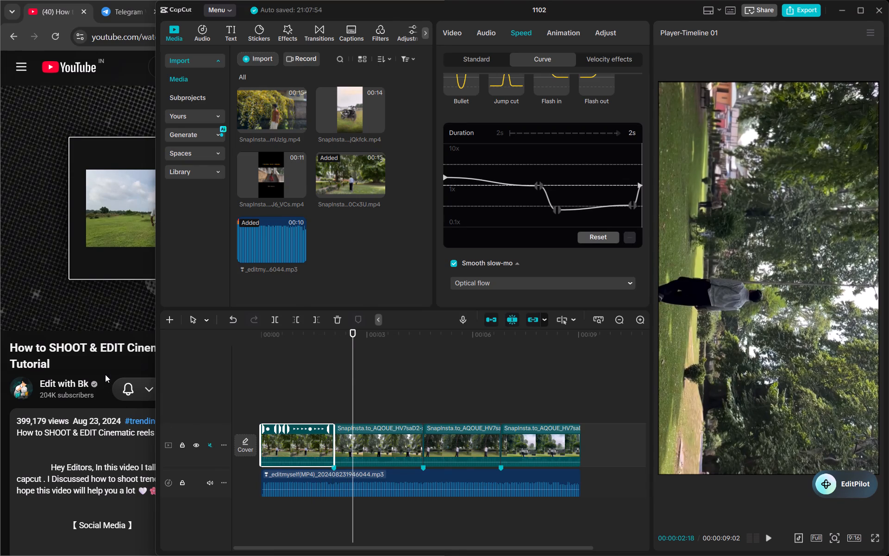
Switch to the YouTube tutorial in Chrome and watch the smooth slow-mo and next-clip curve section to about 2:53.
{"action": "left_click", "coordinate": [104, 371]}
{"action": "left_click", "coordinate": [234, 192]}
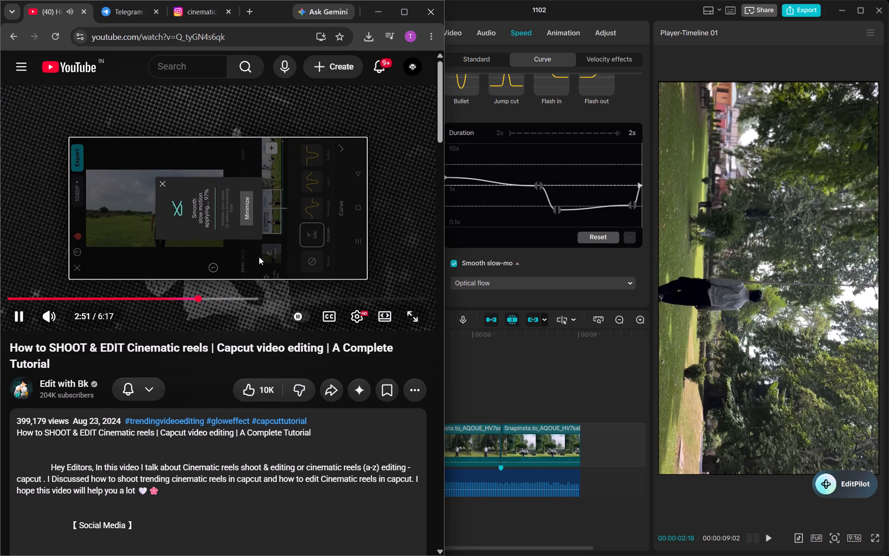
{"action": "left_click", "coordinate": [232, 214]}
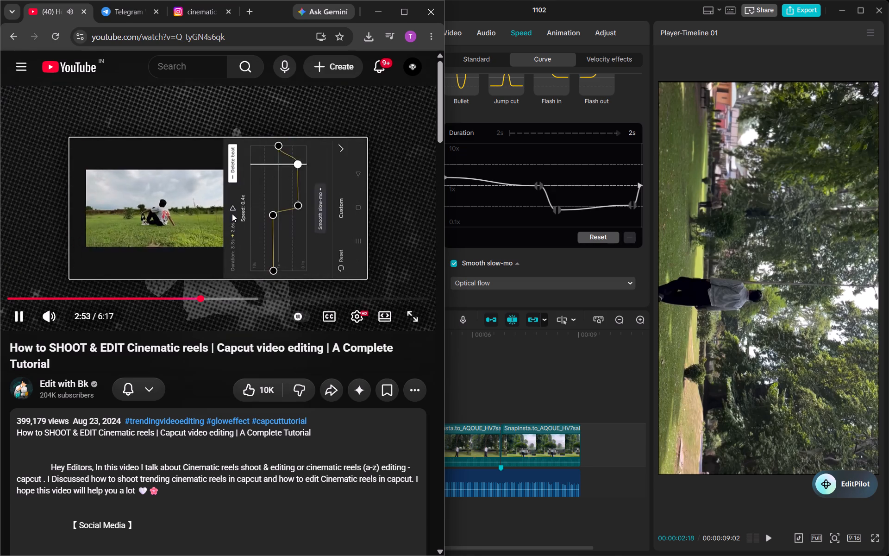
Back in CapCut, select the second shot and extend its start to recover about 22 frames of earlier footage.
{"action": "left_click", "coordinate": [491, 365]}
{"action": "left_click_drag", "start_coordinate": [488, 365], "coordinate": [408, 396]}
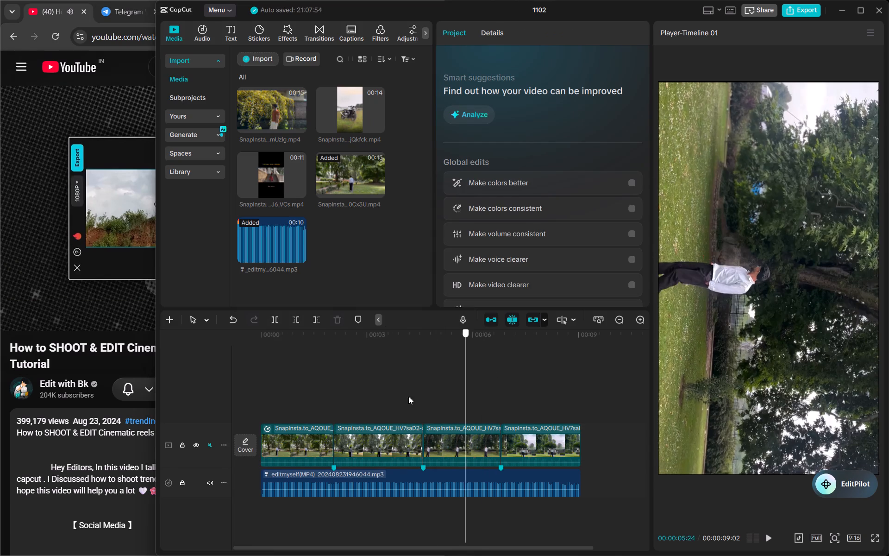
{"action": "left_click_drag", "start_coordinate": [408, 396], "coordinate": [383, 402]}
{"action": "left_click", "coordinate": [406, 442]}
{"action": "left_click", "coordinate": [421, 446]}
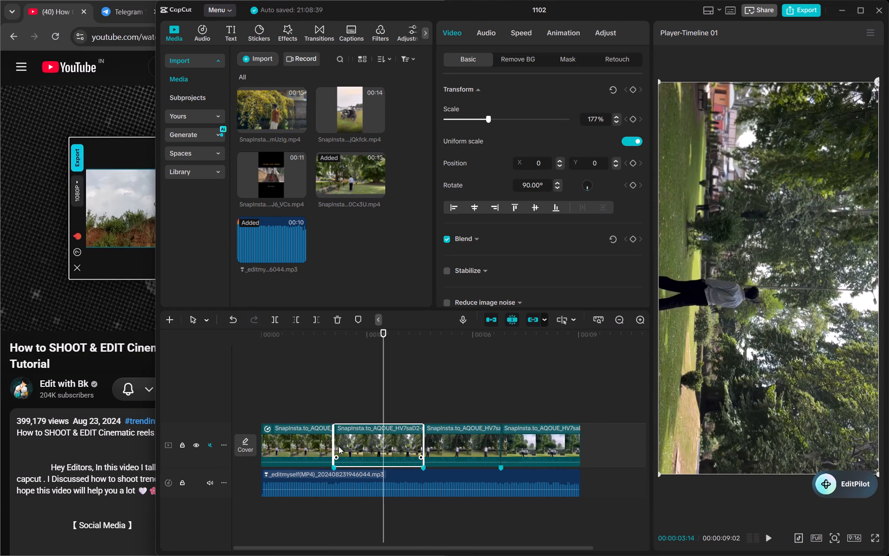
{"action": "left_click_drag", "start_coordinate": [334, 447], "coordinate": [309, 448]}
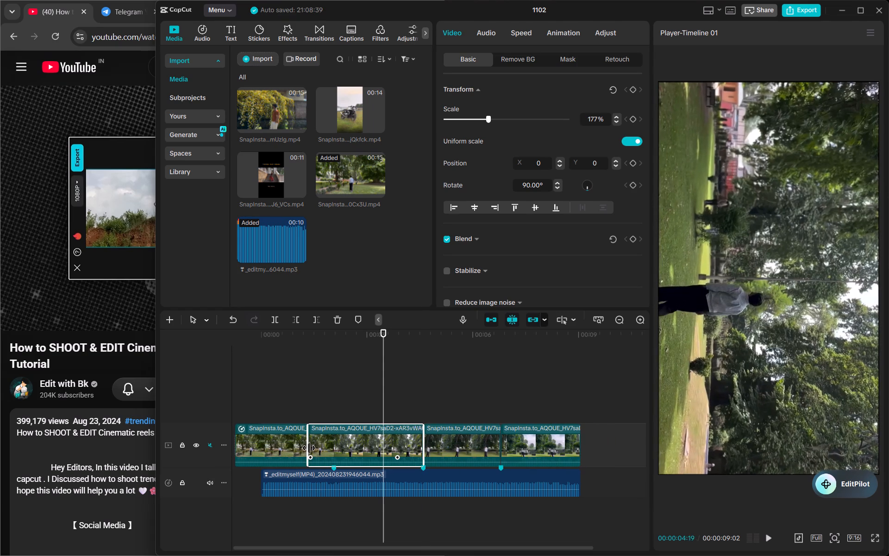
{"action": "left_click_drag", "start_coordinate": [309, 448], "coordinate": [309, 449]}
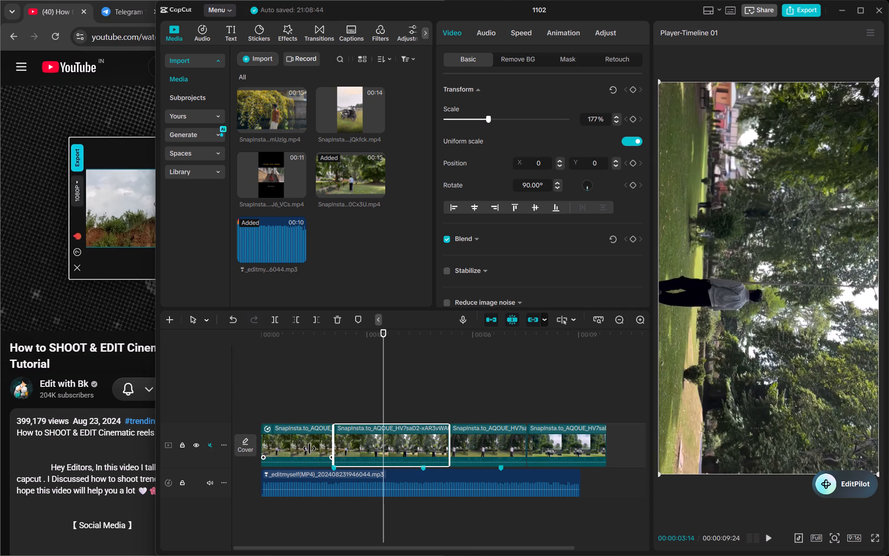
Apply a Custom speed curve to the second shot and raise its starting point slightly above 1x.
{"action": "left_click", "coordinate": [523, 37]}
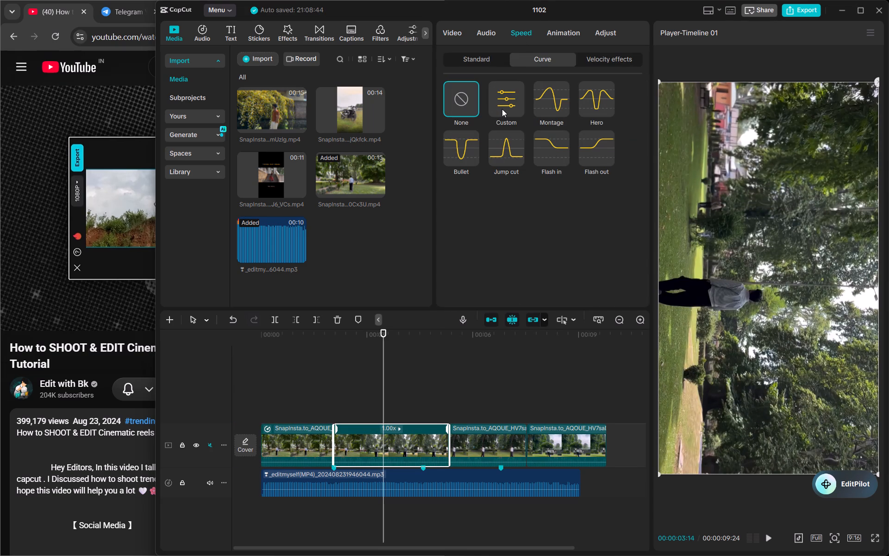
{"action": "double_click", "coordinate": [502, 109]}
{"action": "scroll", "coordinate": [463, 244], "scroll_direction": "down", "scroll_amount": 1}
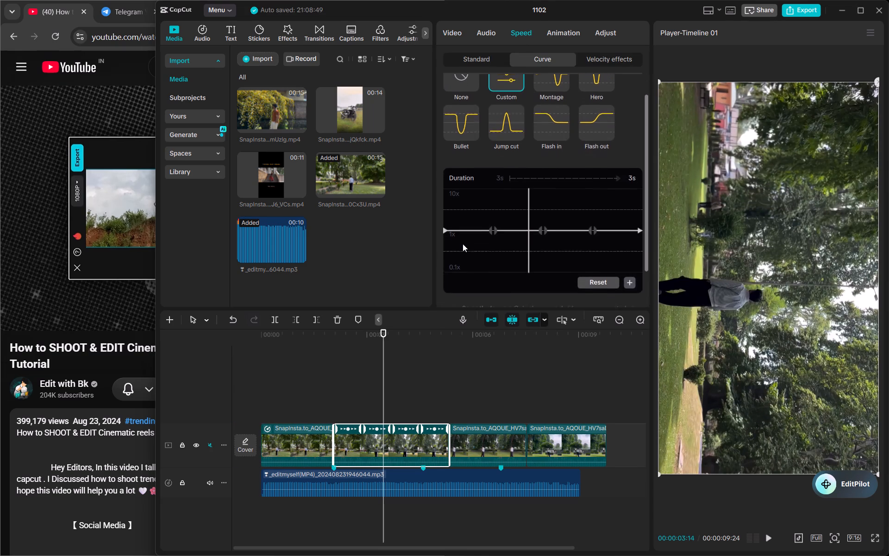
{"action": "scroll", "coordinate": [463, 244], "scroll_direction": "down", "scroll_amount": 1}
{"action": "left_click_drag", "start_coordinate": [444, 222], "coordinate": [444, 218]}
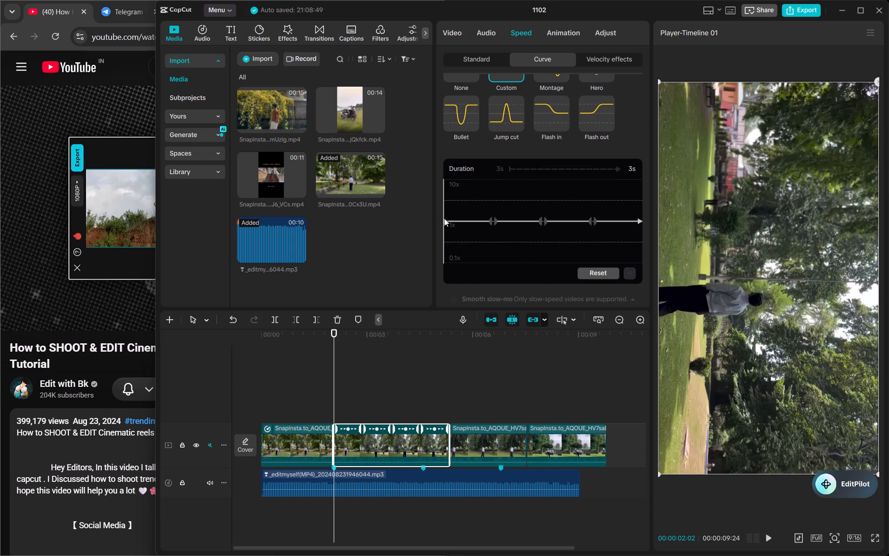
{"action": "left_click_drag", "start_coordinate": [444, 218], "coordinate": [443, 216]}
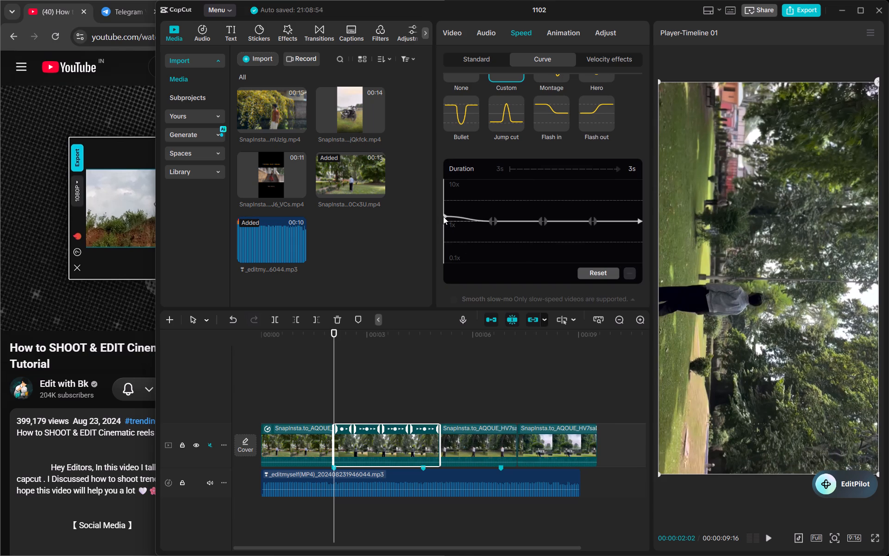
Compare the first shot's speed curve with the second's, then step through the first shot frame by frame from its start.
{"action": "left_click", "coordinate": [316, 445]}
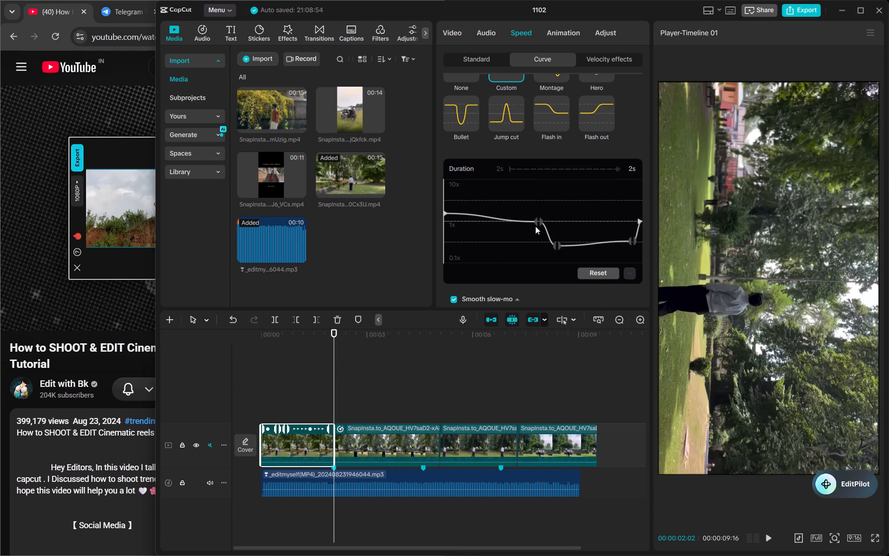
{"action": "left_click", "coordinate": [372, 449]}
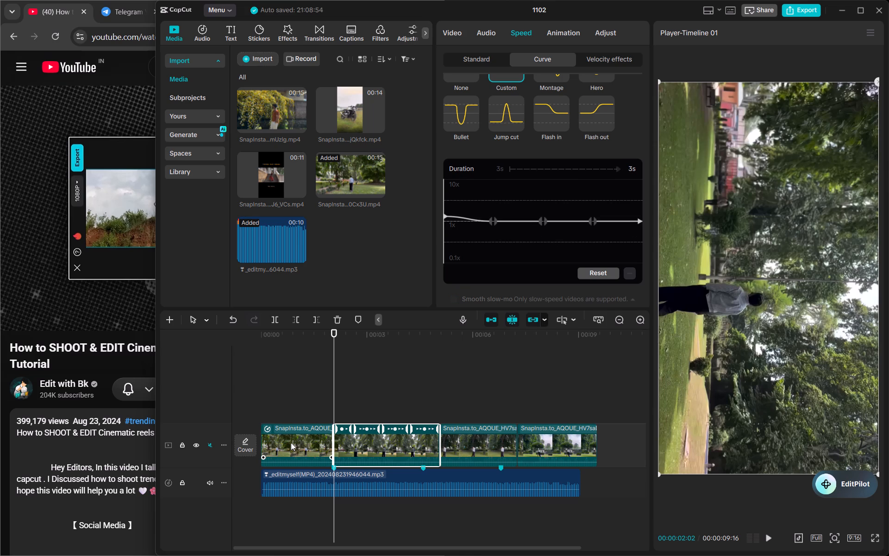
{"action": "left_click", "coordinate": [291, 442]}
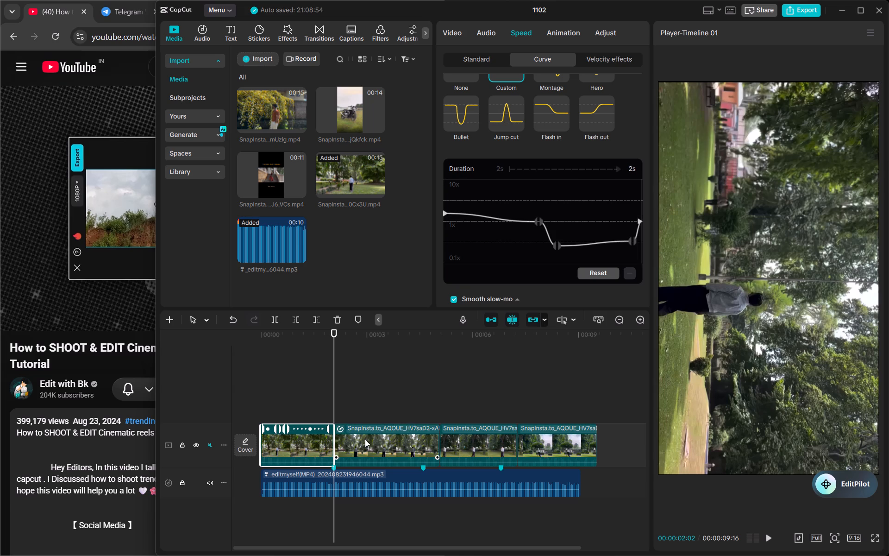
{"action": "left_click", "coordinate": [510, 182]}
{"action": "left_click_drag", "start_coordinate": [510, 182], "coordinate": [446, 191]}
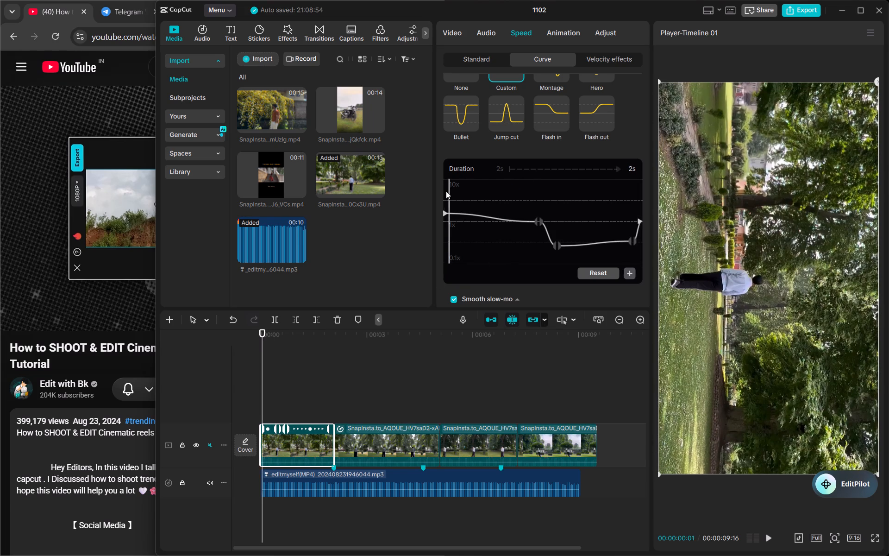
{"action": "left_click_drag", "start_coordinate": [446, 191], "coordinate": [444, 191]}
{"action": "key", "text": "Right"}
{"action": "key", "text": "Right"}
{"action": "key", "text": "Right"}
{"action": "key", "text": "Right"}
{"action": "key", "text": "Right"}
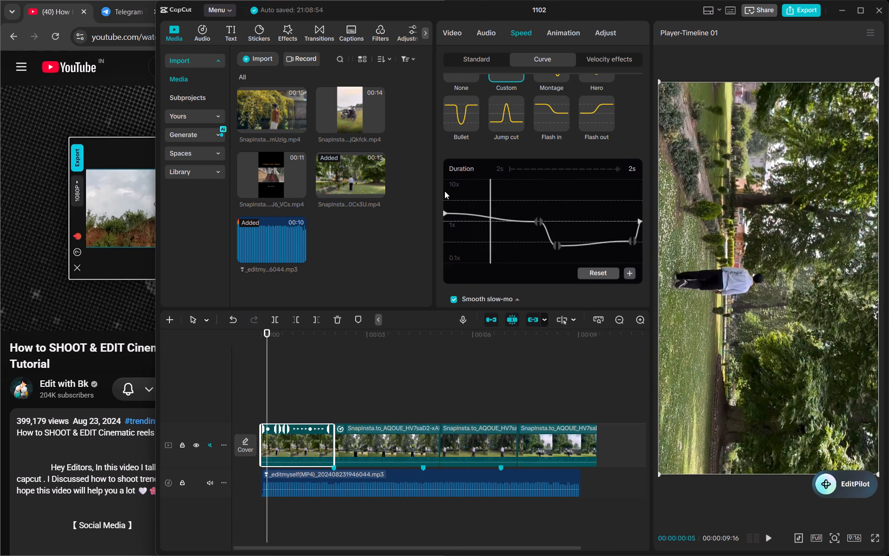
{"action": "key", "text": "Right"}
{"action": "key", "text": "Right"}
{"action": "key", "text": "Right"}
{"action": "key", "text": "Right"}
{"action": "key", "text": "Right"}
{"action": "key", "text": "Right"}
{"action": "key", "text": "Right"}
{"action": "key", "text": "Right"}
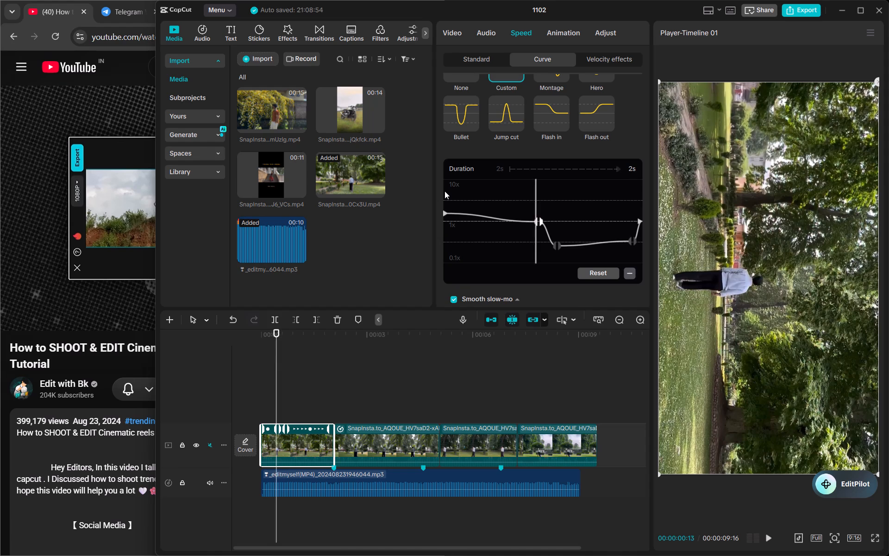
{"action": "key", "text": "Right"}
{"action": "key", "text": "Right"}
{"action": "key", "text": "Right"}
{"action": "key", "text": "Right"}
{"action": "key", "text": "Right"}
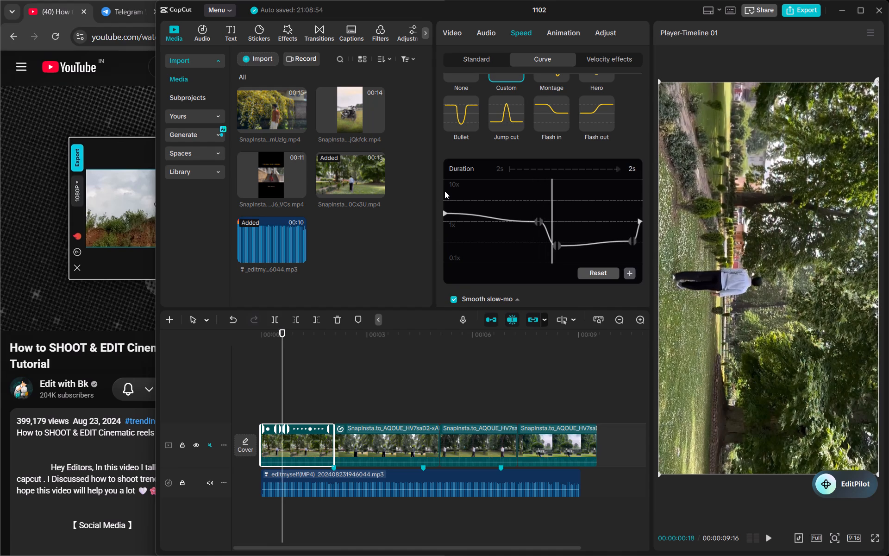
{"action": "key", "text": "Right"}
{"action": "key", "text": "Right"}
{"action": "key", "text": "Right"}
{"action": "key", "text": "Right"}
{"action": "key", "text": "Right"}
{"action": "key", "text": "Right"}
{"action": "key", "text": "Right"}
{"action": "key", "text": "Right"}
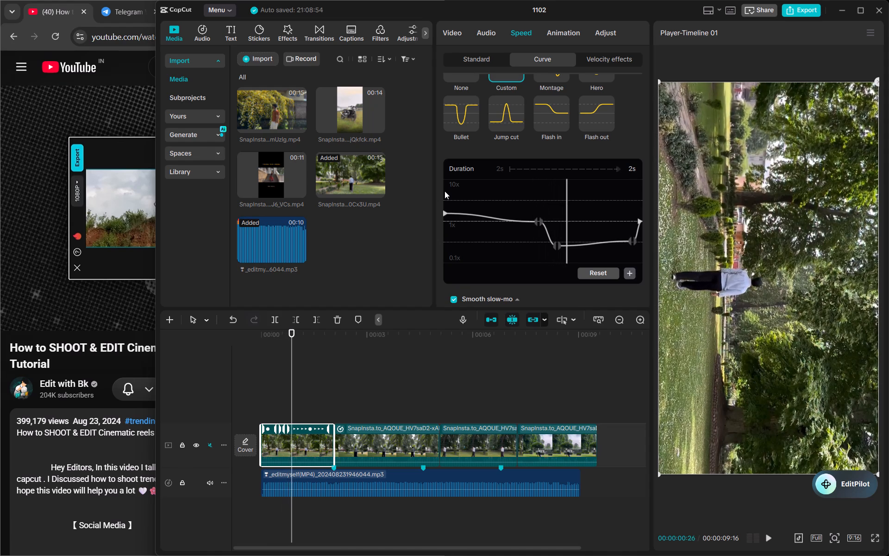
{"action": "key", "text": "Right"}
{"action": "key", "text": "Right"}
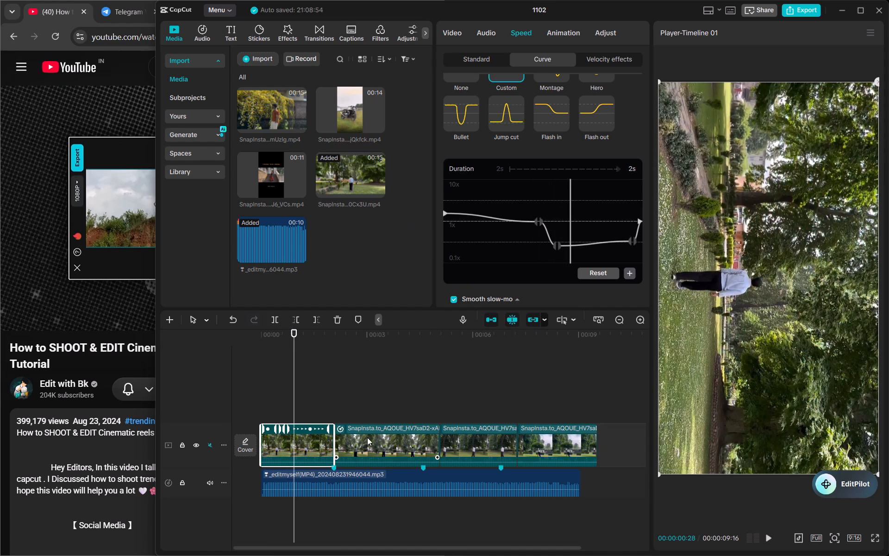
On the second shot's curve, raise the starting point further and move the second point later, close to the third, at 1x.
{"action": "left_click", "coordinate": [367, 437]}
{"action": "left_click", "coordinate": [333, 337]}
{"action": "left_click_drag", "start_coordinate": [333, 337], "coordinate": [350, 341]}
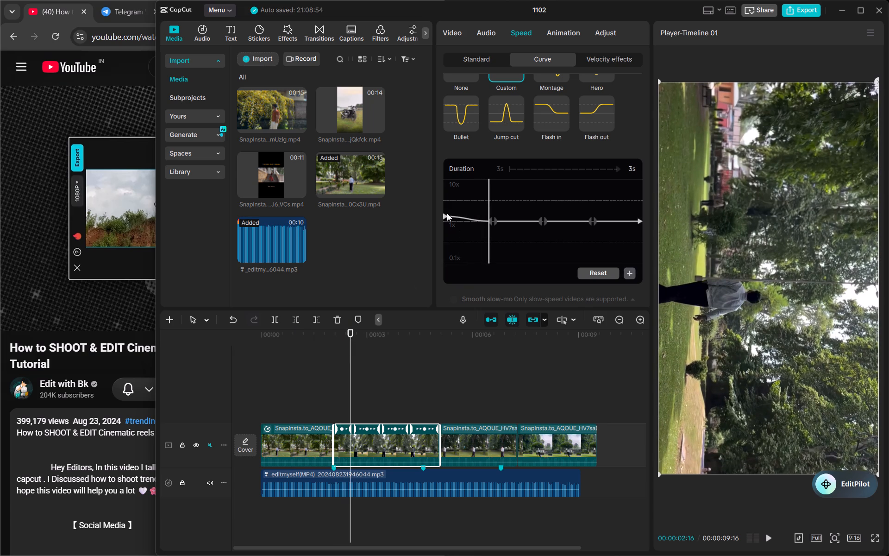
{"action": "left_click", "coordinate": [443, 215]}
{"action": "left_click", "coordinate": [444, 212]}
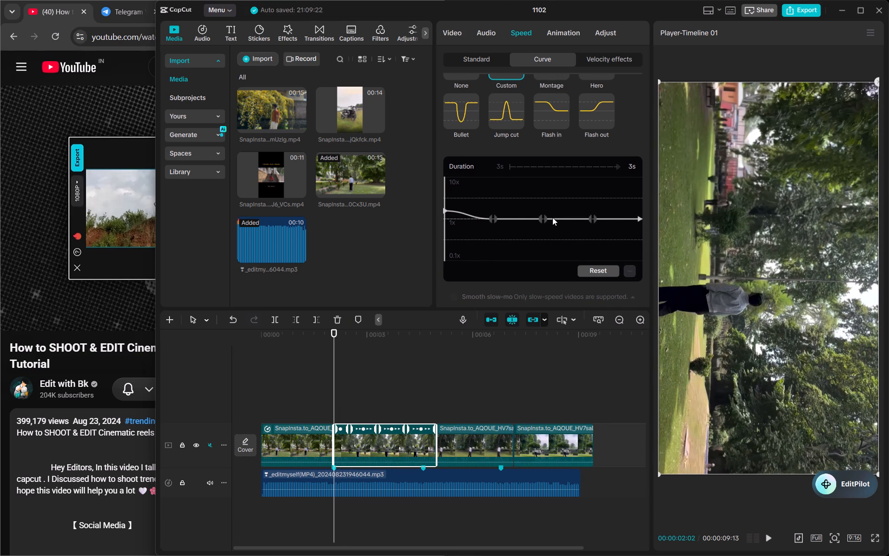
{"action": "double_click", "coordinate": [492, 219]}
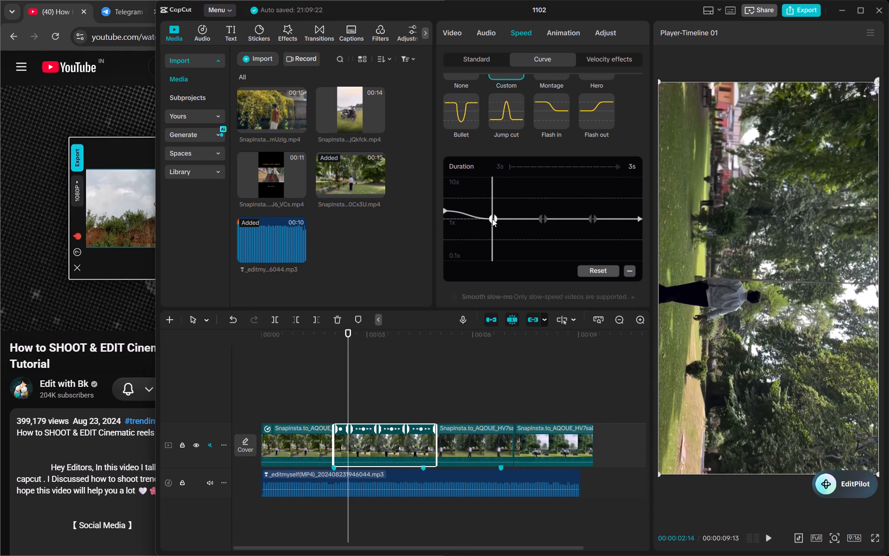
{"action": "left_click", "coordinate": [492, 217]}
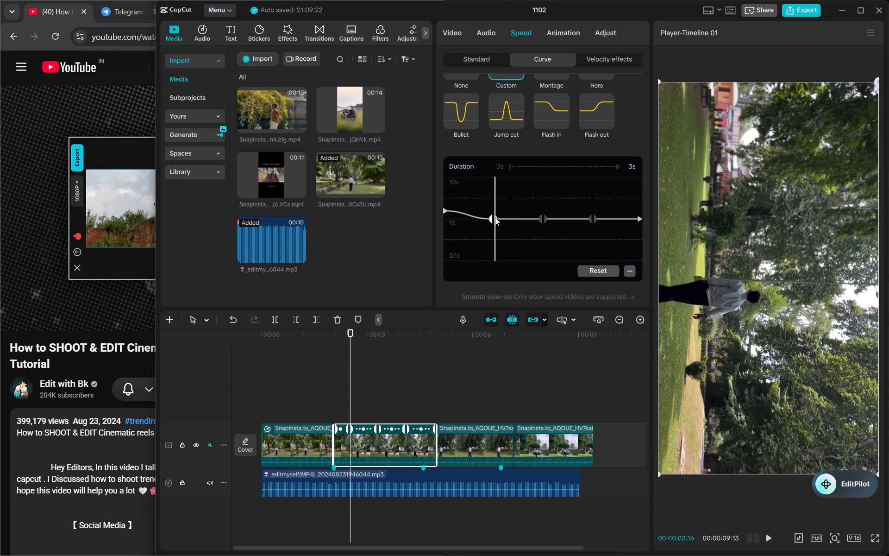
{"action": "left_click_drag", "start_coordinate": [491, 217], "coordinate": [526, 216]}
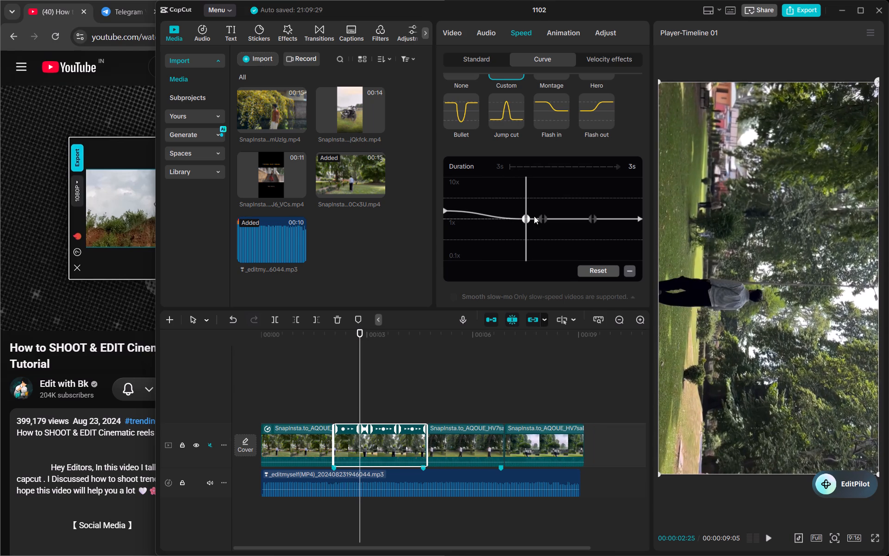
On the second shot's curve, drop the third point to about 0.47x and move the fourth near the end at the same speed.
{"action": "left_click_drag", "start_coordinate": [542, 217], "coordinate": [544, 243]}
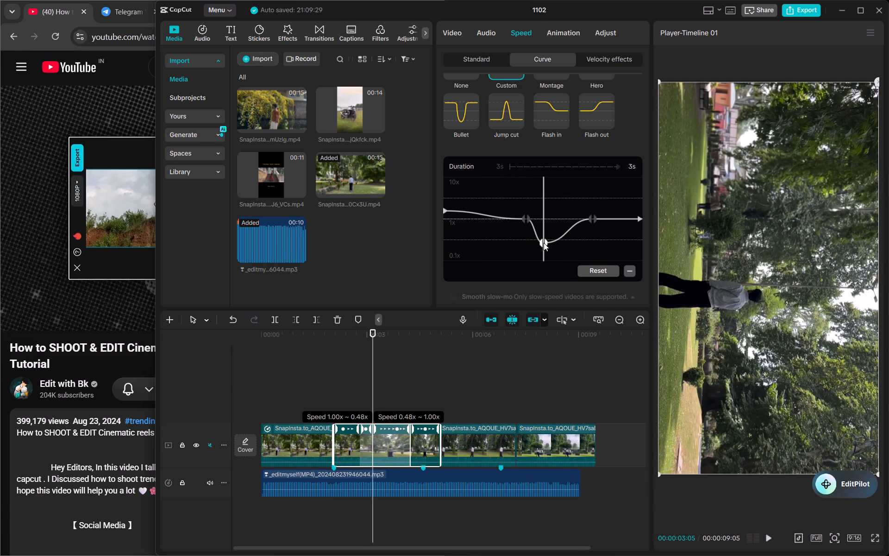
{"action": "left_click_drag", "start_coordinate": [544, 243], "coordinate": [547, 243]}
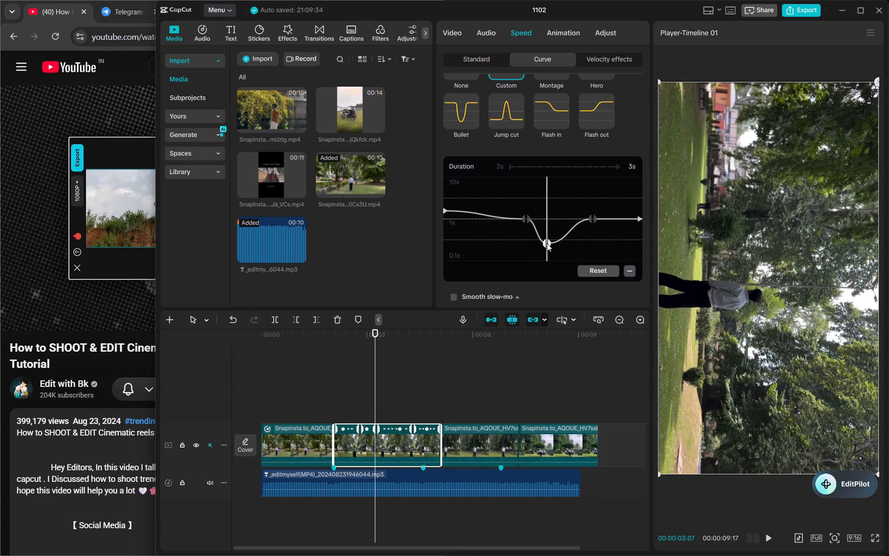
{"action": "left_click_drag", "start_coordinate": [591, 217], "coordinate": [600, 234]}
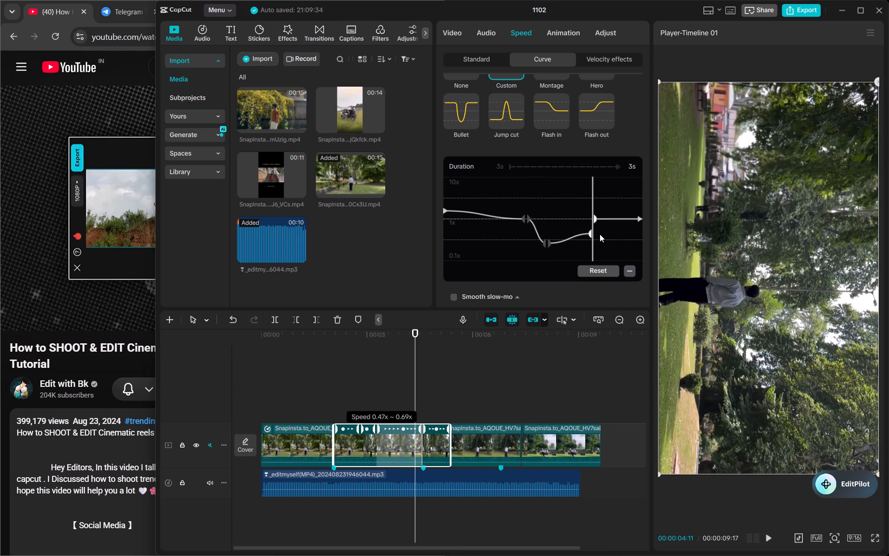
{"action": "left_click_drag", "start_coordinate": [600, 234], "coordinate": [597, 233]}
{"action": "left_click_drag", "start_coordinate": [600, 219], "coordinate": [600, 227]}
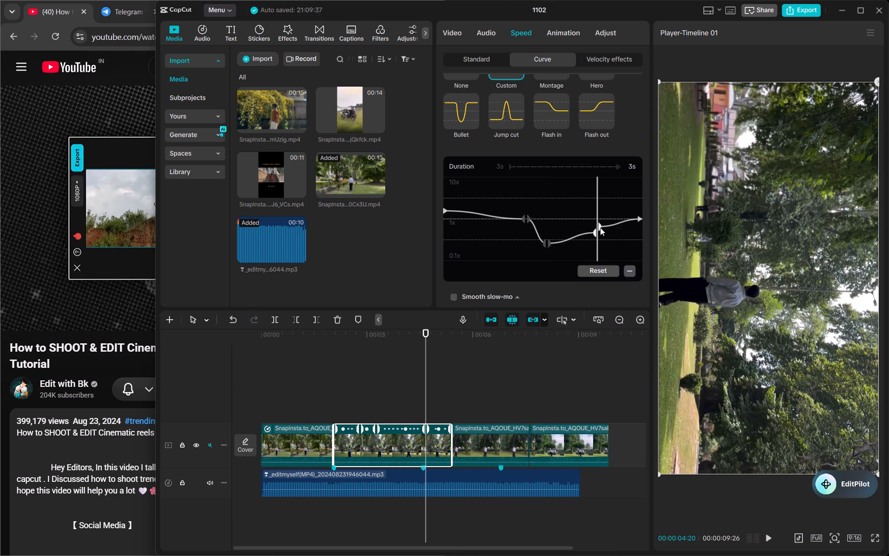
{"action": "left_click_drag", "start_coordinate": [600, 227], "coordinate": [600, 230]}
{"action": "left_click_drag", "start_coordinate": [597, 232], "coordinate": [624, 236]}
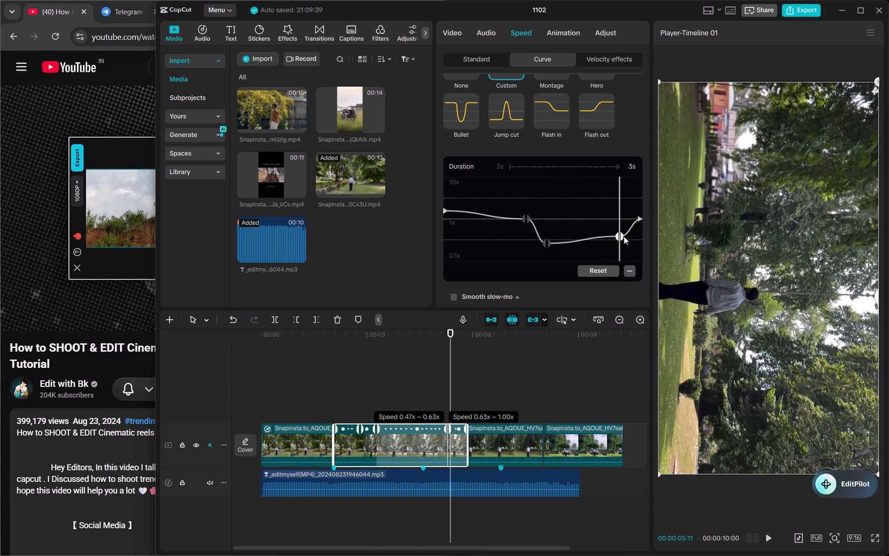
{"action": "left_click_drag", "start_coordinate": [624, 236], "coordinate": [635, 243]}
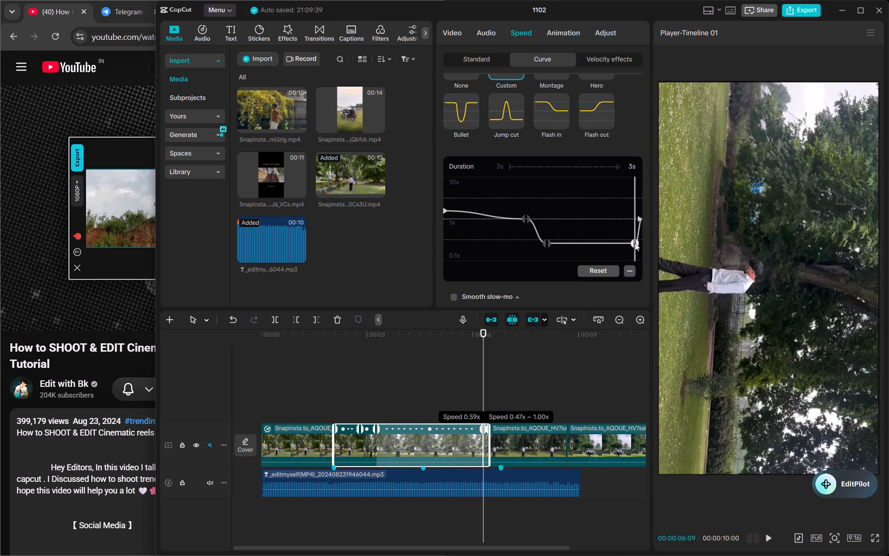
{"action": "left_click_drag", "start_coordinate": [635, 243], "coordinate": [633, 242]}
Play back the retimed second shot and trim its end back to the second beat marker at 00:00:04:18.
{"action": "left_click_drag", "start_coordinate": [476, 385], "coordinate": [362, 386]}
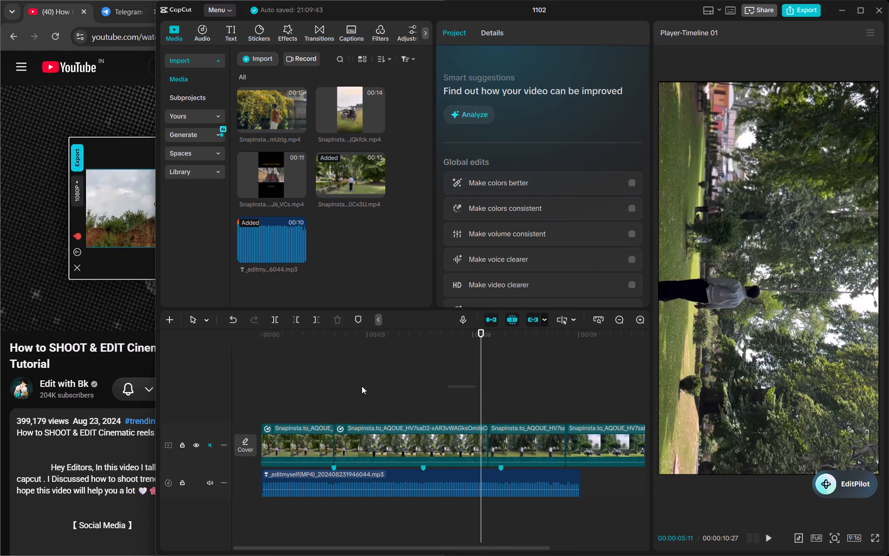
{"action": "left_click_drag", "start_coordinate": [362, 386], "coordinate": [359, 386]}
{"action": "left_click", "coordinate": [316, 346]}
{"action": "key", "text": "space"}
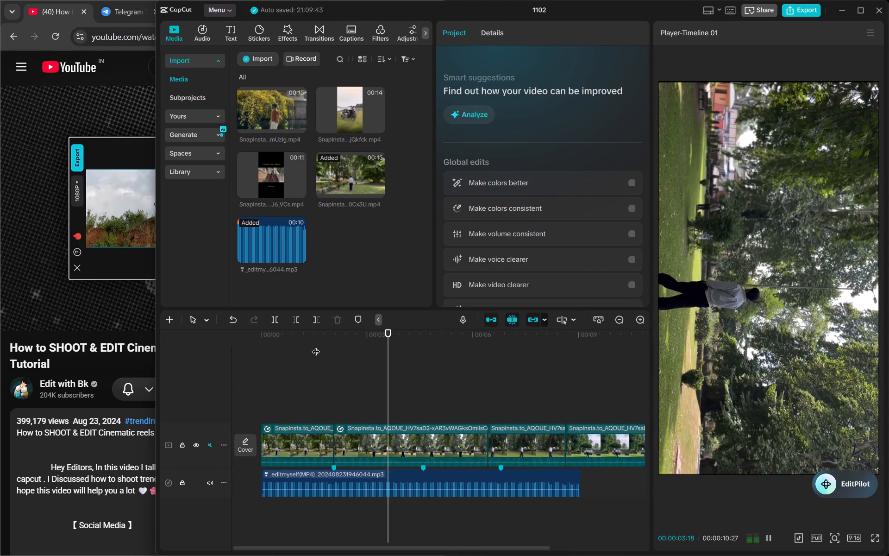
{"action": "key", "text": "space"}
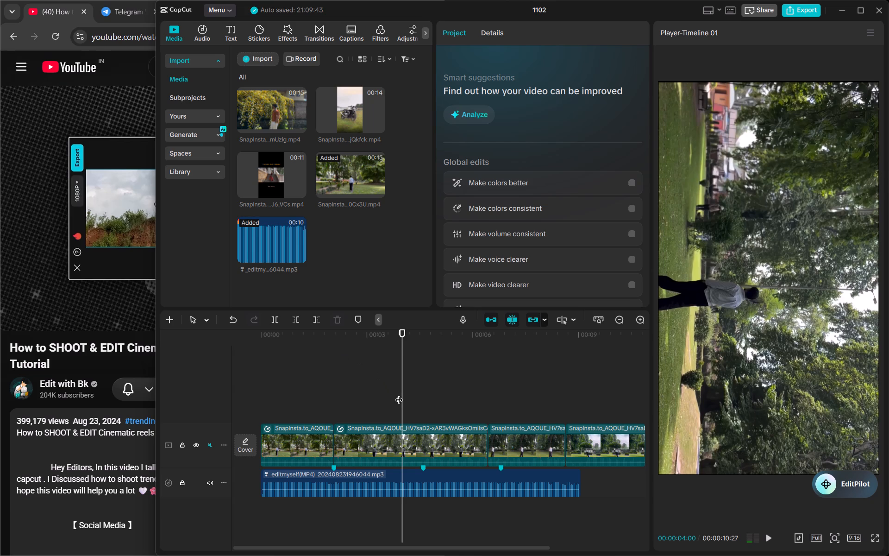
{"action": "left_click_drag", "start_coordinate": [399, 394], "coordinate": [425, 397]}
{"action": "left_click", "coordinate": [450, 436]}
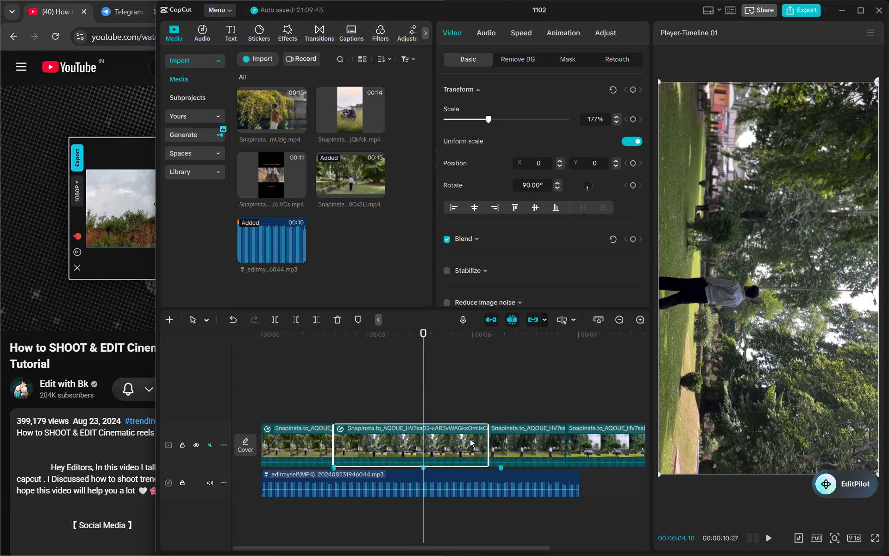
{"action": "left_click_drag", "start_coordinate": [489, 440], "coordinate": [421, 433]}
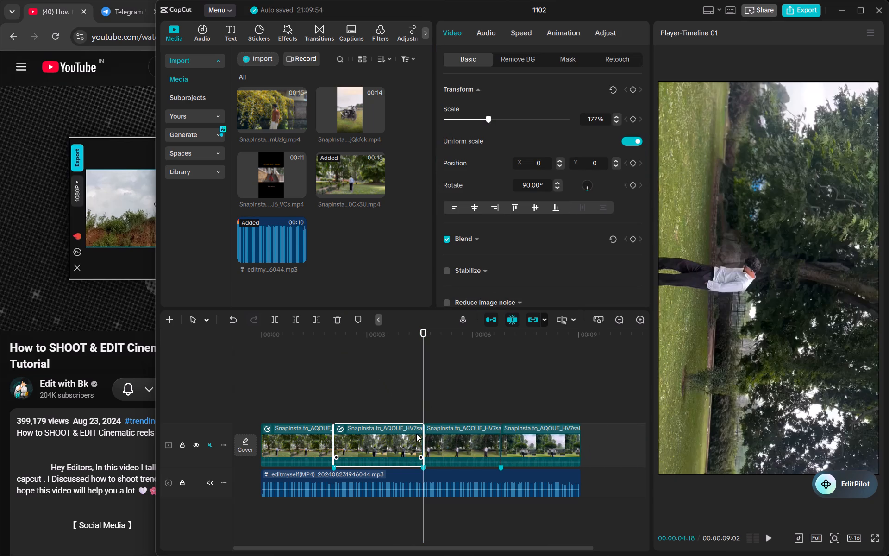
Replay the second shot, raise its curve's starting point further above 1x, and extend its end to the second beat marker.
{"action": "left_click", "coordinate": [416, 434]}
{"action": "left_click", "coordinate": [316, 338]}
{"action": "key", "text": "space"}
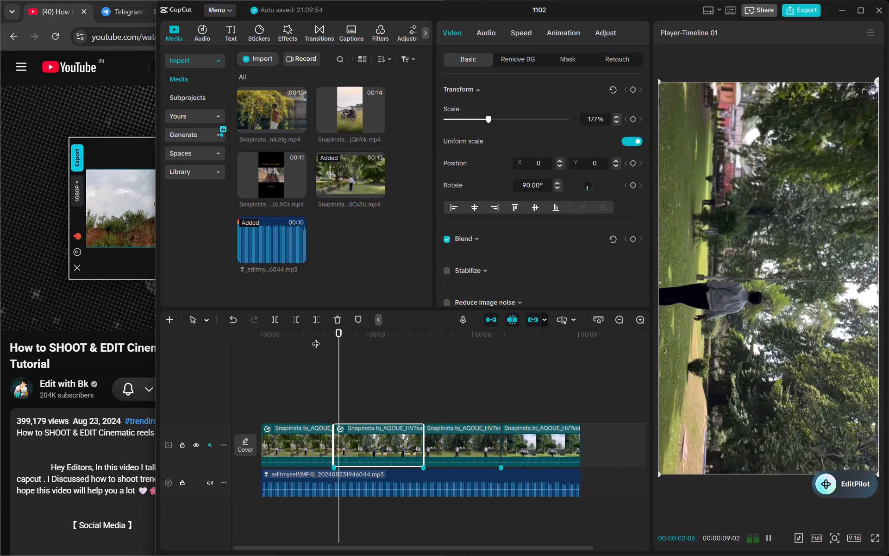
{"action": "key", "text": "space"}
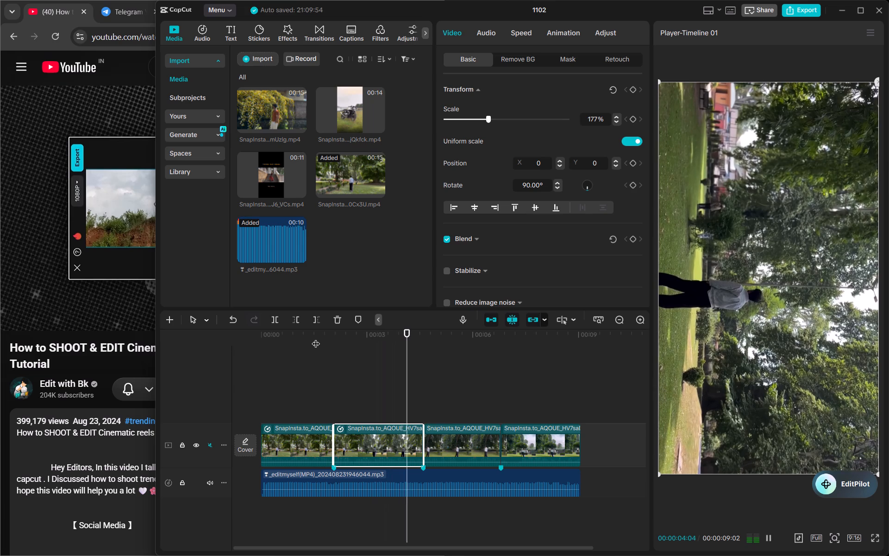
{"action": "left_click", "coordinate": [363, 457]}
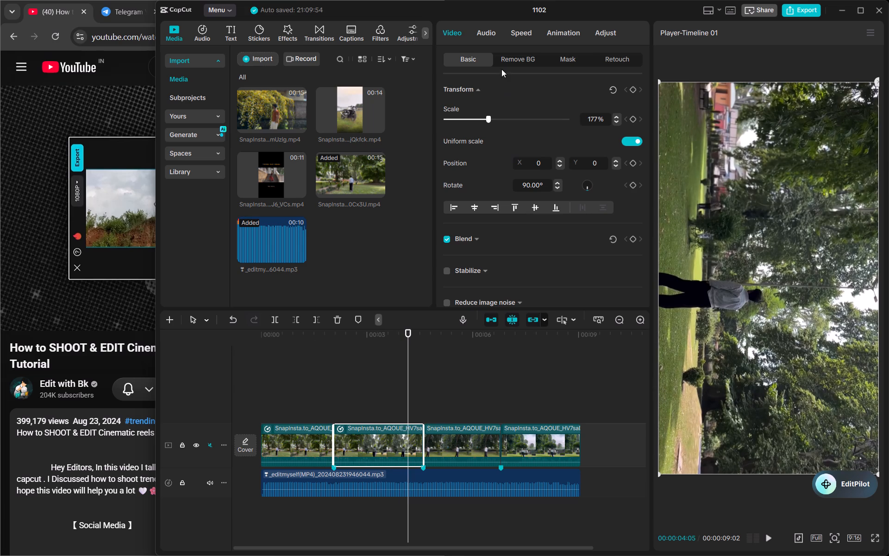
{"action": "left_click", "coordinate": [529, 33]}
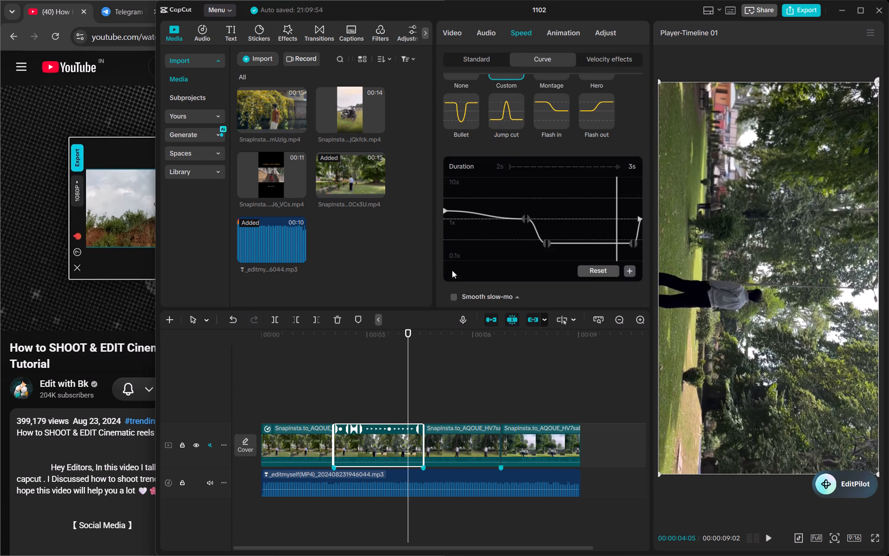
{"action": "left_click", "coordinate": [444, 208]}
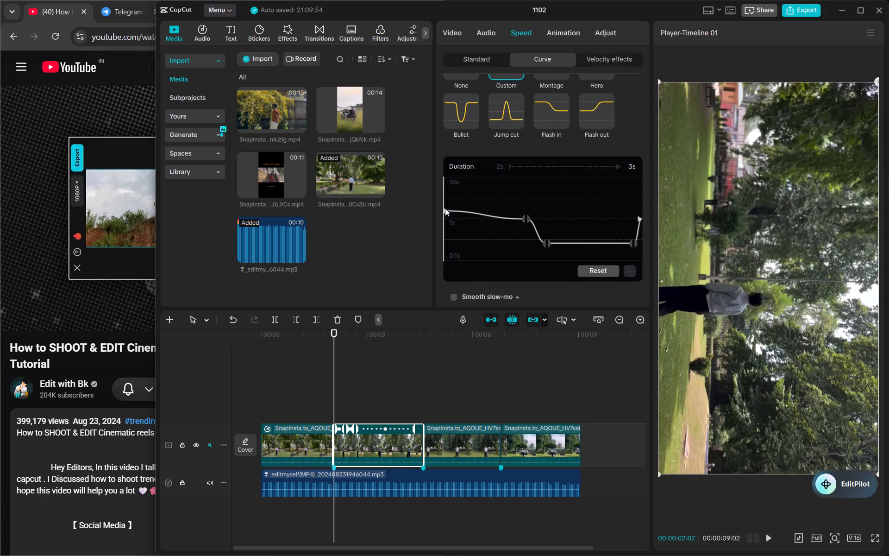
{"action": "left_click", "coordinate": [418, 442]}
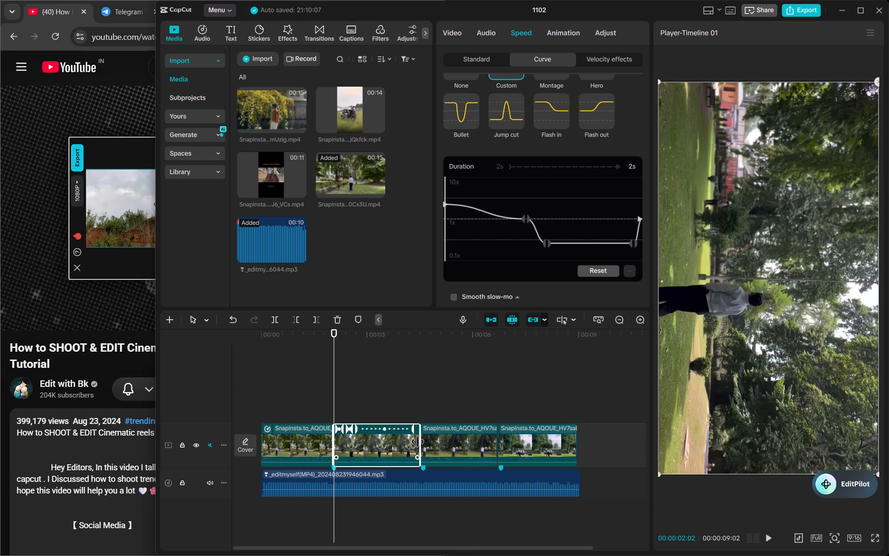
{"action": "left_click_drag", "start_coordinate": [332, 384], "coordinate": [284, 385]}
Play the second shot's speed ramp and step frame by frame through its ending around the cut to the third shot.
{"action": "key", "text": "space"}
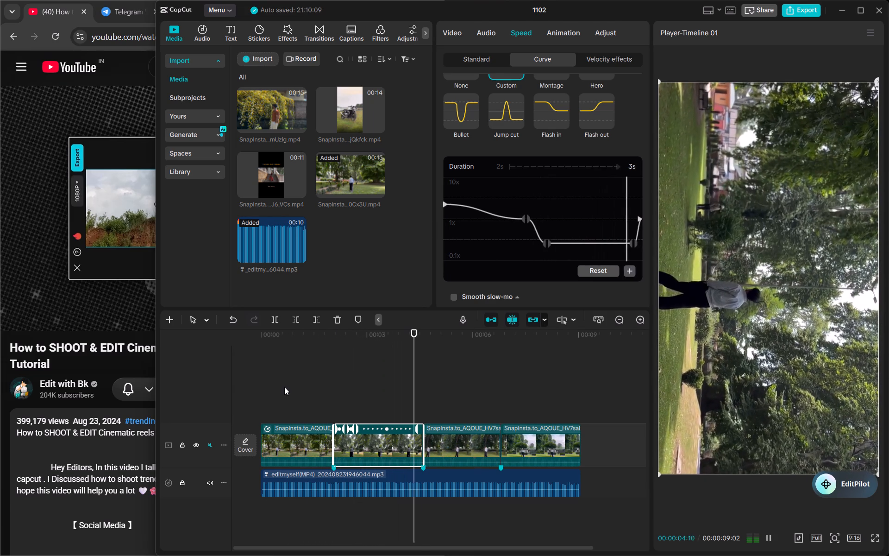
{"action": "key", "text": "space"}
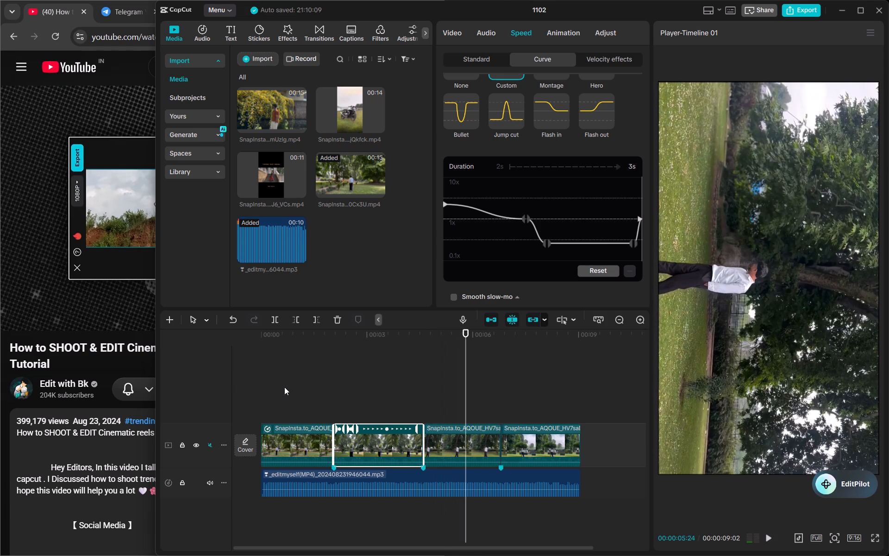
{"action": "left_click", "coordinate": [301, 336]}
{"action": "key", "text": "space"}
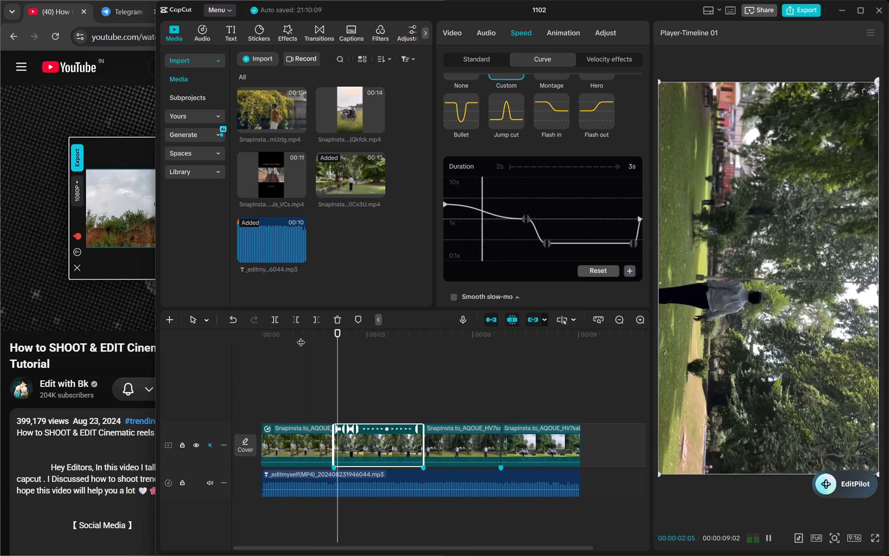
{"action": "key", "text": "space"}
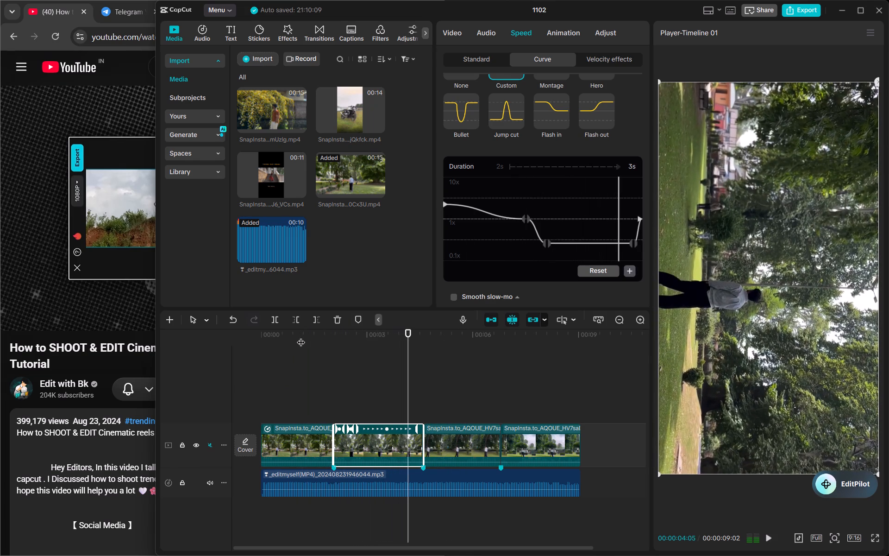
{"action": "key", "text": "Right"}
{"action": "key", "text": "Right"}
{"action": "key", "text": "Right"}
{"action": "key", "text": "Right"}
{"action": "key", "text": "Right"}
{"action": "key", "text": "Right"}
{"action": "key", "text": "Right"}
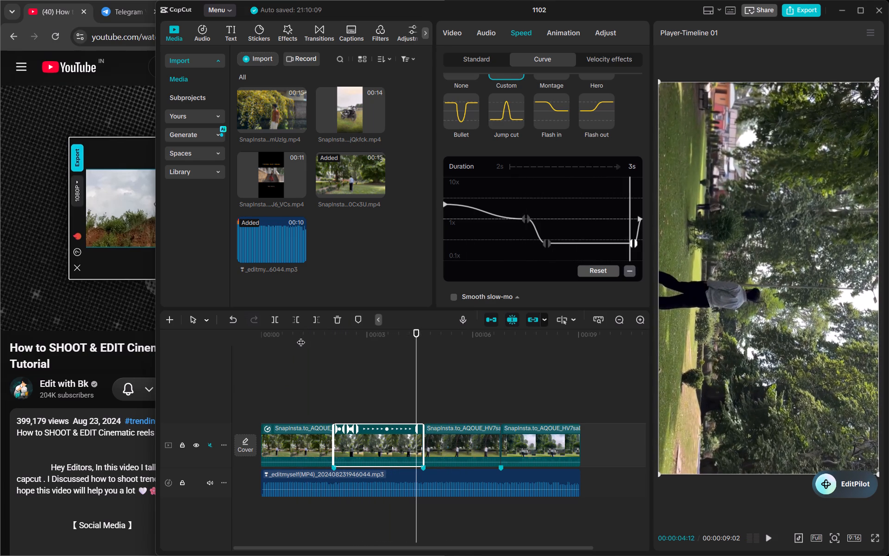
{"action": "key", "text": "Right"}
{"action": "key", "text": "Right"}
{"action": "key", "text": "Right"}
{"action": "key", "text": "Right"}
{"action": "key", "text": "Right"}
{"action": "key", "text": "Right"}
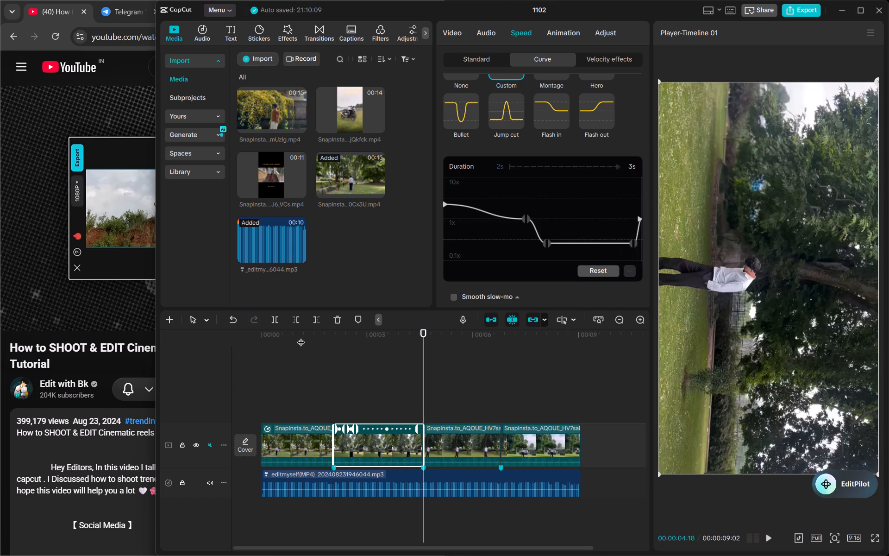
{"action": "key", "text": "Left"}
Enable Smooth slow-mo on the second shot with the Optical flow method.
{"action": "scroll", "coordinate": [529, 242], "scroll_direction": "down", "scroll_amount": 1}
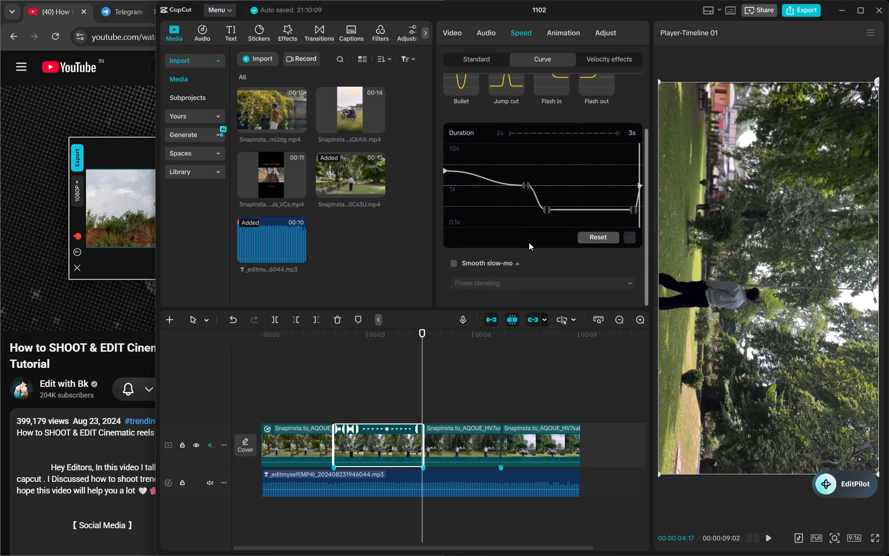
{"action": "left_click", "coordinate": [457, 265]}
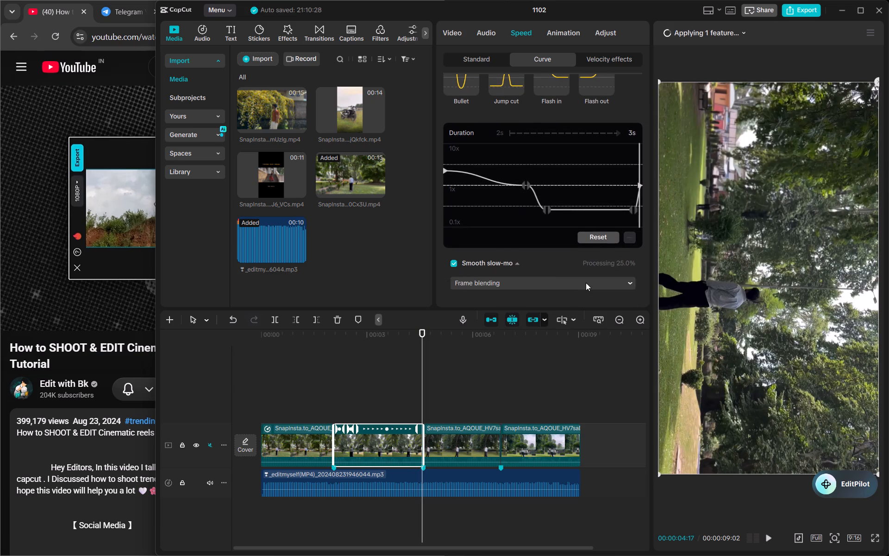
{"action": "left_click", "coordinate": [596, 284]}
{"action": "left_click", "coordinate": [463, 334]}
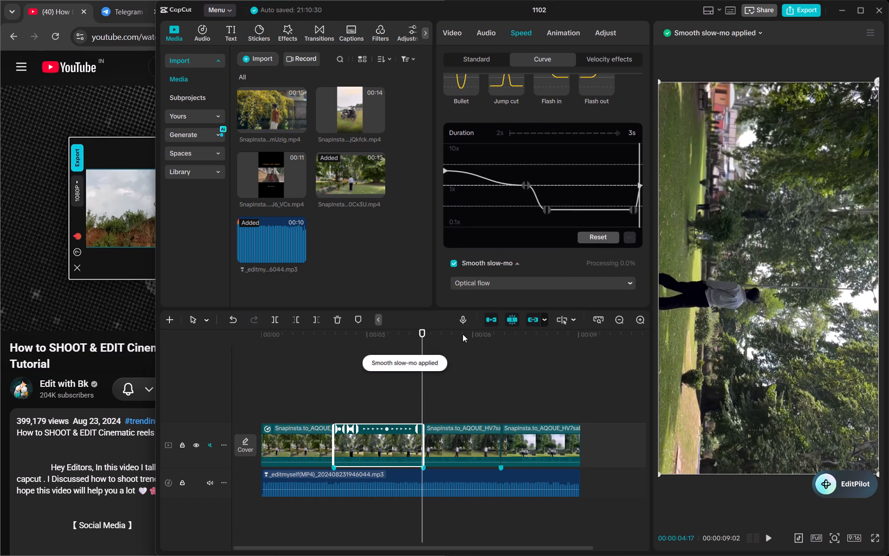
{"action": "left_click", "coordinate": [441, 434]}
{"action": "left_click", "coordinate": [387, 447]}
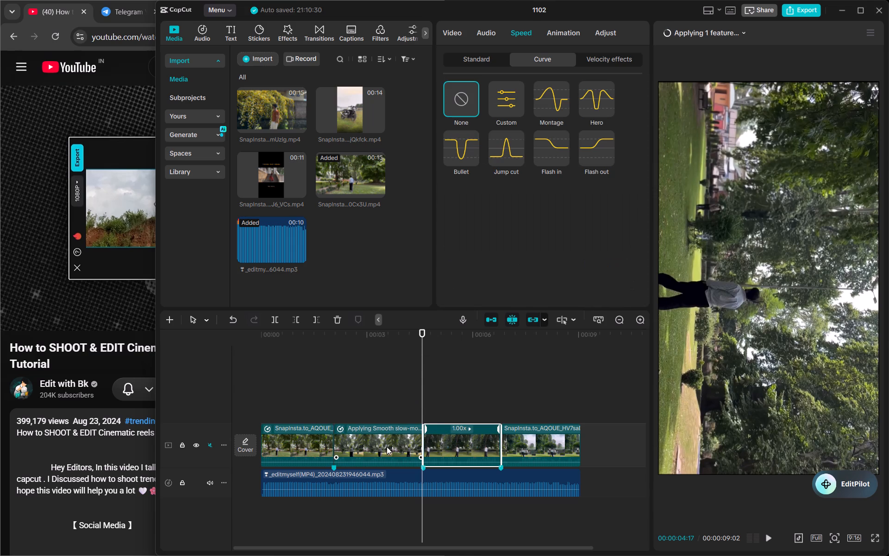
{"action": "scroll", "coordinate": [621, 158], "scroll_direction": "down", "scroll_amount": 4}
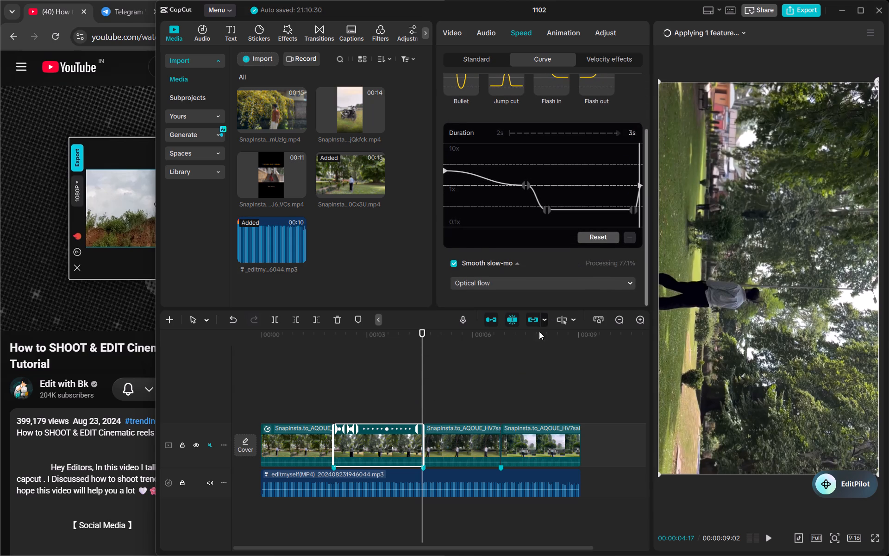
Play the edit from the beginning into the third shot and extend the third shot's end by about 17 frames.
{"action": "left_click", "coordinate": [443, 431]}
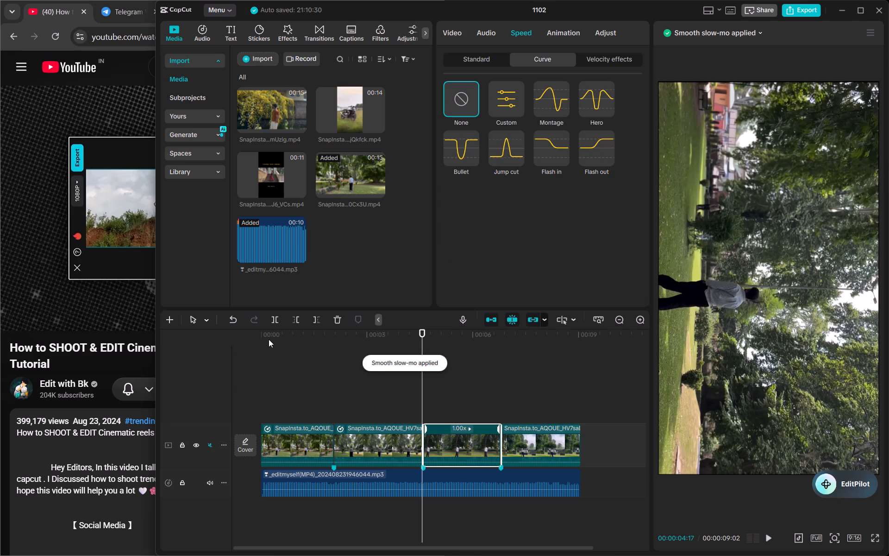
{"action": "left_click", "coordinate": [269, 339]}
{"action": "left_click_drag", "start_coordinate": [269, 339], "coordinate": [238, 341]}
{"action": "key", "text": "space"}
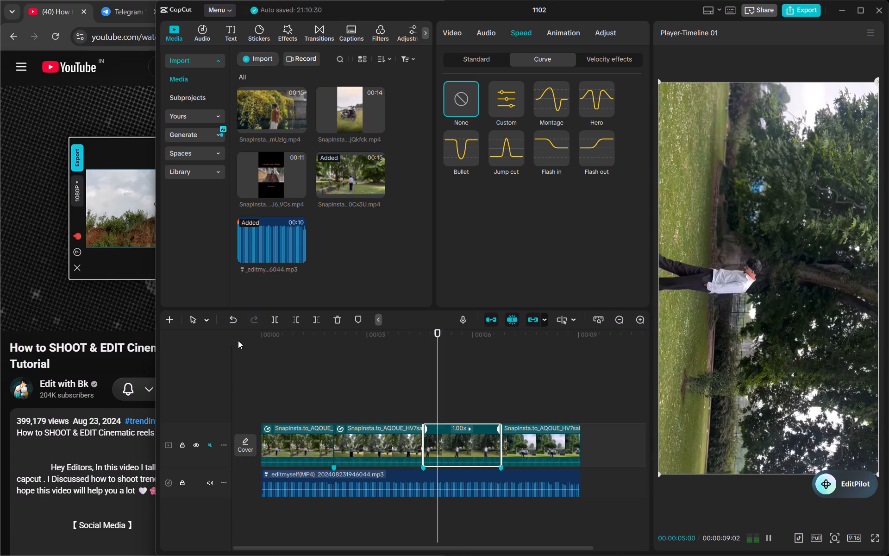
{"action": "key", "text": "space"}
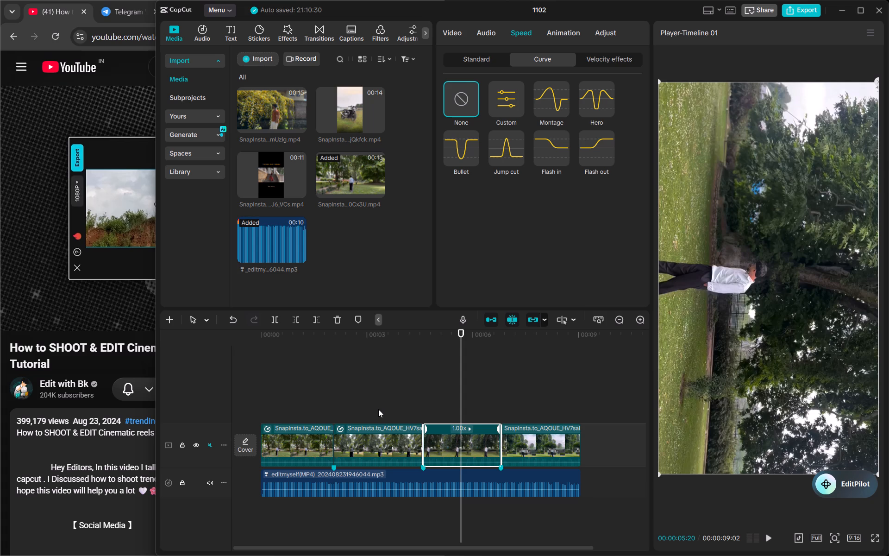
{"action": "left_click_drag", "start_coordinate": [502, 455], "coordinate": [513, 456]}
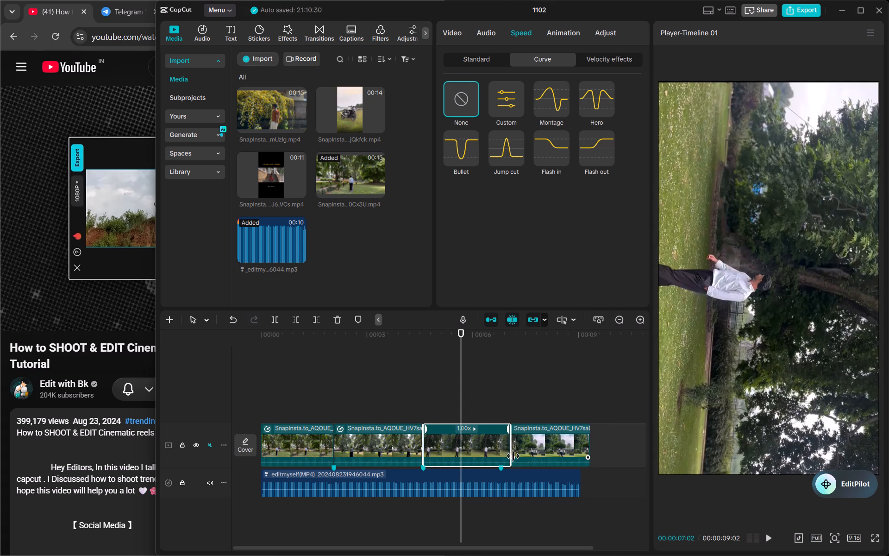
{"action": "left_click_drag", "start_coordinate": [513, 456], "coordinate": [520, 460]}
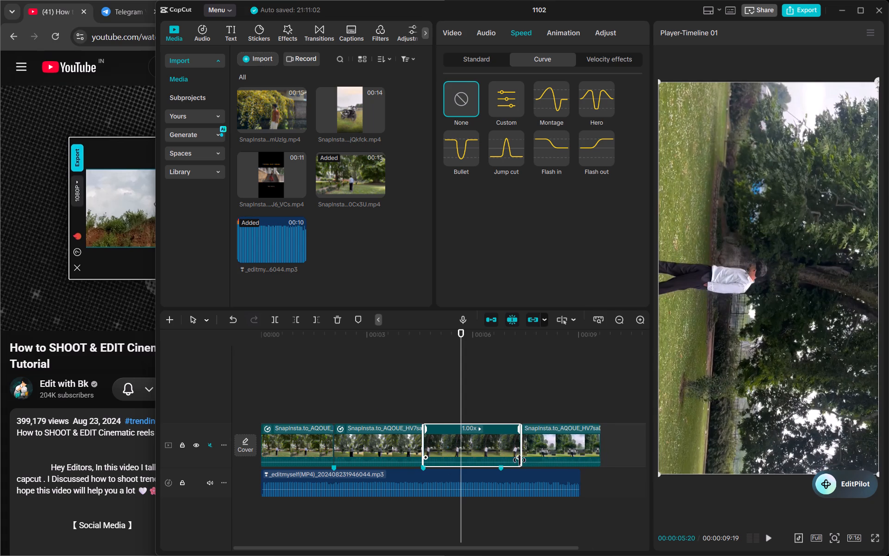
Apply a Custom speed curve to the third shot, starting at about 2.55x and dropping the middle point to about 0.49x.
{"action": "double_click", "coordinate": [500, 104]}
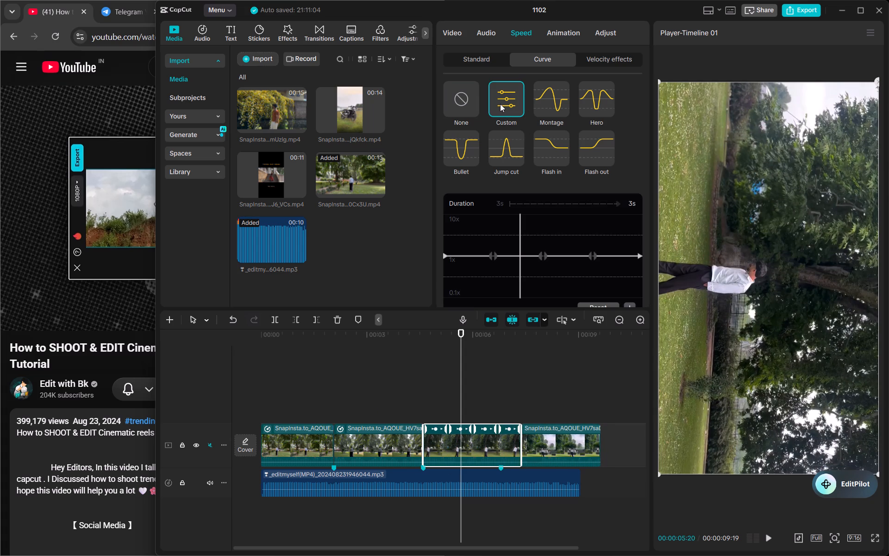
{"action": "scroll", "coordinate": [488, 247], "scroll_direction": "down", "scroll_amount": 1}
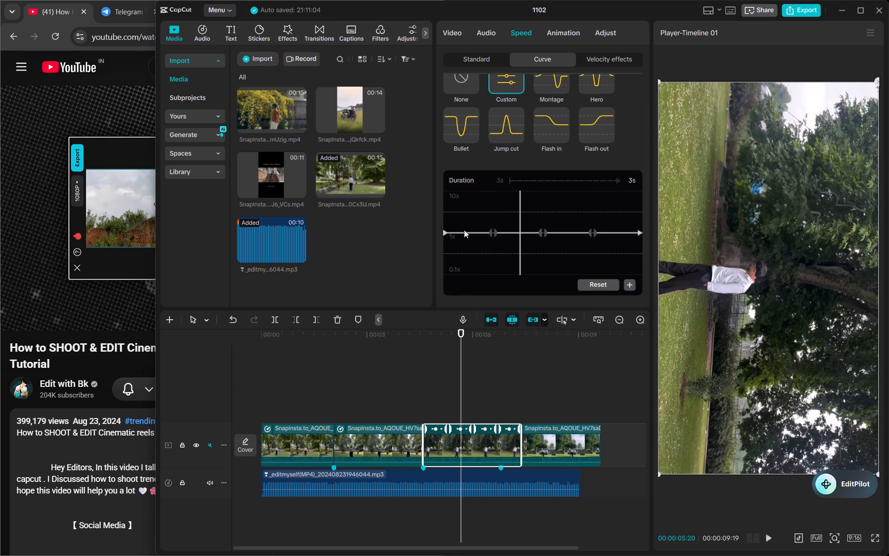
{"action": "left_click_drag", "start_coordinate": [444, 231], "coordinate": [444, 224]}
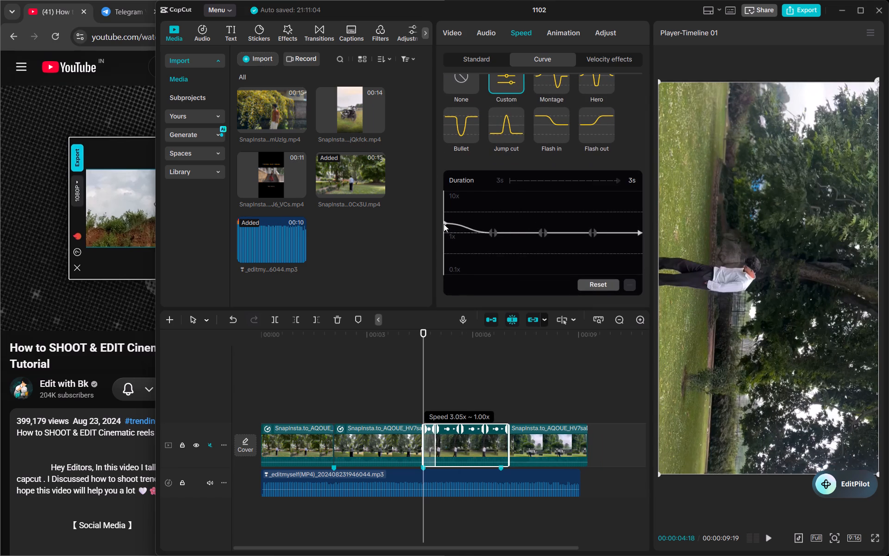
{"action": "left_click_drag", "start_coordinate": [444, 224], "coordinate": [444, 226]}
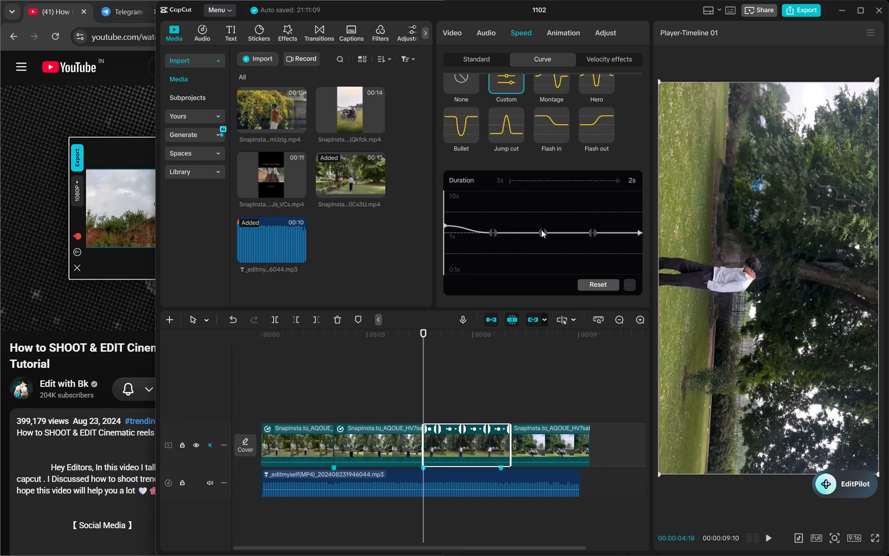
{"action": "left_click", "coordinate": [542, 231]}
{"action": "left_click_drag", "start_coordinate": [542, 231], "coordinate": [552, 242]}
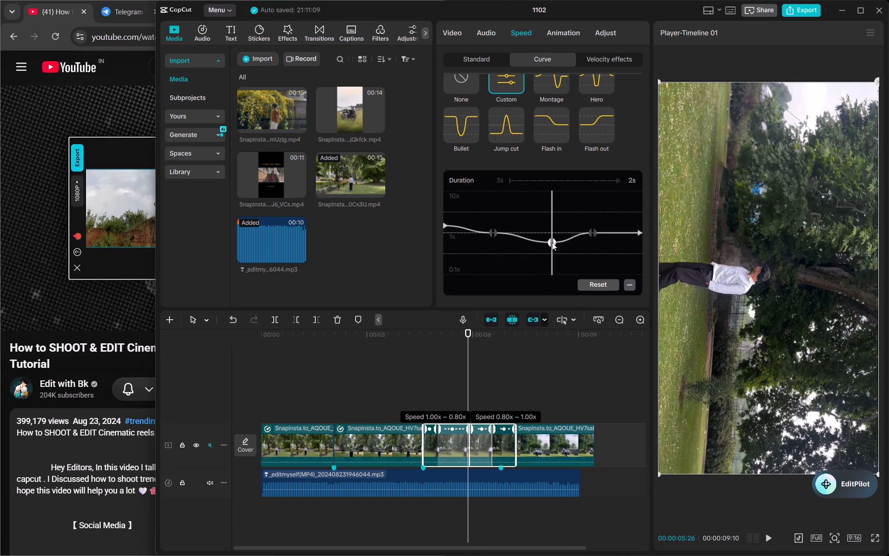
{"action": "left_click_drag", "start_coordinate": [552, 242], "coordinate": [548, 256]}
Slide the third shot's second curve point along 1x close to the dip, deepen the dip to about 0.44x, and raise the starting point slightly.
{"action": "left_click", "coordinate": [492, 230]}
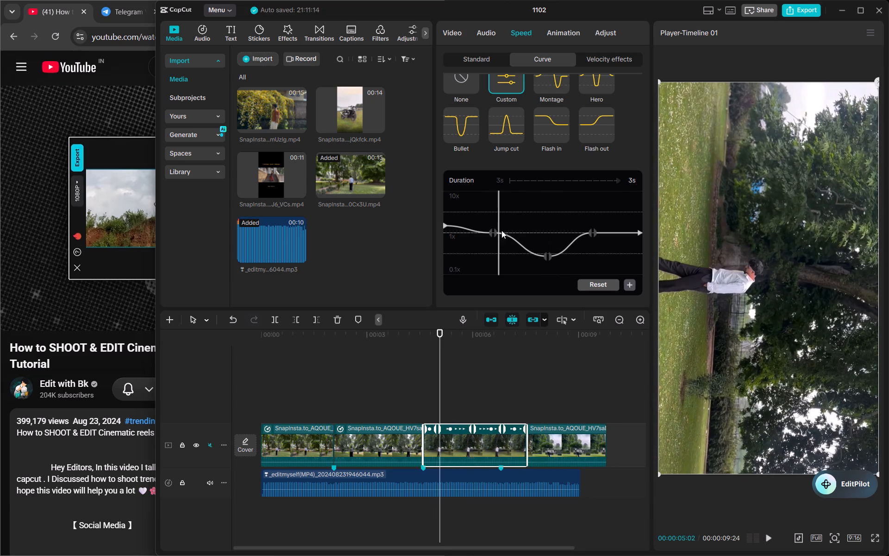
{"action": "left_click_drag", "start_coordinate": [493, 231], "coordinate": [513, 233]}
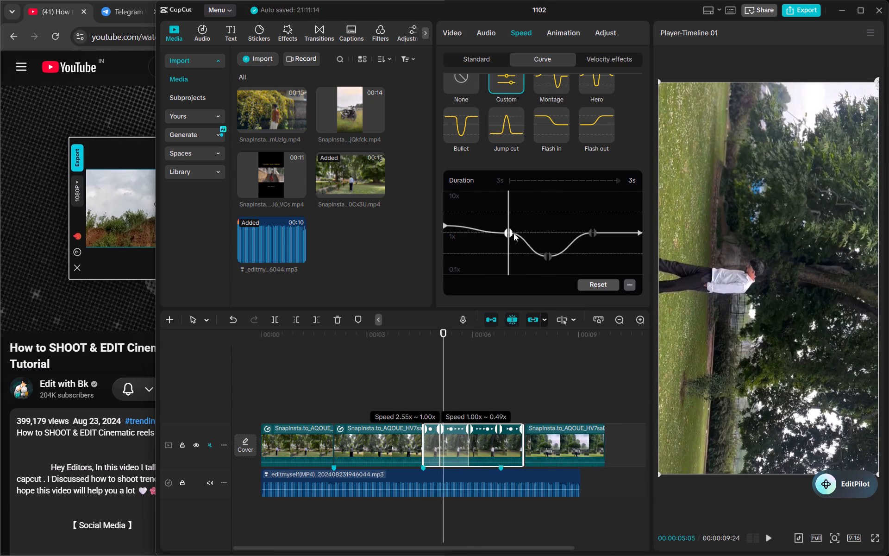
{"action": "left_click_drag", "start_coordinate": [513, 233], "coordinate": [528, 231]}
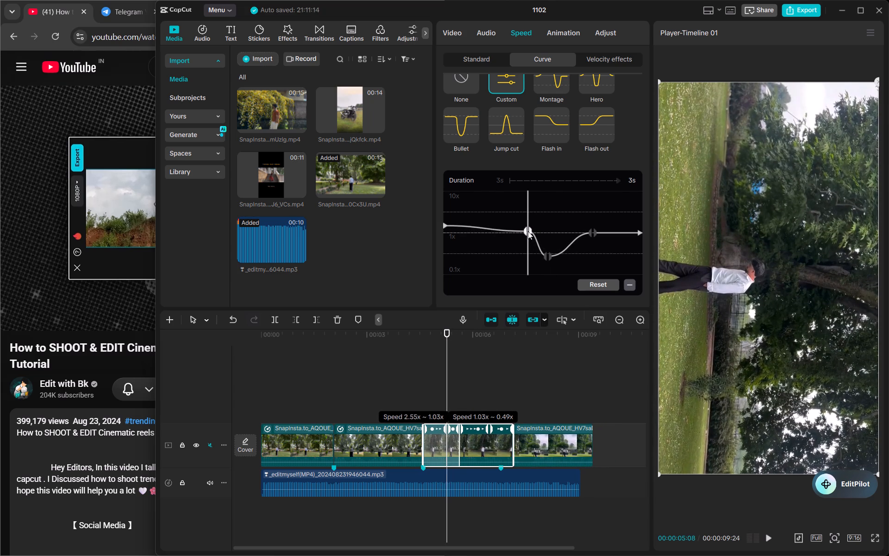
{"action": "left_click_drag", "start_coordinate": [528, 231], "coordinate": [527, 233]}
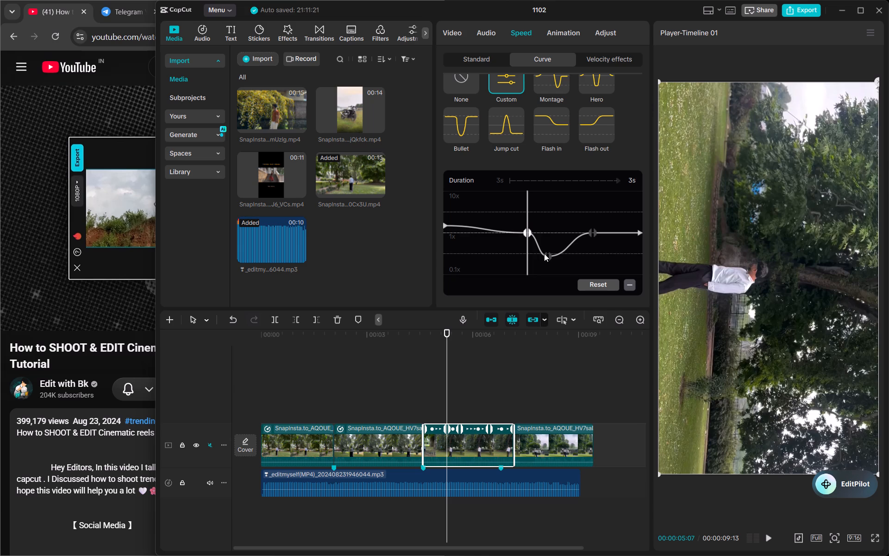
{"action": "left_click", "coordinate": [548, 255]}
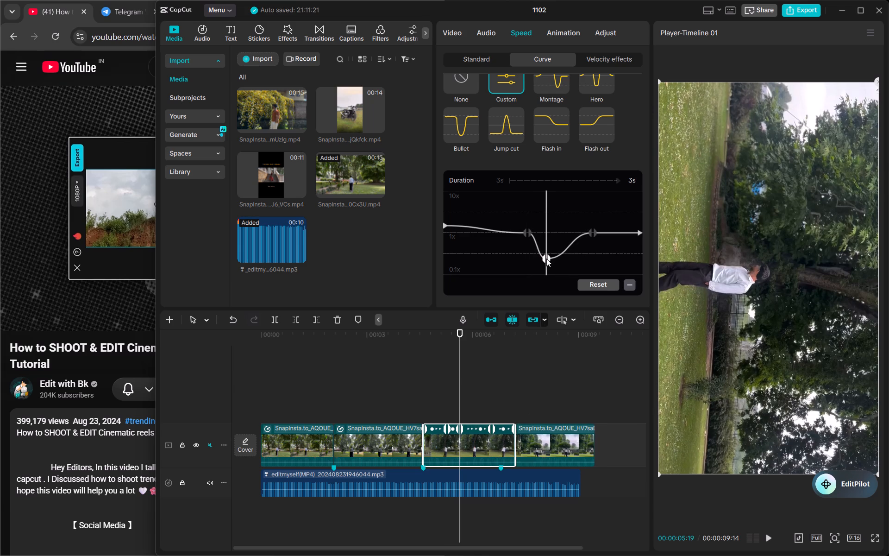
{"action": "left_click_drag", "start_coordinate": [527, 232], "coordinate": [533, 233]}
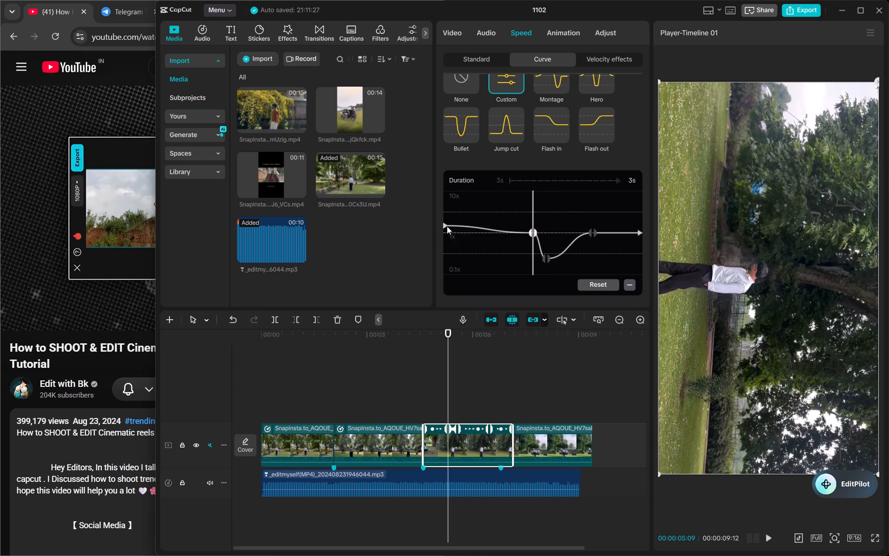
{"action": "left_click", "coordinate": [444, 225]}
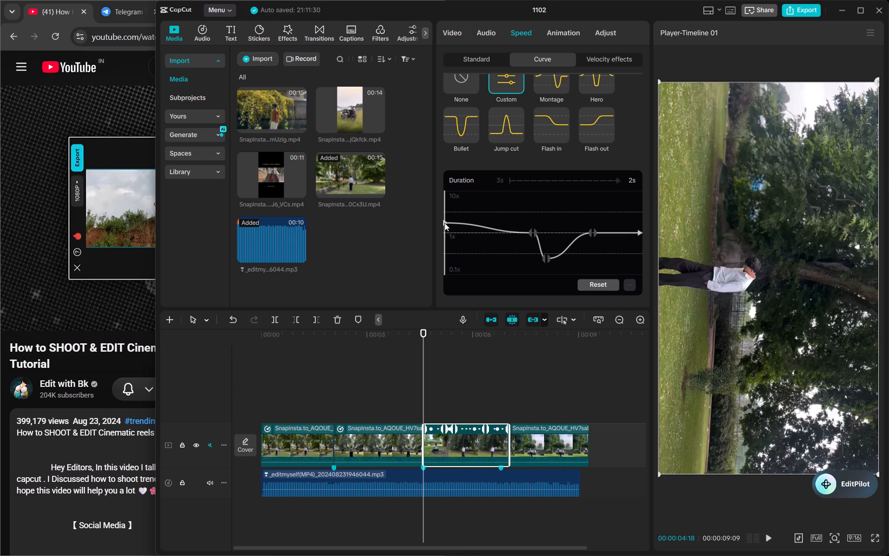
Lower both halves of the third shot's fourth curve point to about 0.54x and move it close to the curve's end.
{"action": "double_click", "coordinate": [592, 232]}
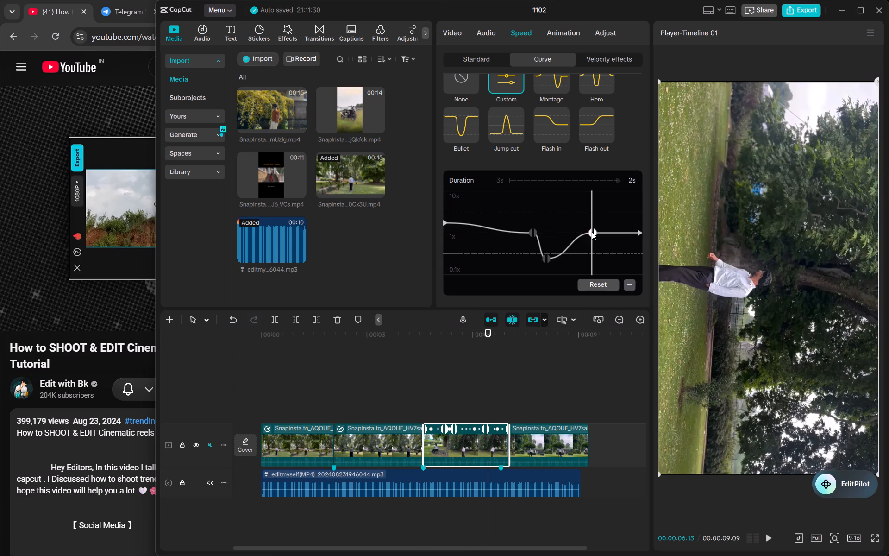
{"action": "left_click_drag", "start_coordinate": [591, 233], "coordinate": [599, 247]}
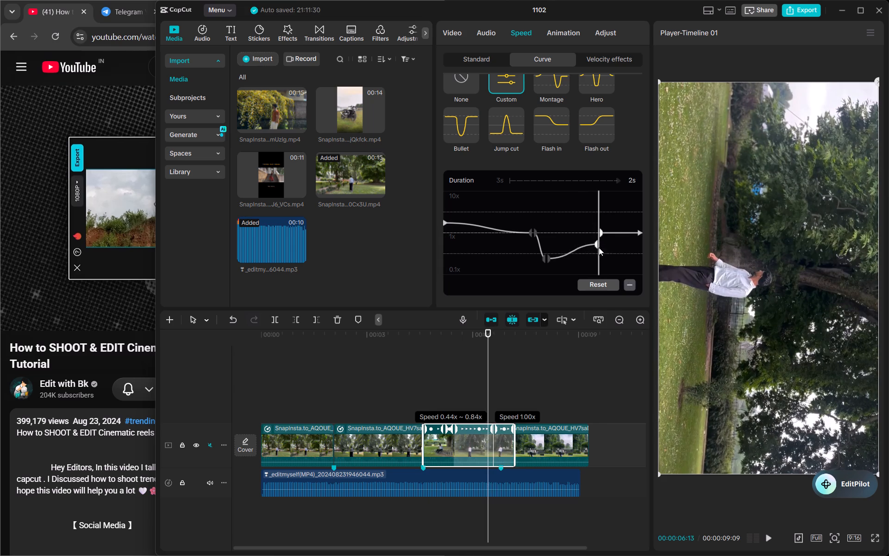
{"action": "left_click_drag", "start_coordinate": [599, 247], "coordinate": [616, 251]}
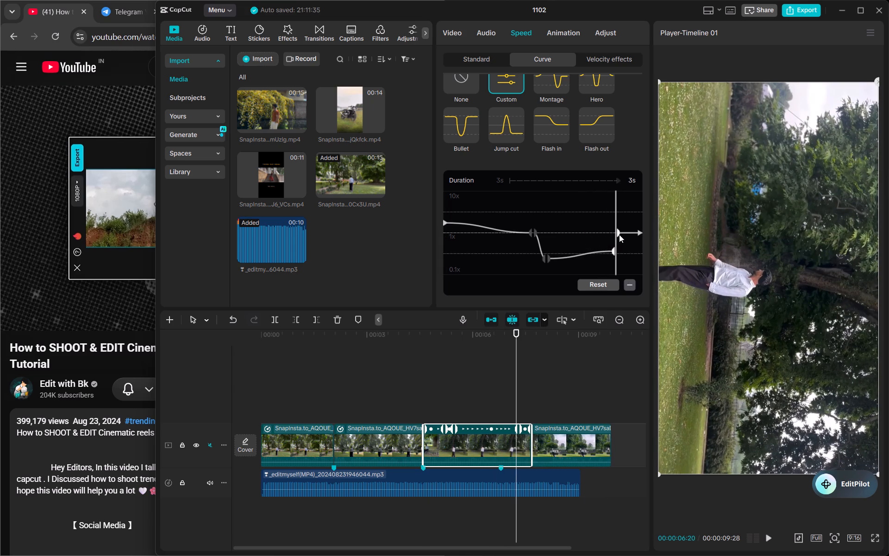
{"action": "left_click_drag", "start_coordinate": [619, 233], "coordinate": [619, 250]}
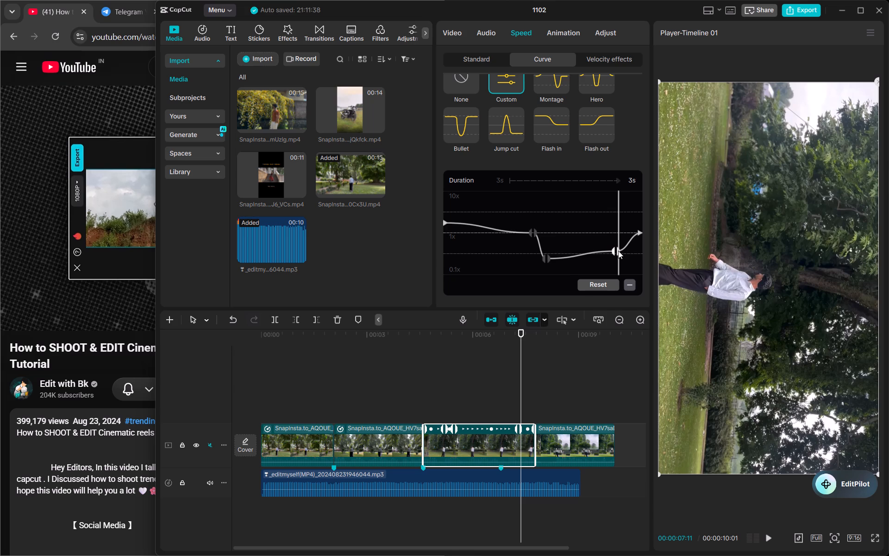
{"action": "left_click", "coordinate": [614, 253]}
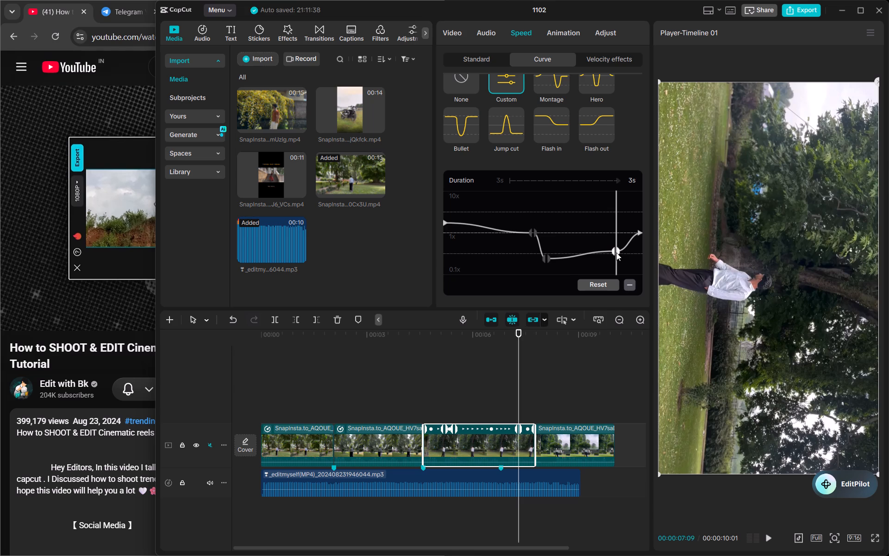
{"action": "left_click_drag", "start_coordinate": [616, 252], "coordinate": [626, 253]}
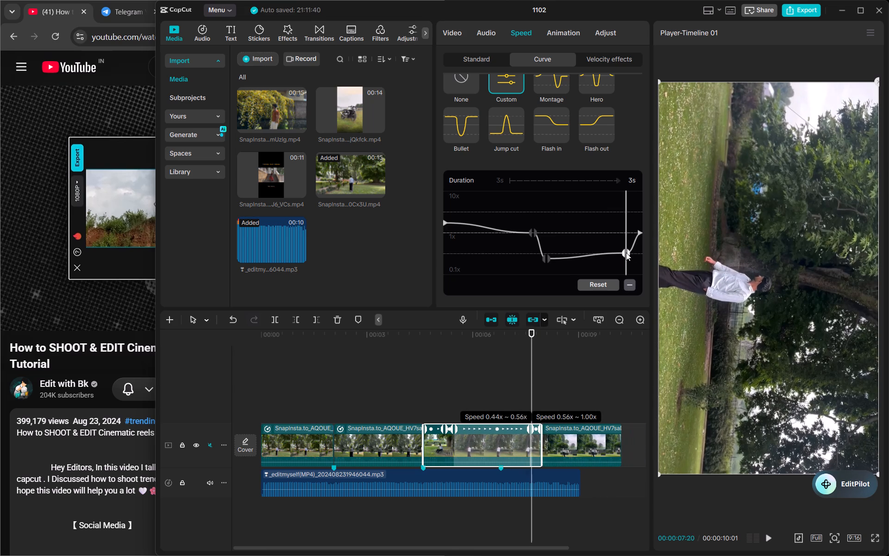
{"action": "left_click_drag", "start_coordinate": [626, 253], "coordinate": [628, 254]}
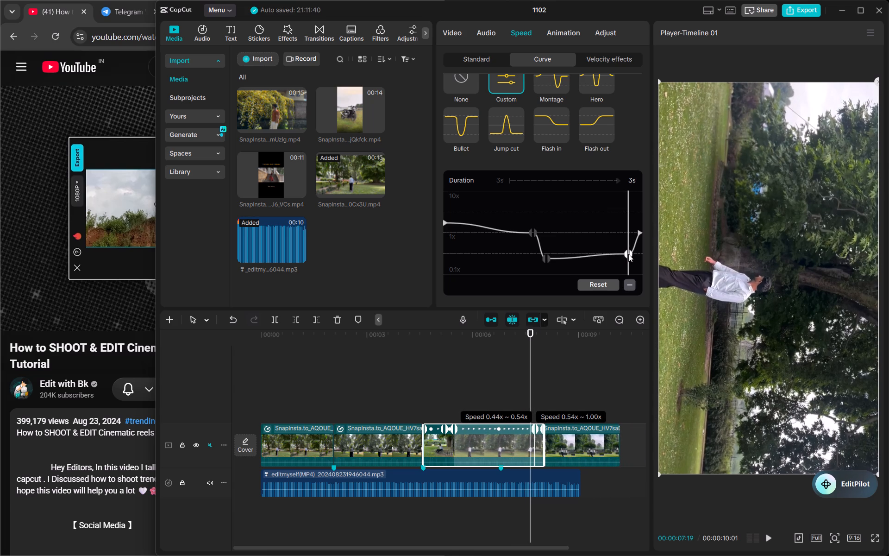
{"action": "left_click_drag", "start_coordinate": [628, 254], "coordinate": [628, 254]}
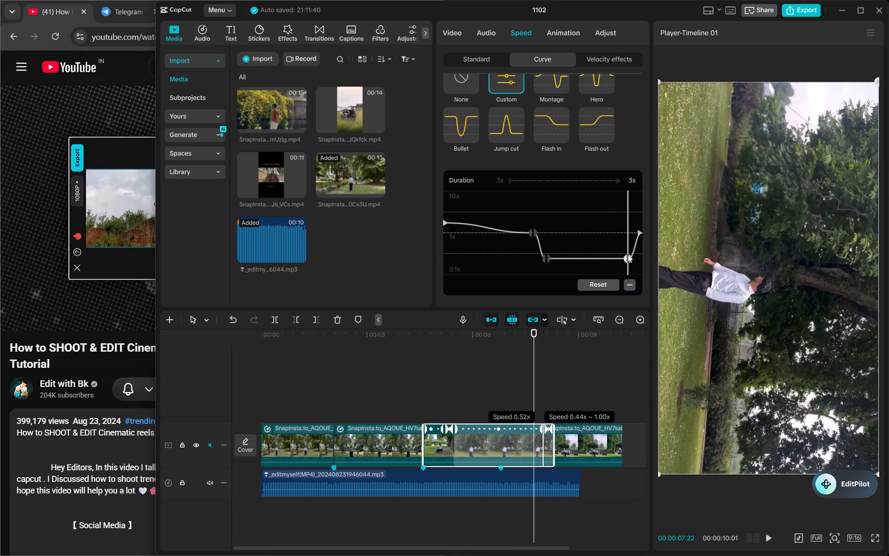
{"action": "left_click_drag", "start_coordinate": [628, 254], "coordinate": [629, 254]}
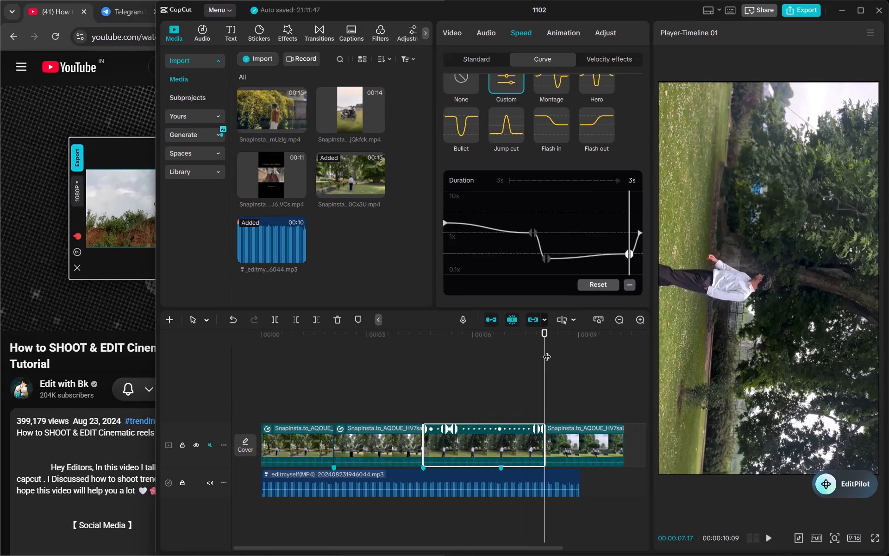
Play the end of the third shot's ramp and trim the shot back to the third beat marker.
{"action": "left_click_drag", "start_coordinate": [547, 351], "coordinate": [431, 352]}
{"action": "key", "text": "space"}
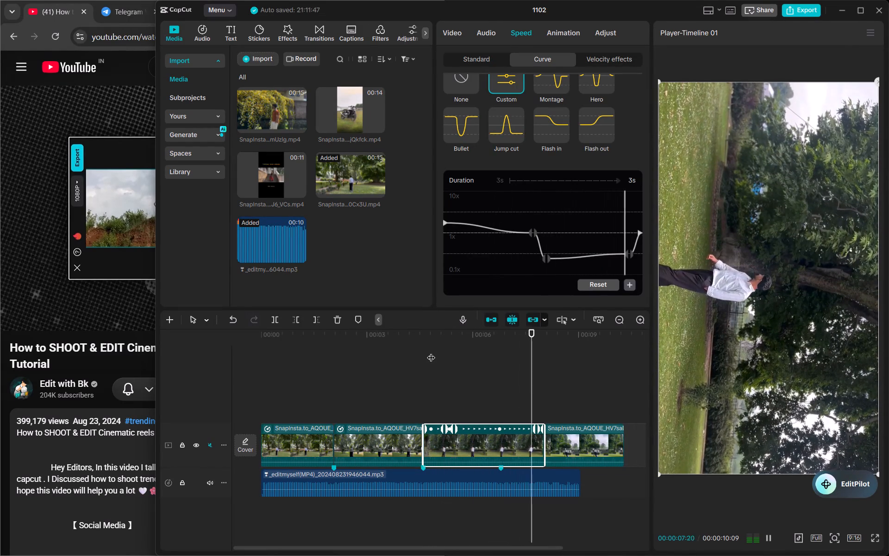
{"action": "key", "text": "space"}
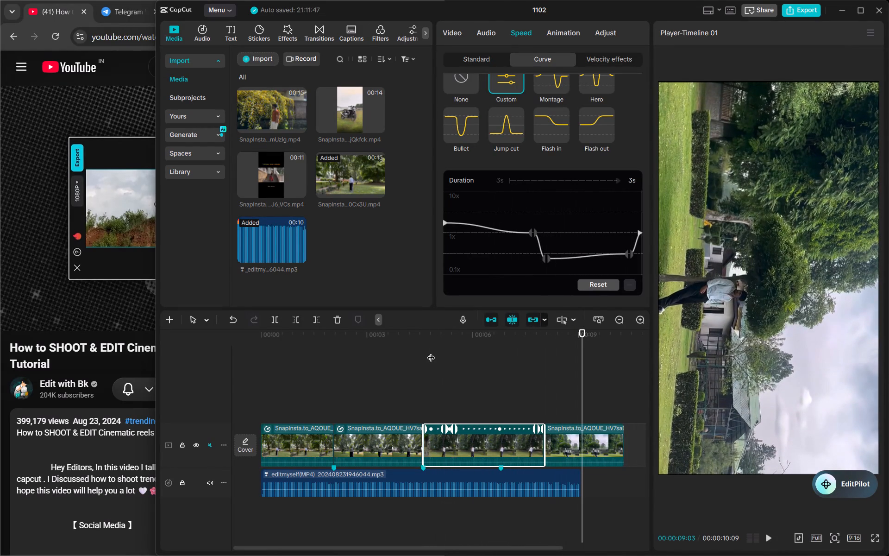
{"action": "left_click_drag", "start_coordinate": [543, 447], "coordinate": [499, 447]}
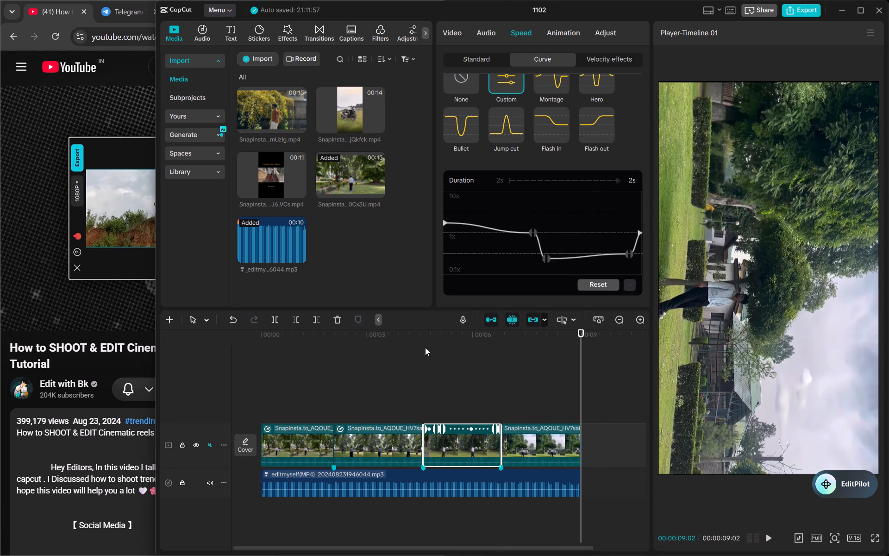
Replay the edit from the second shot through the third shot to check the trimmed speed ramp.
{"action": "left_click", "coordinate": [425, 347]}
{"action": "left_click_drag", "start_coordinate": [425, 347], "coordinate": [332, 341]}
{"action": "key", "text": "space"}
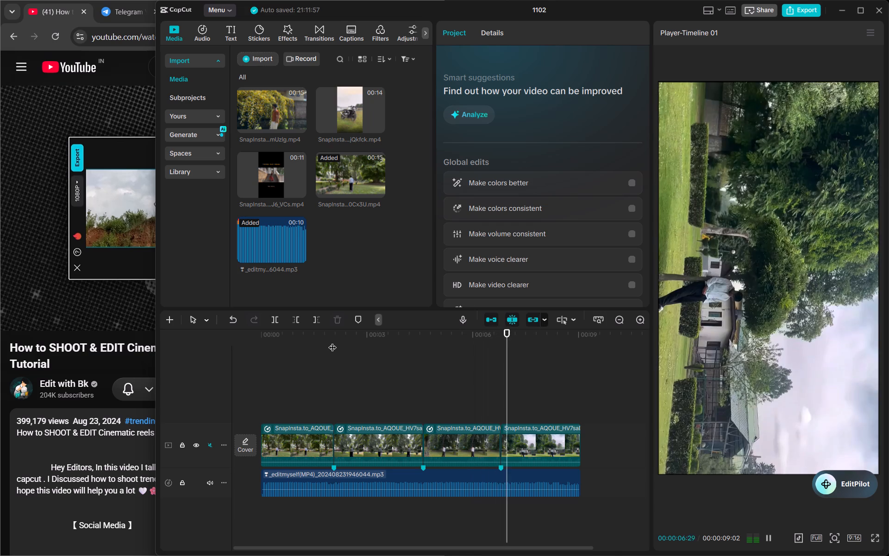
{"action": "key", "text": "space"}
{"action": "left_click", "coordinate": [463, 452]}
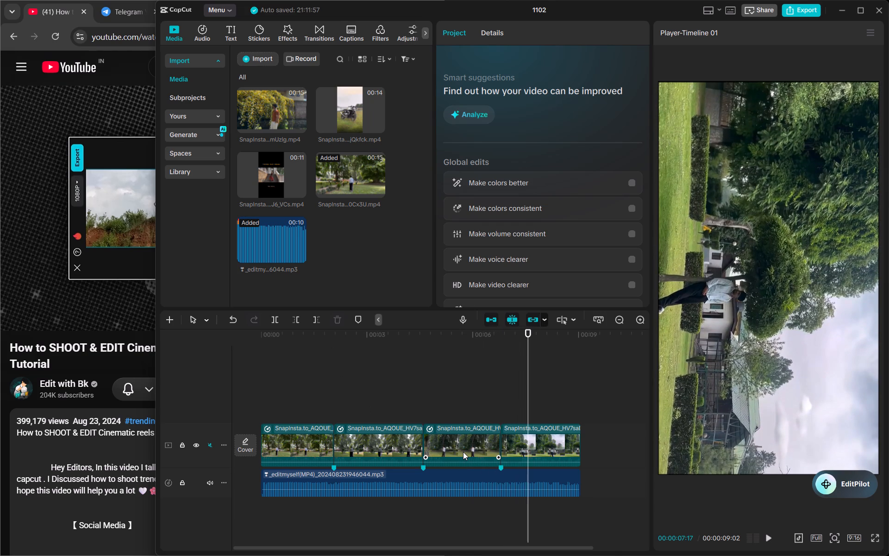
{"action": "left_click", "coordinate": [406, 339]}
{"action": "key", "text": "space"}
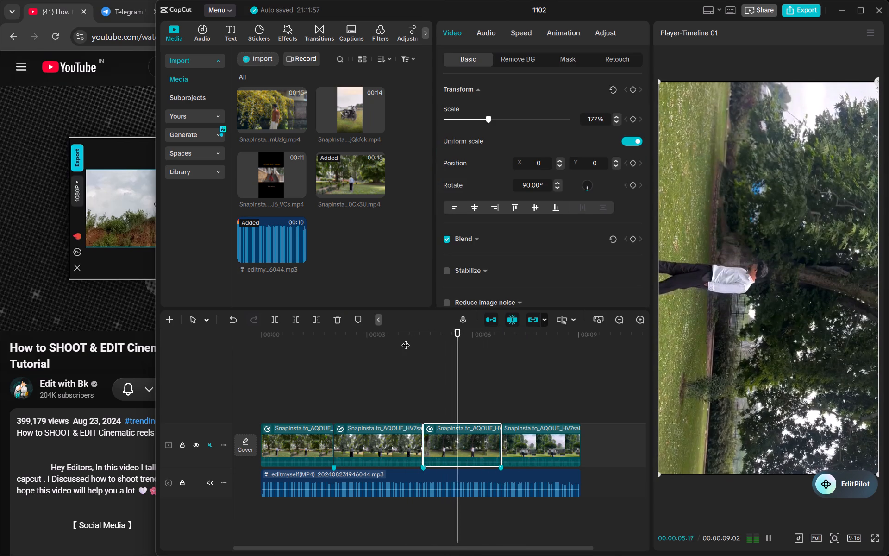
{"action": "key", "text": "space"}
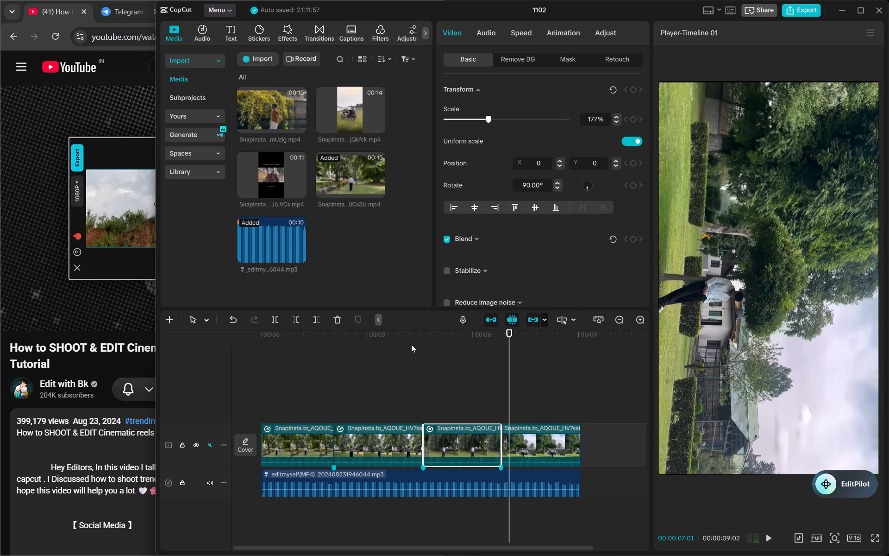
Compare the third shot's speed curve and Smooth slow-mo settings with those of the second shot.
{"action": "left_click", "coordinate": [456, 457]}
{"action": "left_click", "coordinate": [513, 28]}
{"action": "scroll", "coordinate": [535, 248], "scroll_direction": "down", "scroll_amount": 2}
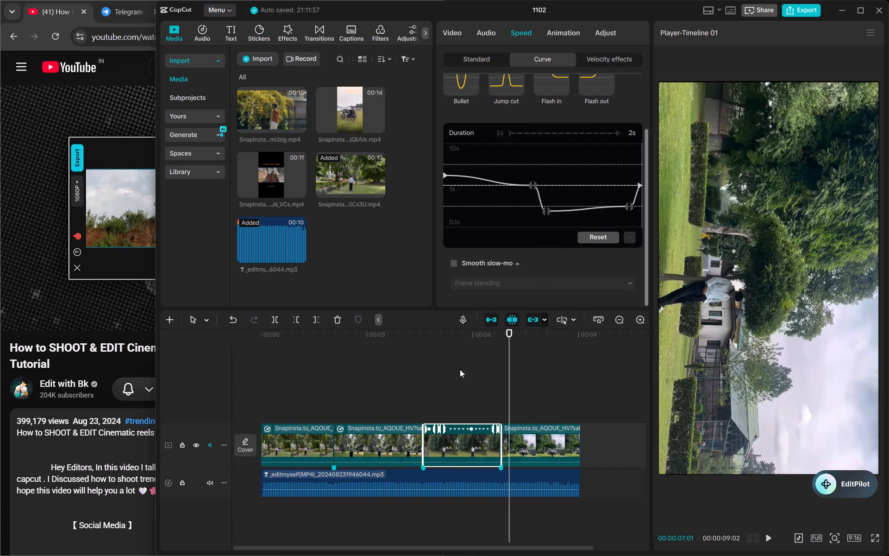
{"action": "left_click", "coordinate": [382, 455]}
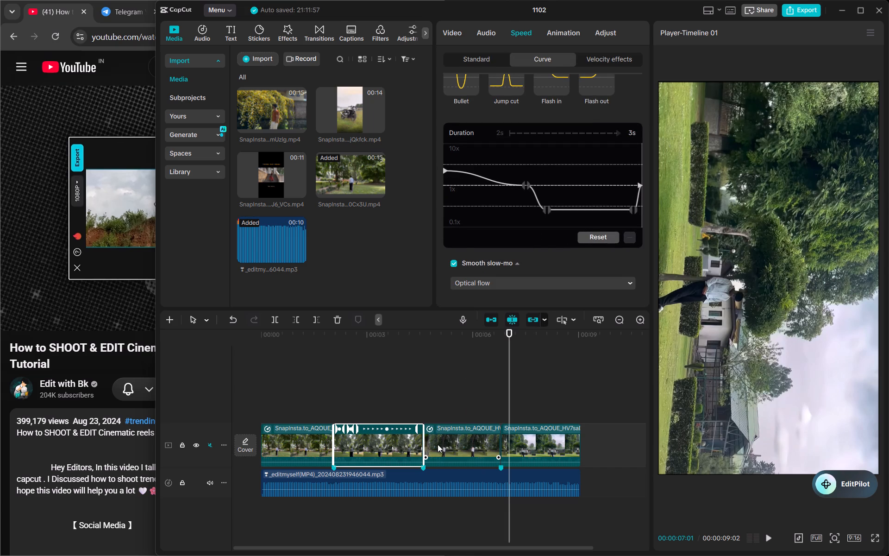
{"action": "left_click", "coordinate": [438, 444]}
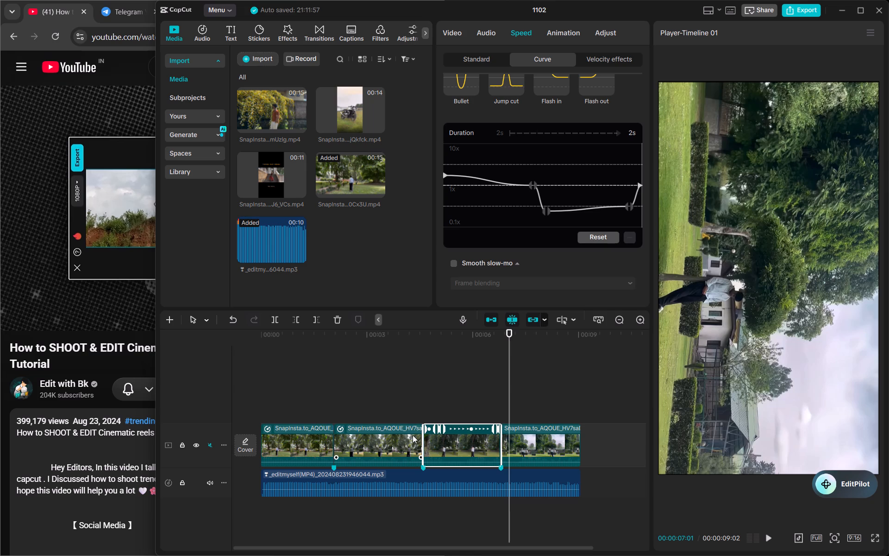
{"action": "left_click", "coordinate": [413, 435]}
{"action": "left_click", "coordinate": [447, 446]}
Shift the third shot's second speed curve point slightly earlier, keeping it at about 1.02x.
{"action": "left_click", "coordinate": [545, 208]}
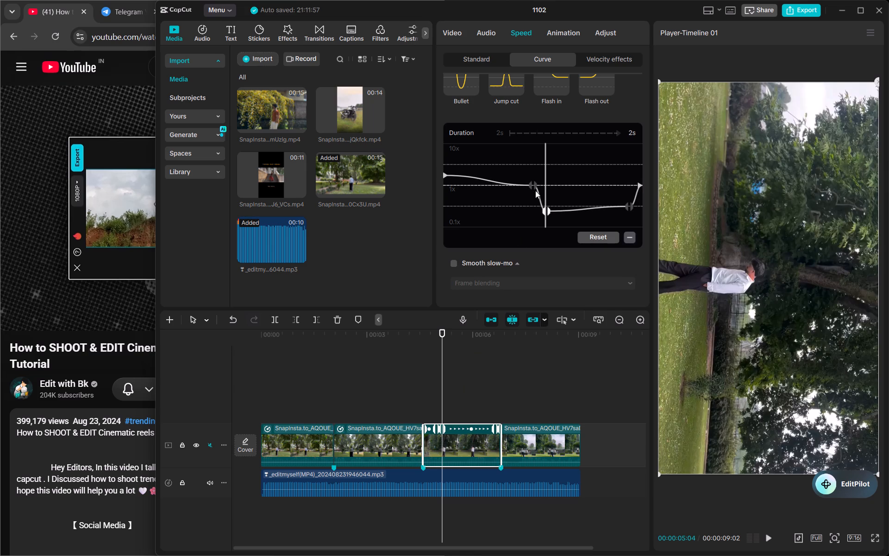
{"action": "left_click", "coordinate": [531, 181]}
{"action": "left_click", "coordinate": [534, 184]}
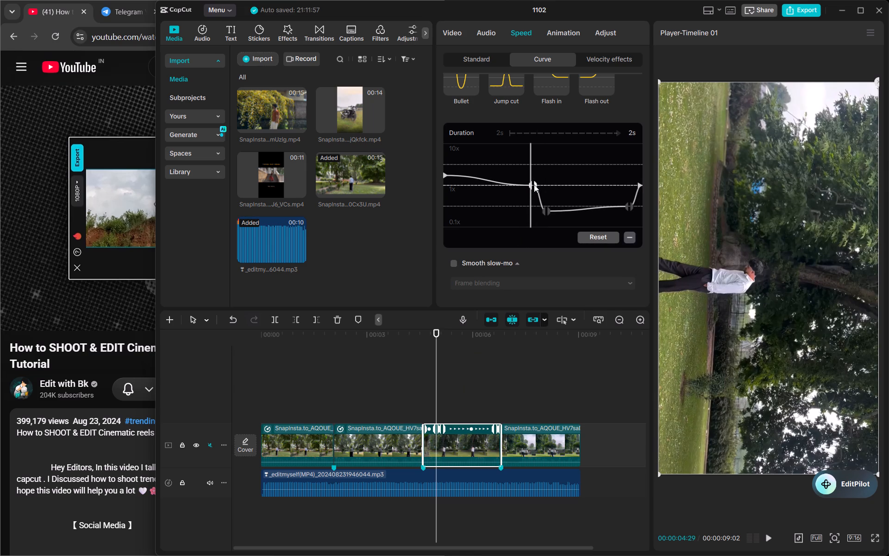
{"action": "left_click_drag", "start_coordinate": [532, 184], "coordinate": [527, 186]}
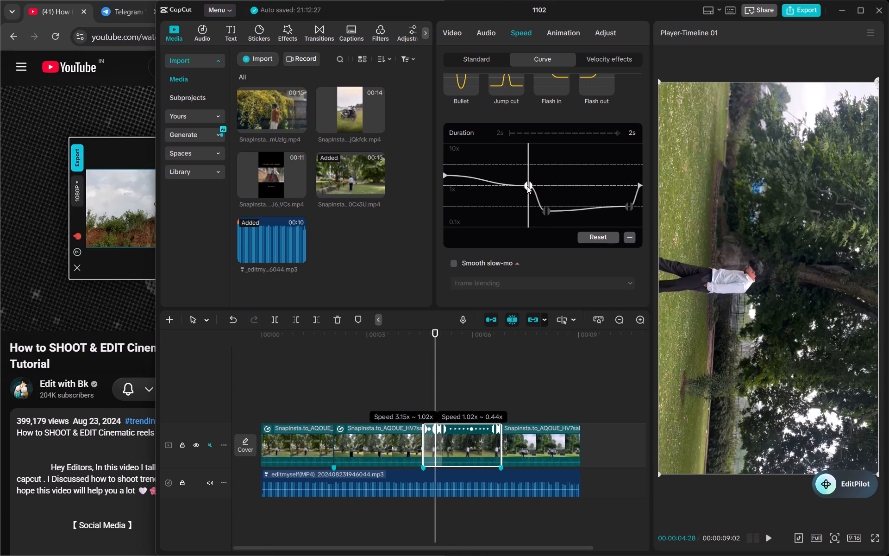
{"action": "left_click_drag", "start_coordinate": [527, 186], "coordinate": [526, 186]}
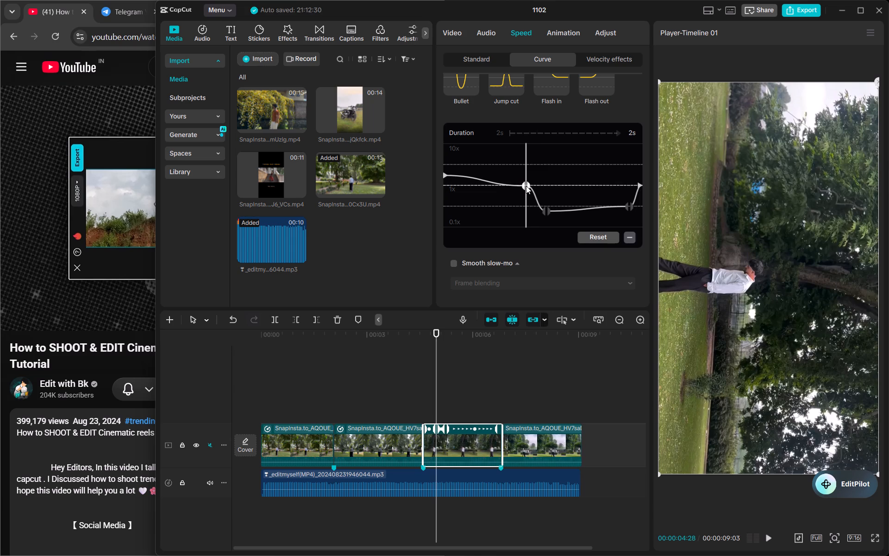
Play from just before the third shot to its end to check the adjusted speed ramp.
{"action": "left_click_drag", "start_coordinate": [436, 381], "coordinate": [413, 372]}
{"action": "key", "text": "space"}
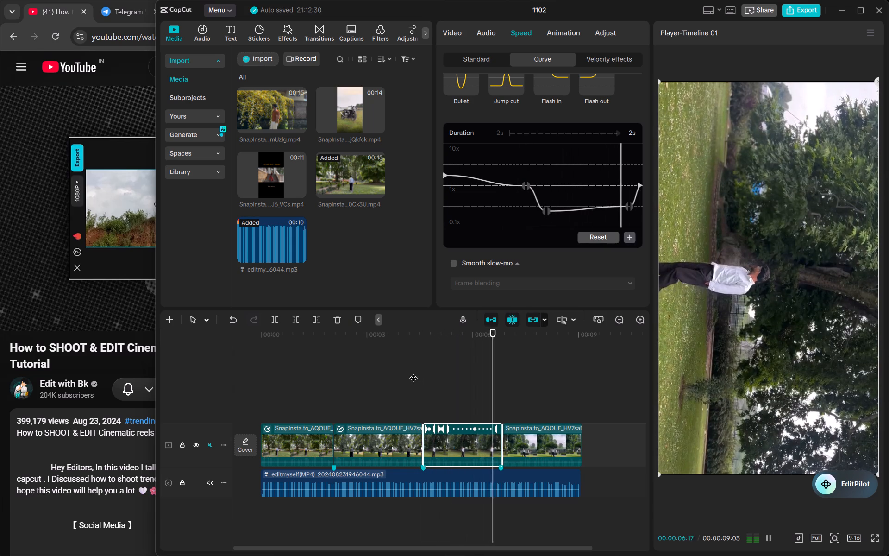
{"action": "key", "text": "space"}
Enable Smooth slow-mo on the third shot using the Optical flow method.
{"action": "scroll", "coordinate": [526, 276], "scroll_direction": "down", "scroll_amount": 2}
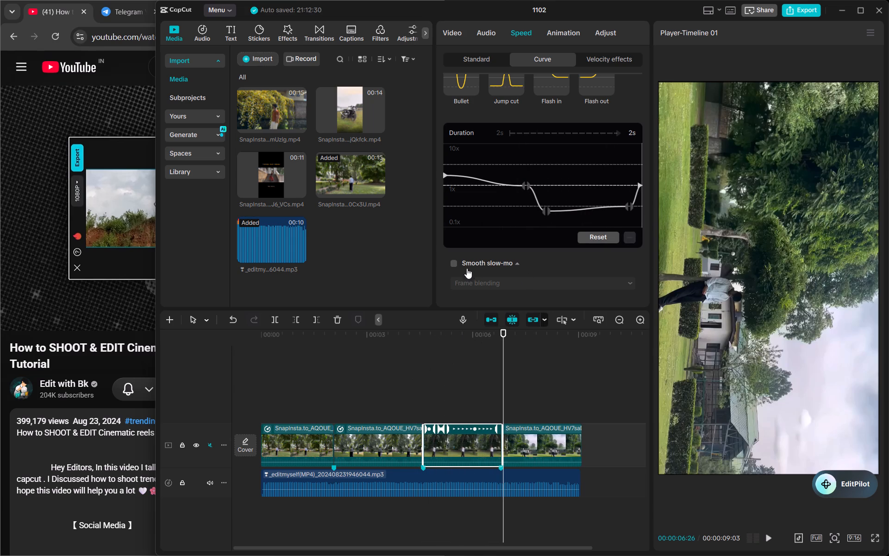
{"action": "left_click", "coordinate": [456, 265]}
{"action": "scroll", "coordinate": [500, 266], "scroll_direction": "down", "scroll_amount": 1}
{"action": "left_click", "coordinate": [573, 280]}
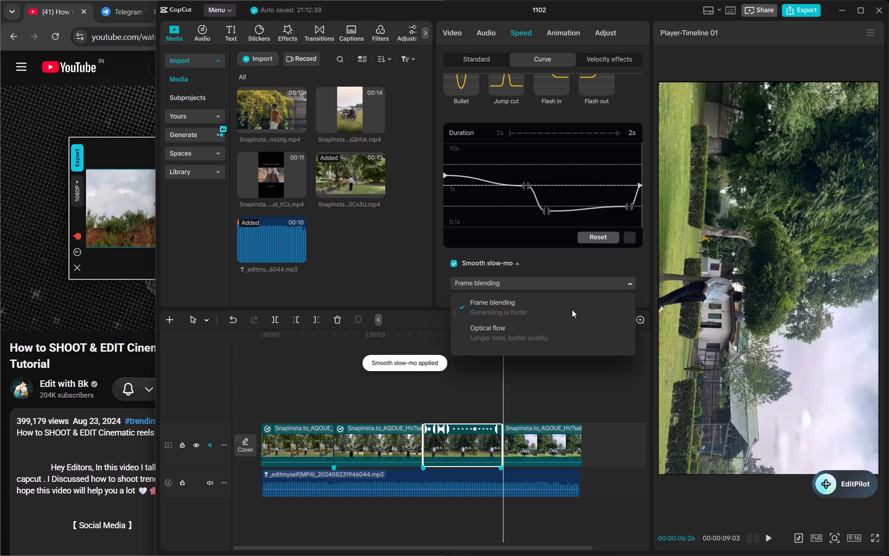
{"action": "left_click", "coordinate": [544, 326]}
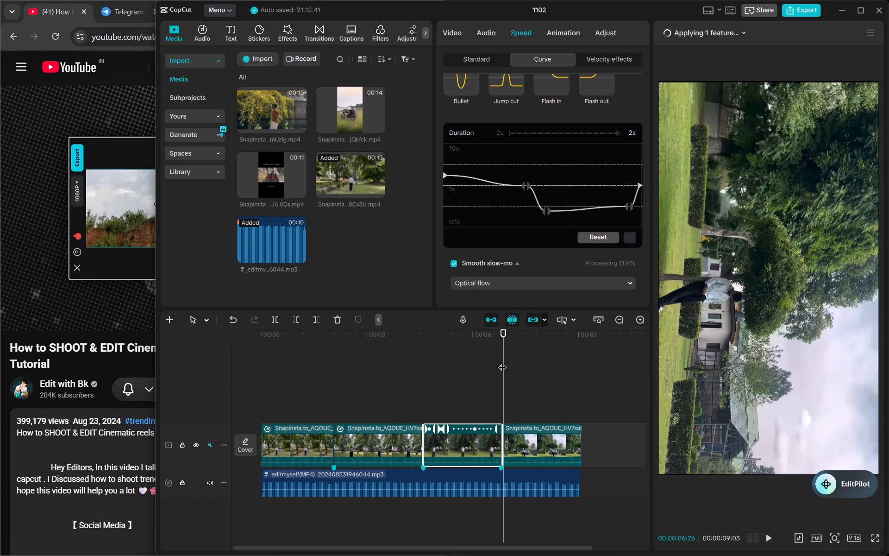
Replay the second shot up to the start of the third shot.
{"action": "left_click_drag", "start_coordinate": [502, 361], "coordinate": [358, 352]}
{"action": "key", "text": "space"}
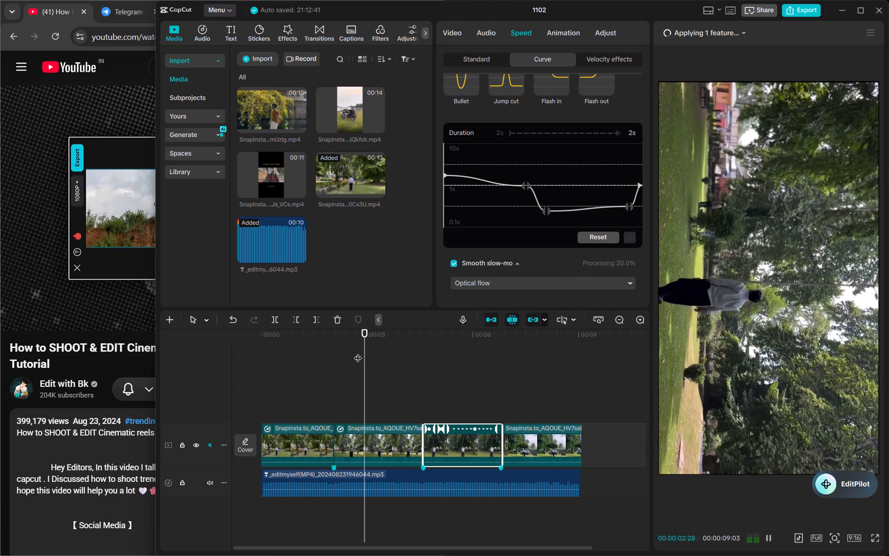
{"action": "key", "text": "space"}
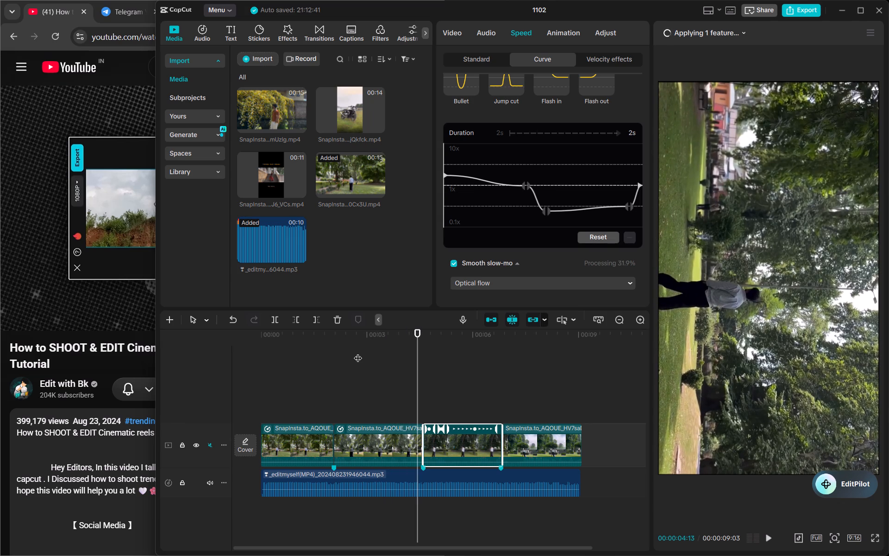
Apply a Custom speed curve to the fourth shot and raise its starting point to about 2.9x.
{"action": "left_click", "coordinate": [531, 457]}
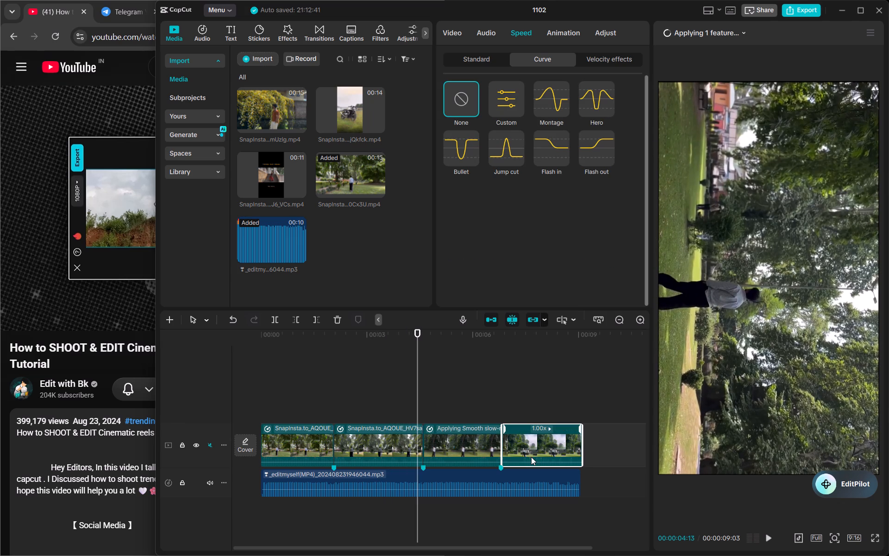
{"action": "left_click", "coordinate": [500, 98]}
{"action": "scroll", "coordinate": [488, 252], "scroll_direction": "down", "scroll_amount": 1}
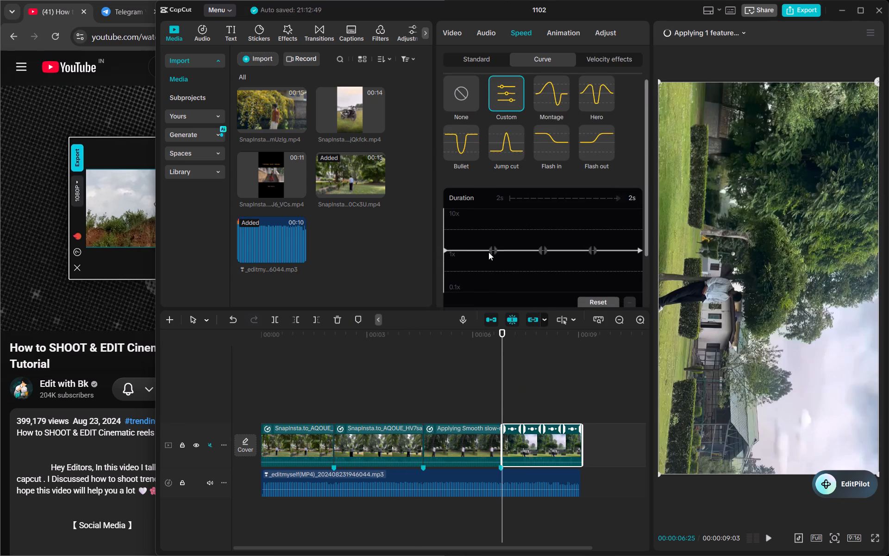
{"action": "scroll", "coordinate": [488, 252], "scroll_direction": "down", "scroll_amount": 1}
{"action": "left_click", "coordinate": [447, 230]}
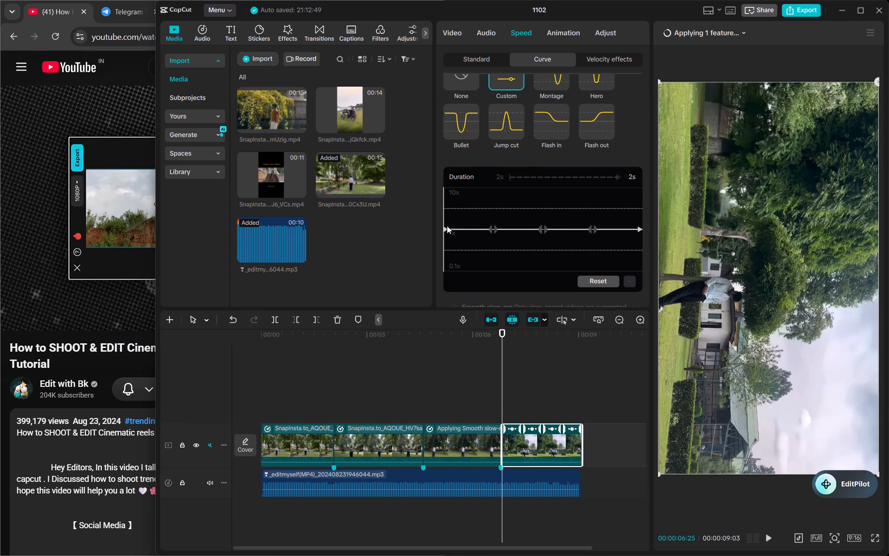
{"action": "left_click_drag", "start_coordinate": [444, 227], "coordinate": [444, 218]}
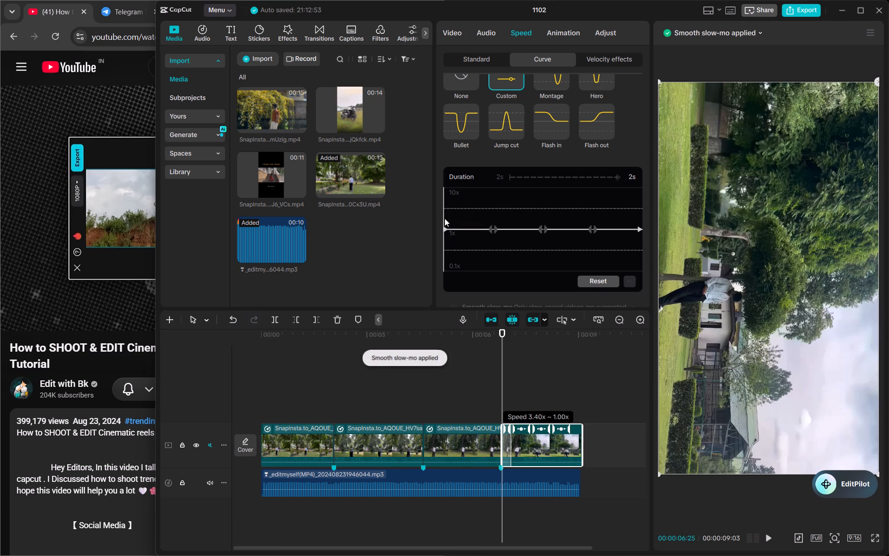
{"action": "left_click_drag", "start_coordinate": [444, 218], "coordinate": [444, 221]}
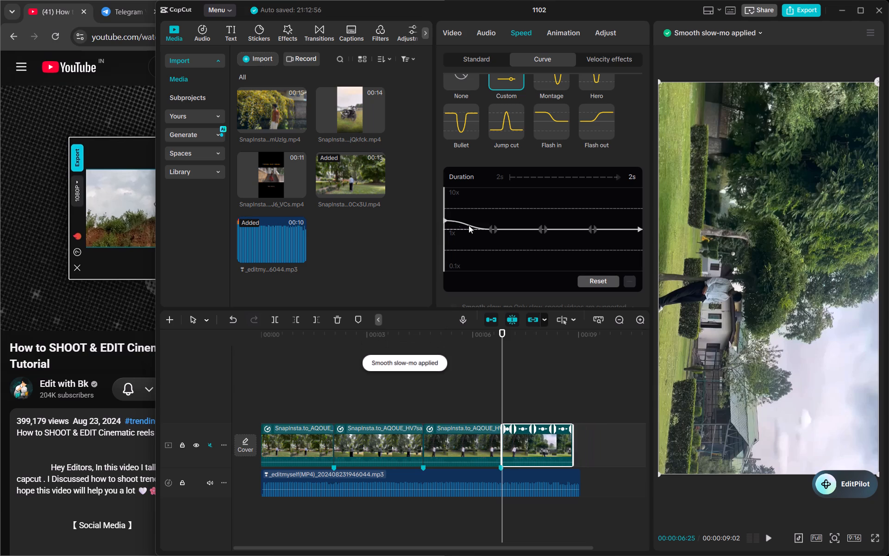
Extend the end of the fourth shot to just past the end of the music.
{"action": "left_click_drag", "start_coordinate": [572, 444], "coordinate": [591, 441]}
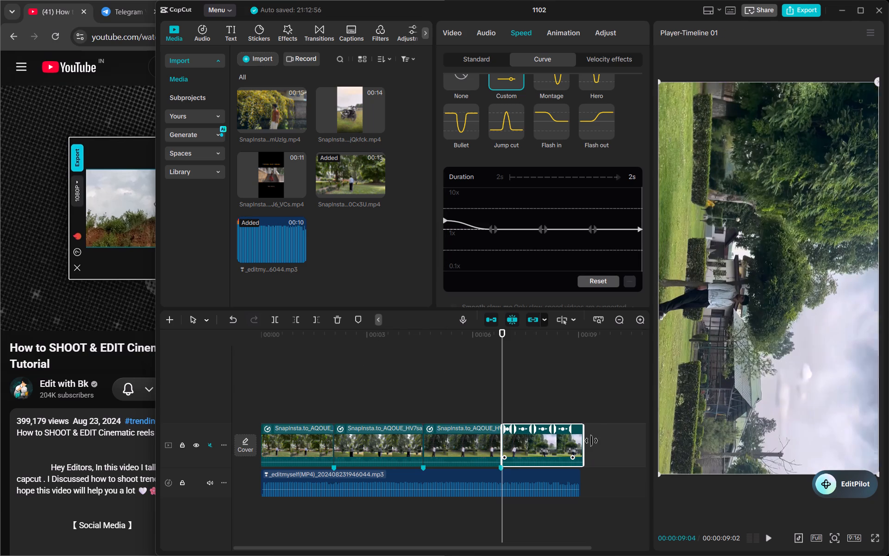
{"action": "left_click_drag", "start_coordinate": [591, 441], "coordinate": [594, 440]}
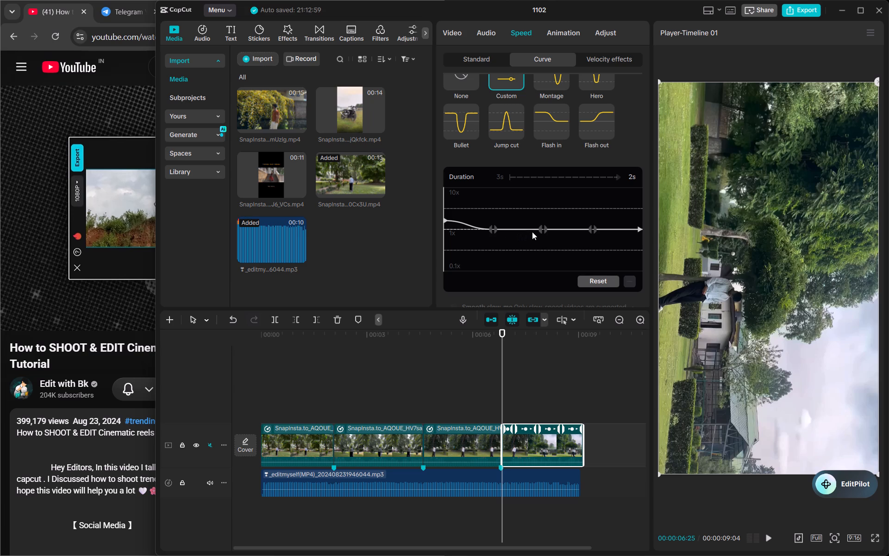
Lower both halves of the fourth shot's middle curve point to about 0.49x, slightly past the curve's centre.
{"action": "left_click", "coordinate": [544, 230]}
{"action": "left_click_drag", "start_coordinate": [544, 230], "coordinate": [549, 253]}
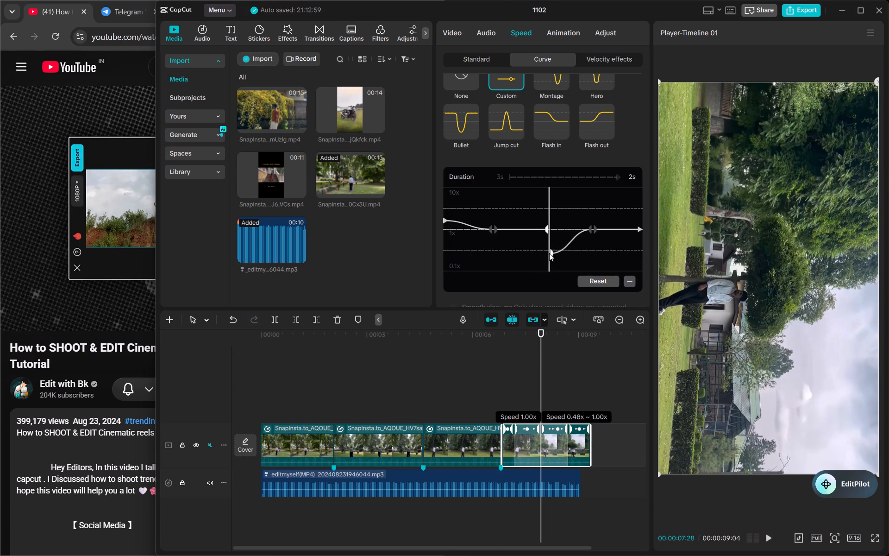
{"action": "left_click_drag", "start_coordinate": [549, 253], "coordinate": [550, 253]}
{"action": "left_click_drag", "start_coordinate": [548, 229], "coordinate": [548, 253]}
Move the fourth shot's second curve point close to the middle one at about 0.99x, and lower the middle point to about 0.45x.
{"action": "left_click", "coordinate": [493, 228]}
{"action": "left_click_drag", "start_coordinate": [493, 228], "coordinate": [508, 228]}
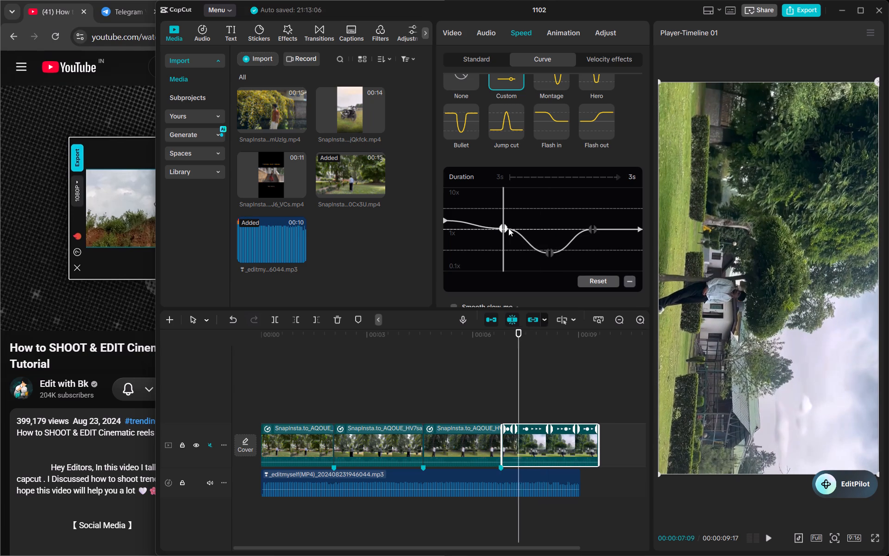
{"action": "left_click_drag", "start_coordinate": [508, 228], "coordinate": [530, 230]}
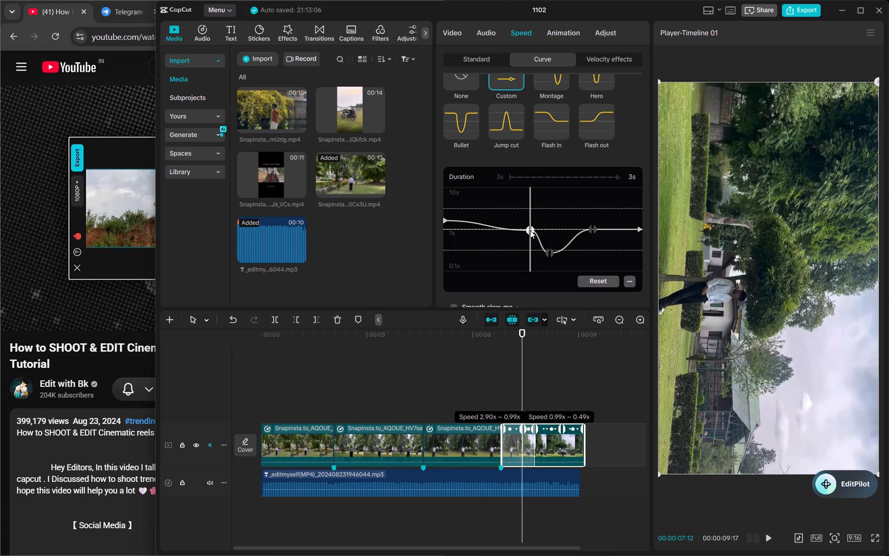
{"action": "left_click_drag", "start_coordinate": [530, 230], "coordinate": [529, 230]}
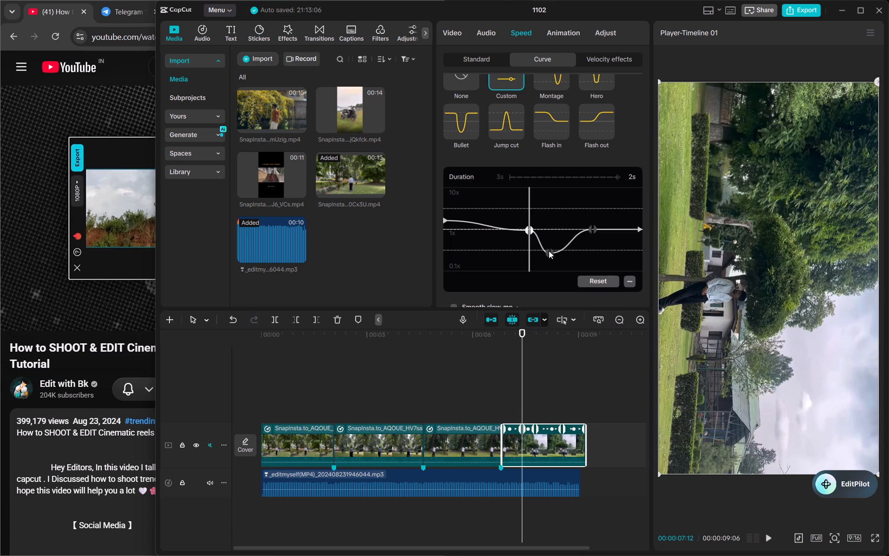
{"action": "double_click", "coordinate": [549, 251]}
{"action": "left_click", "coordinate": [549, 253]}
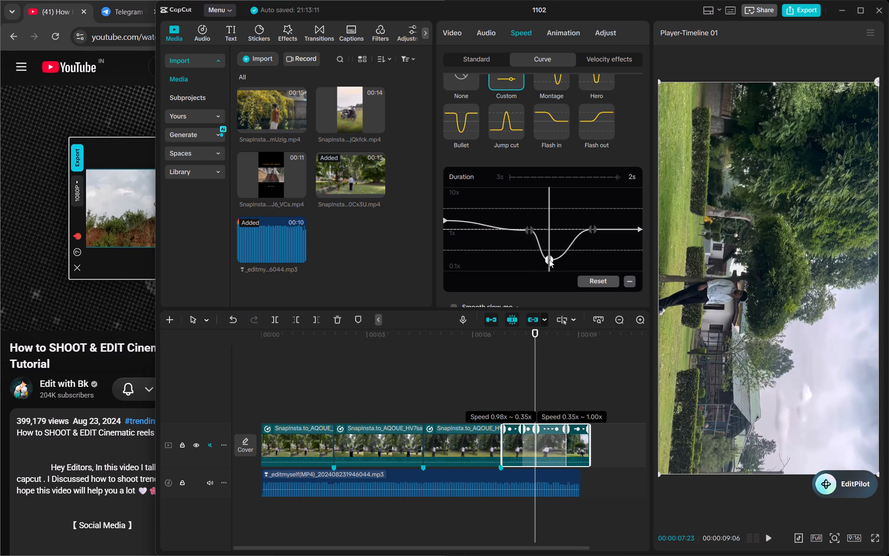
Lower both halves of the fourth shot's fourth curve point to about 0.56x and move it close to the curve's end.
{"action": "left_click", "coordinate": [593, 229]}
{"action": "left_click_drag", "start_coordinate": [593, 229], "coordinate": [596, 257]}
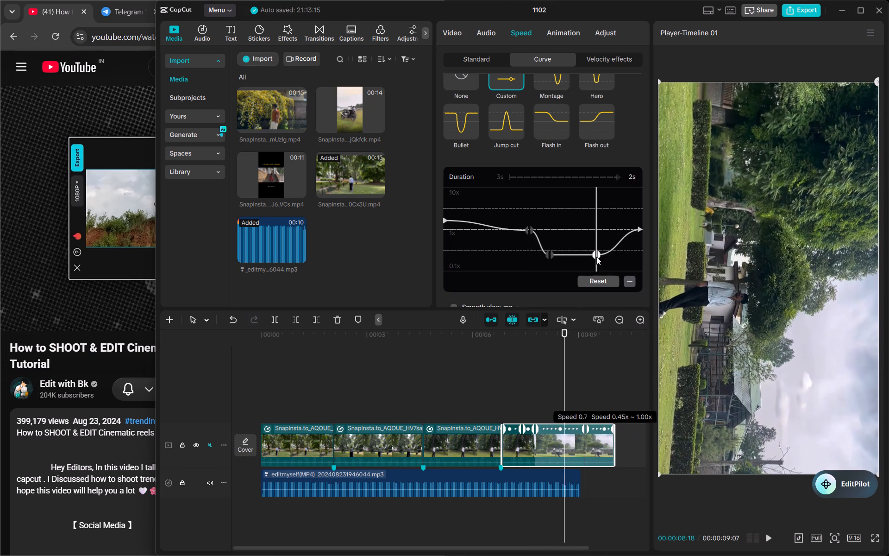
{"action": "left_click_drag", "start_coordinate": [596, 257], "coordinate": [632, 248]}
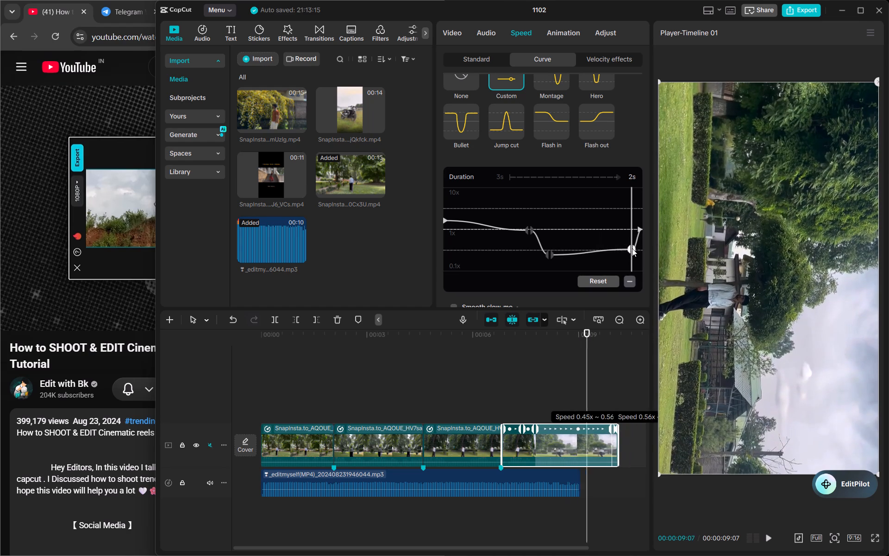
{"action": "left_click_drag", "start_coordinate": [632, 248], "coordinate": [638, 249]}
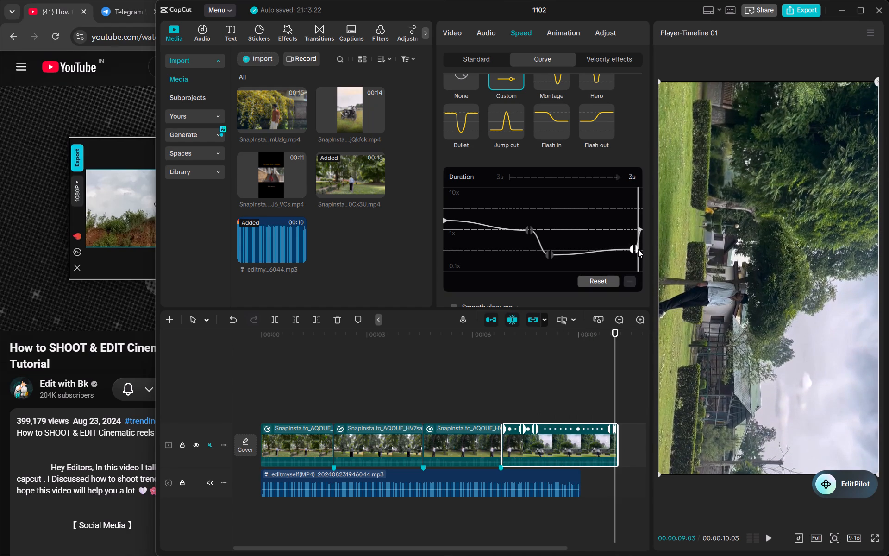
{"action": "left_click", "coordinate": [632, 248]}
{"action": "left_click", "coordinate": [633, 248]}
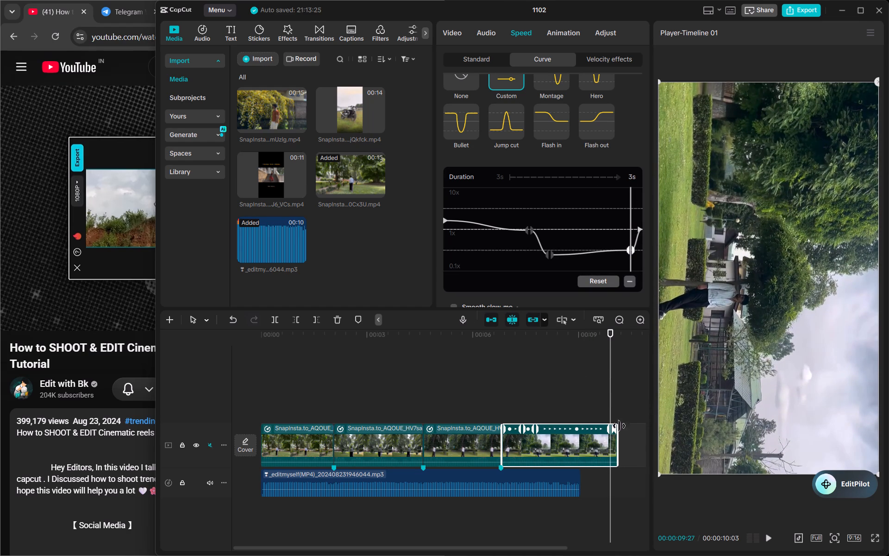
Trim the end of the fourth shot back to the end of the music track.
{"action": "left_click_drag", "start_coordinate": [619, 448], "coordinate": [579, 453]}
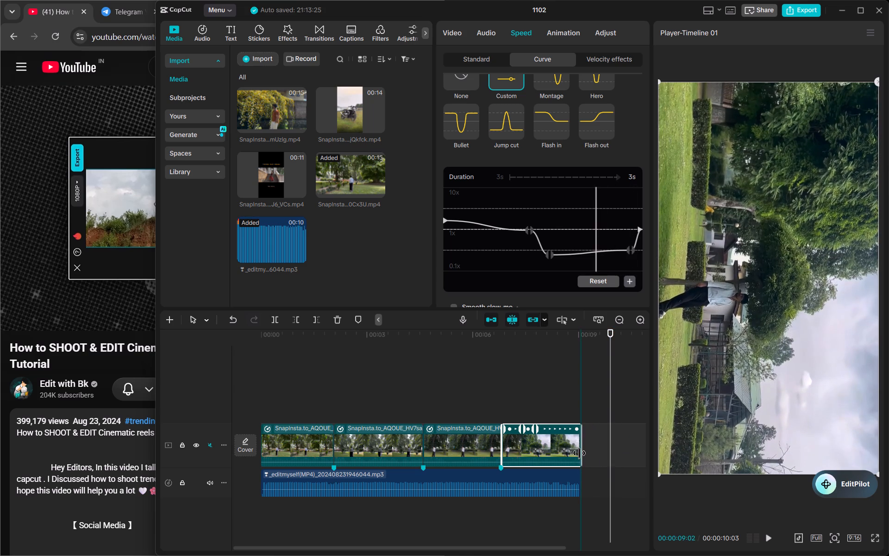
{"action": "left_click_drag", "start_coordinate": [579, 453], "coordinate": [579, 453]}
Play the edit through the fourth shot to check its speed ramp.
{"action": "left_click", "coordinate": [429, 350]}
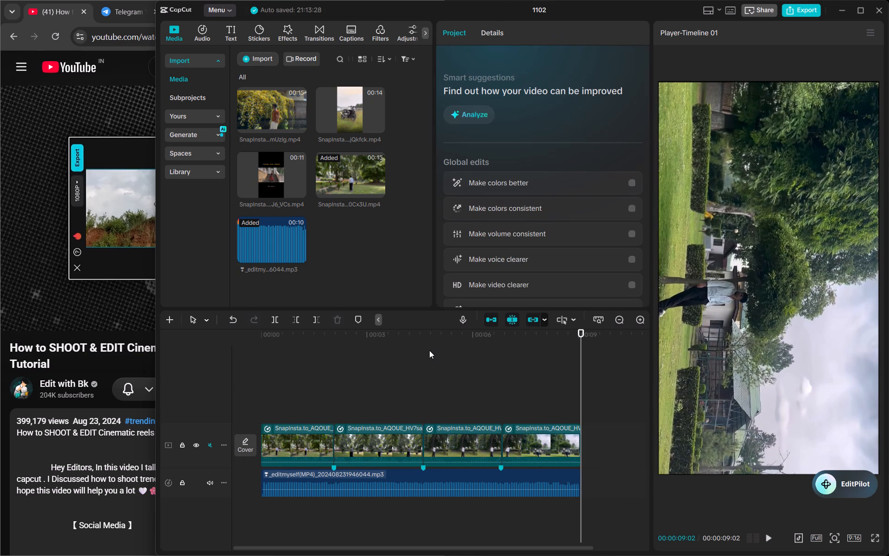
{"action": "key", "text": "space"}
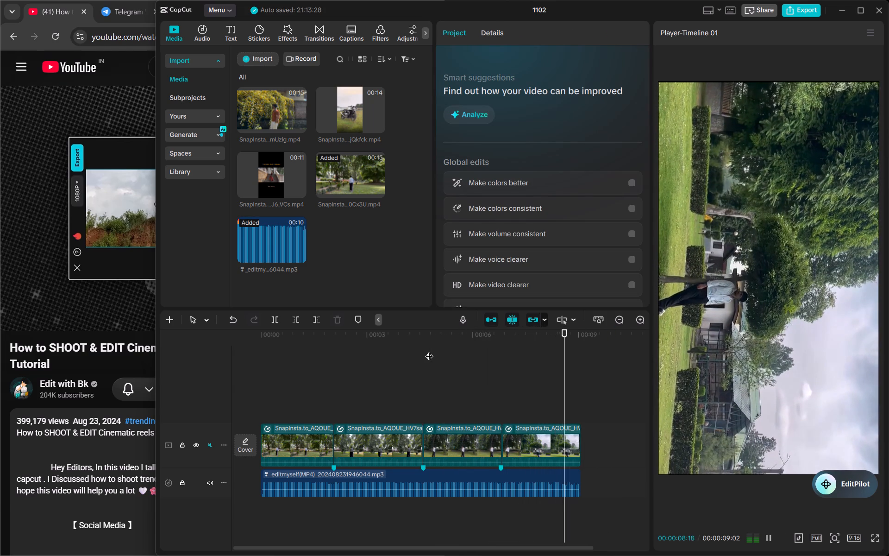
{"action": "key", "text": "space"}
Enable Smooth slow-mo on the fourth shot using the Optical flow method.
{"action": "left_click", "coordinate": [510, 452]}
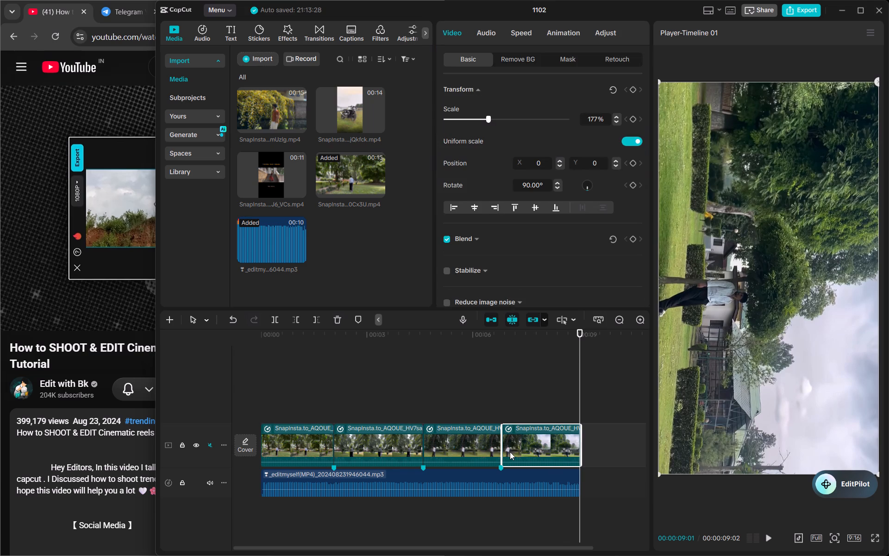
{"action": "scroll", "coordinate": [510, 273], "scroll_direction": "down", "scroll_amount": 1}
{"action": "scroll", "coordinate": [510, 273], "scroll_direction": "up", "scroll_amount": 3}
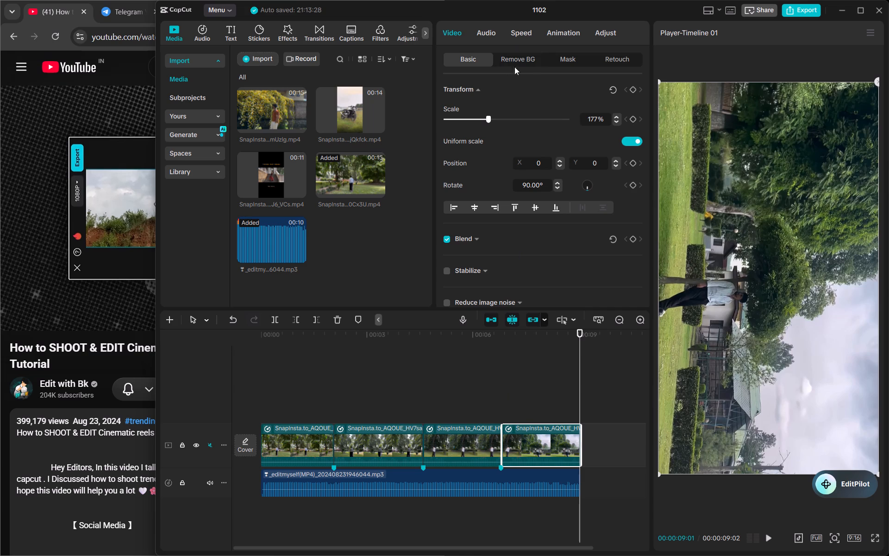
{"action": "left_click", "coordinate": [518, 33]}
{"action": "scroll", "coordinate": [532, 209], "scroll_direction": "down", "scroll_amount": 2}
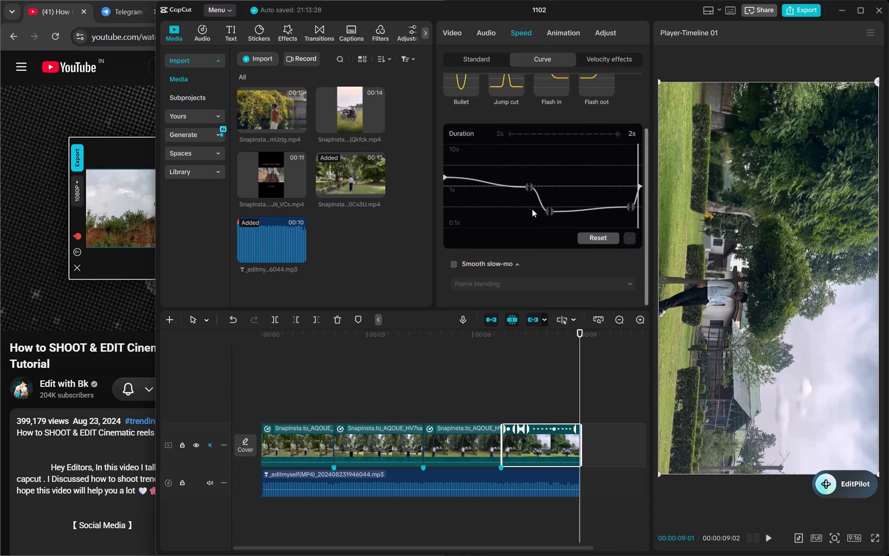
{"action": "left_click_drag", "start_coordinate": [452, 267], "coordinate": [452, 261]}
{"action": "left_click", "coordinate": [452, 261]}
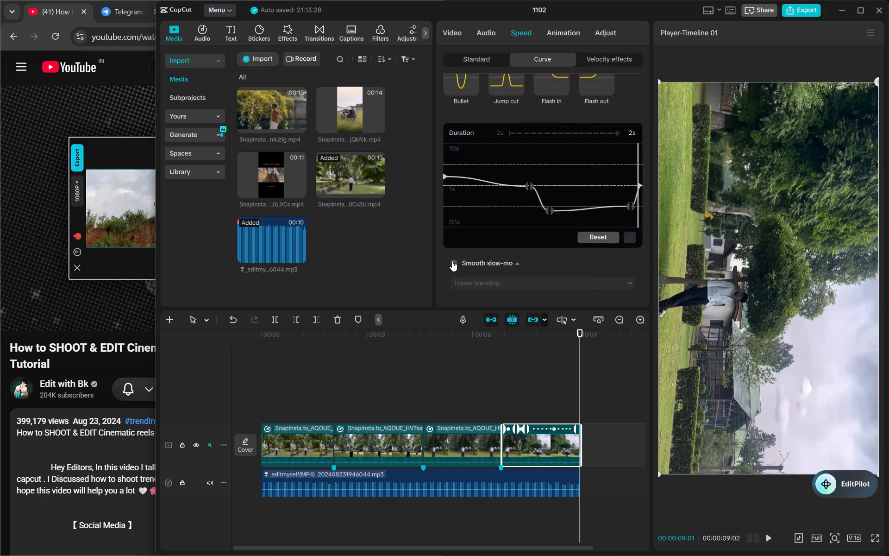
{"action": "scroll", "coordinate": [452, 261], "scroll_direction": "down", "scroll_amount": 2}
{"action": "left_click", "coordinate": [496, 281]}
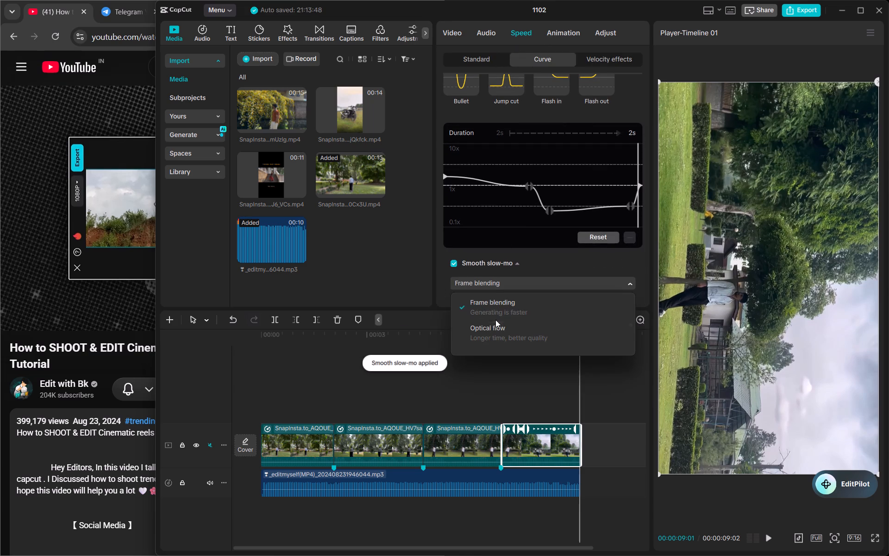
{"action": "left_click", "coordinate": [494, 326]}
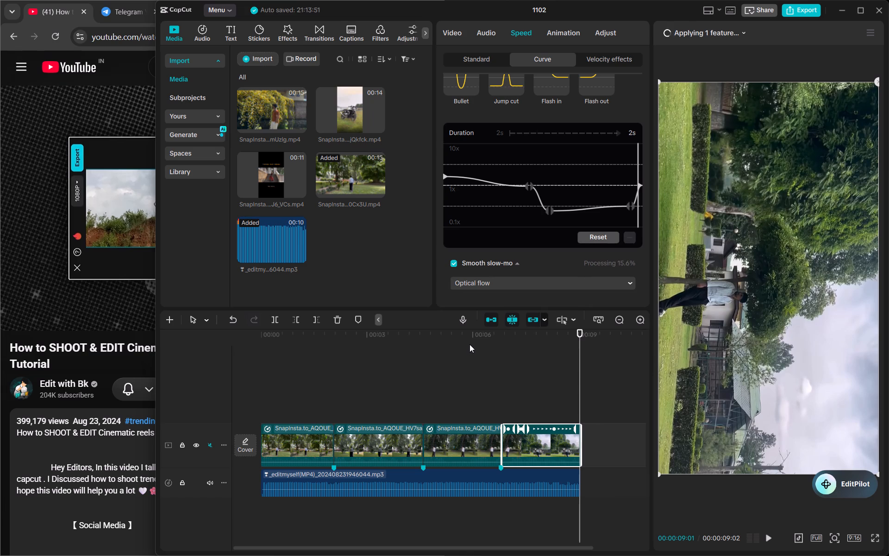
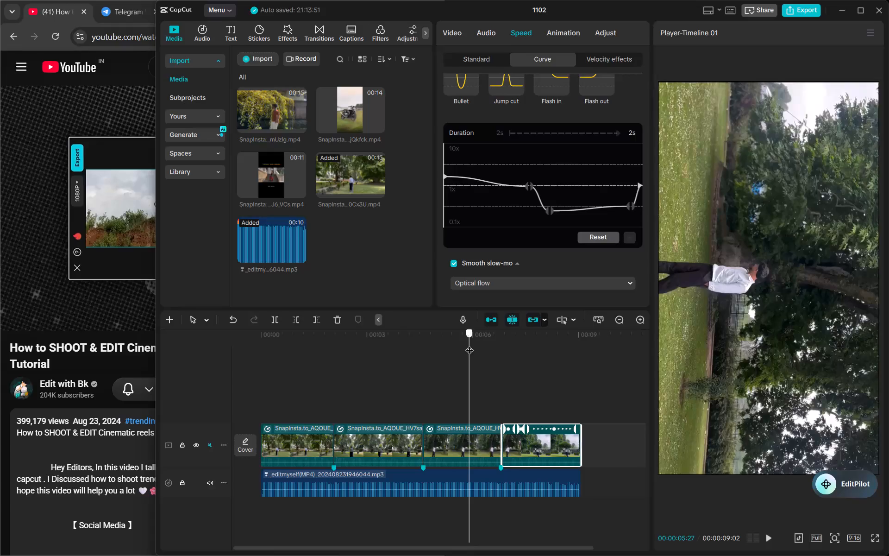
Switch to the YouTube tutorial and replay the part that picks a transition from the Light Effects category.
{"action": "left_click", "coordinate": [300, 376]}
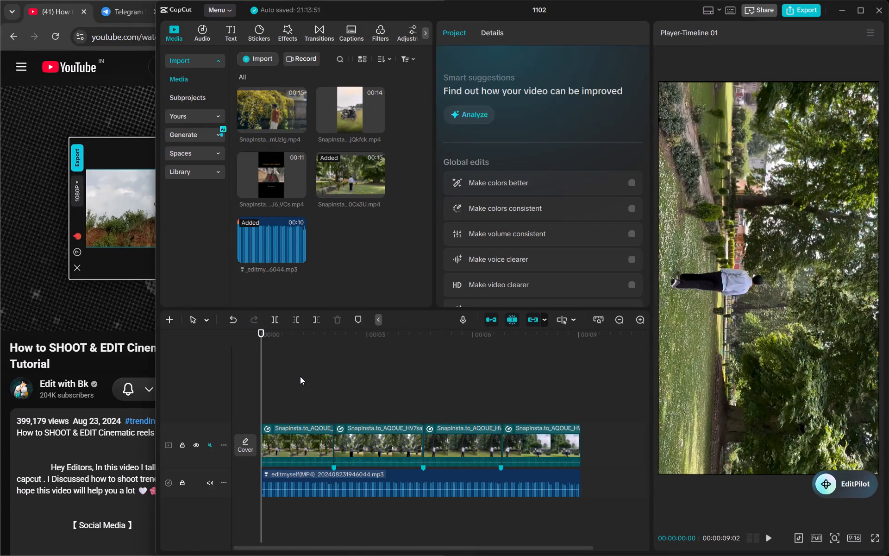
{"action": "left_click", "coordinate": [129, 366]}
{"action": "left_click", "coordinate": [200, 244]}
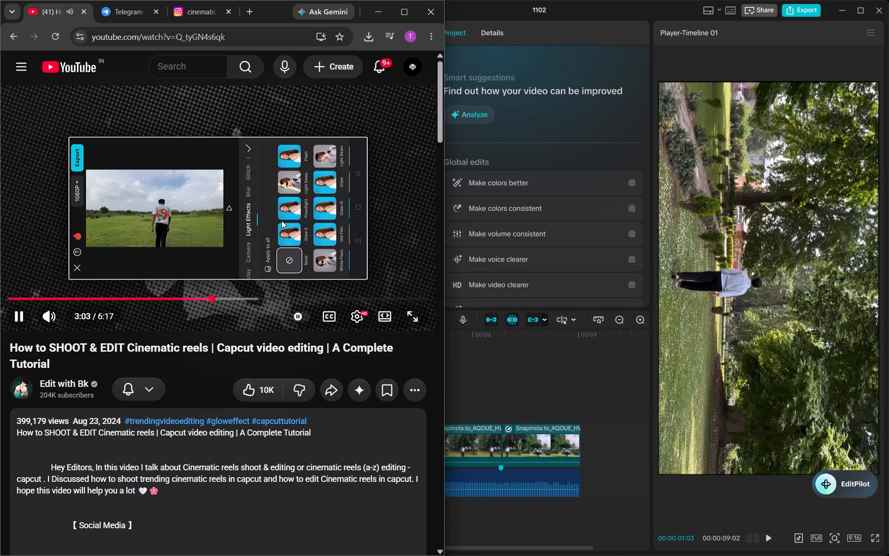
{"action": "key", "text": "Left"}
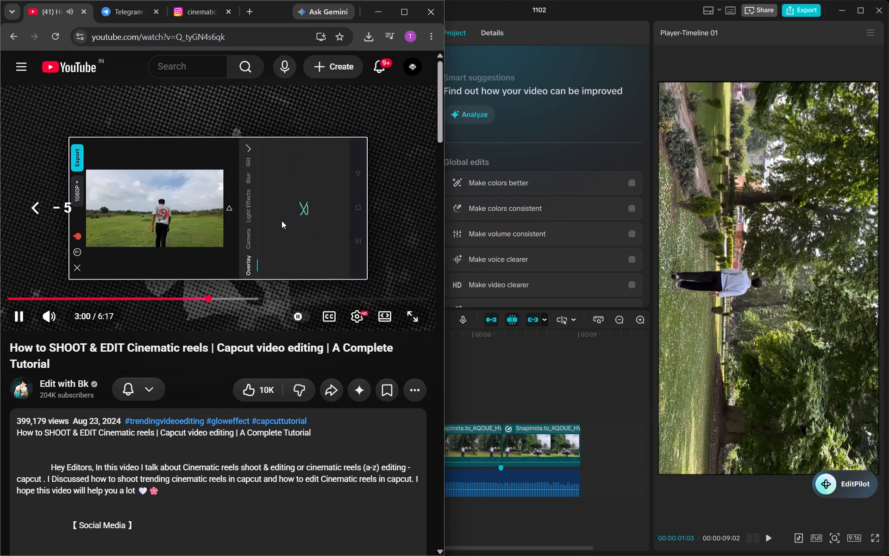
{"action": "key", "text": "Left"}
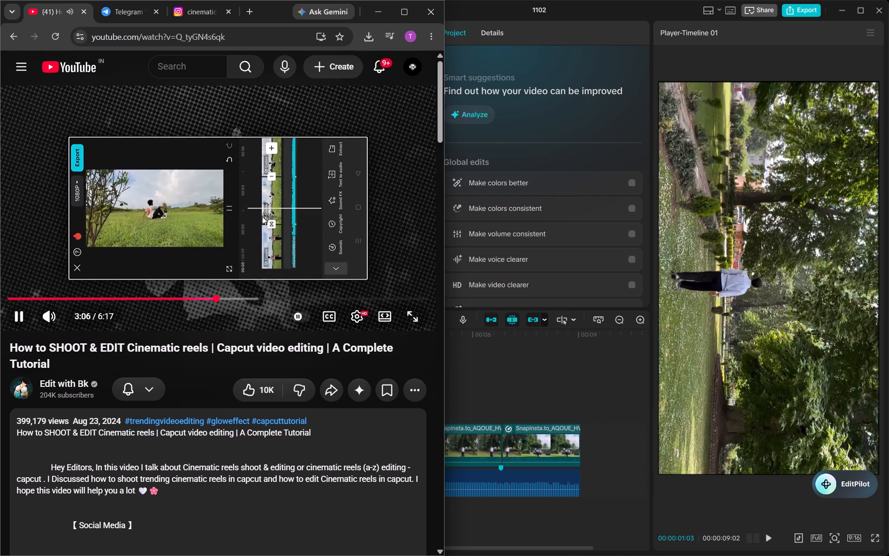
{"action": "key", "text": "Left"}
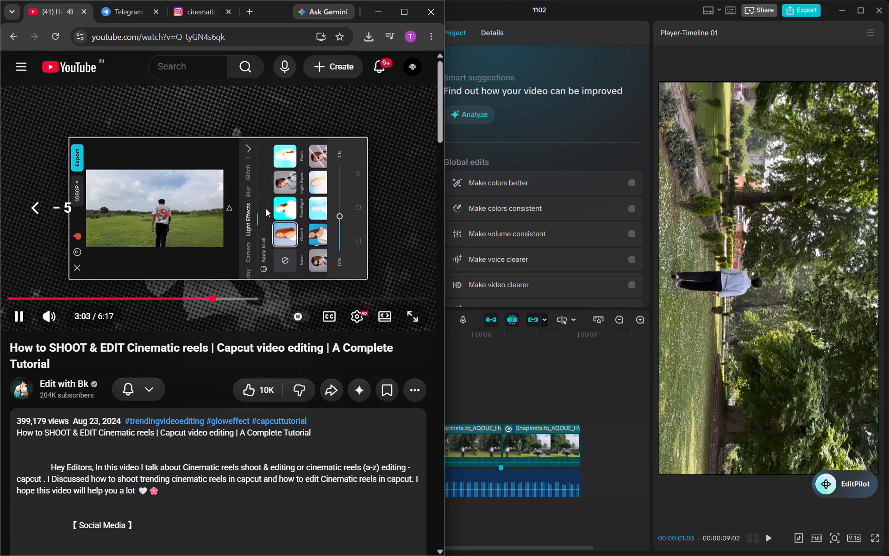
{"action": "left_click", "coordinate": [266, 208]}
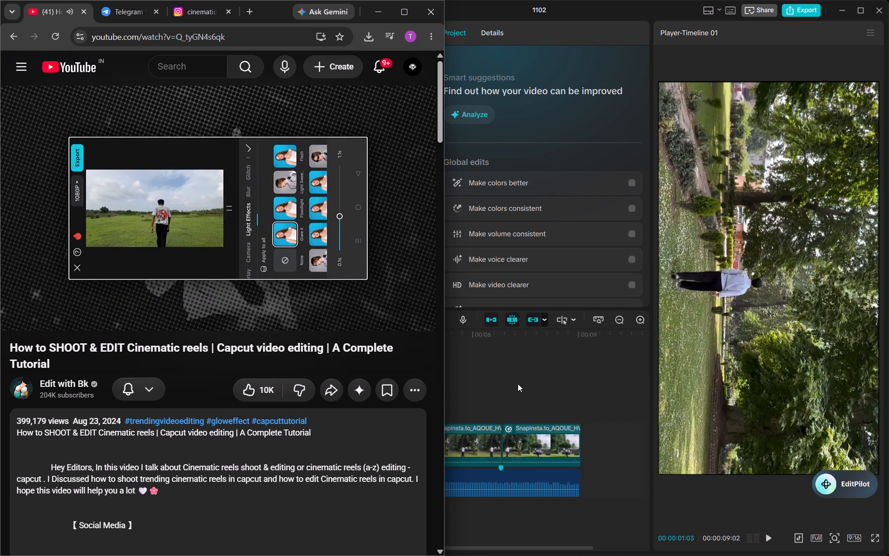
Return to CapCut and search the transitions library for "glare ii".
{"action": "left_click", "coordinate": [518, 384]}
{"action": "left_click", "coordinate": [317, 36]}
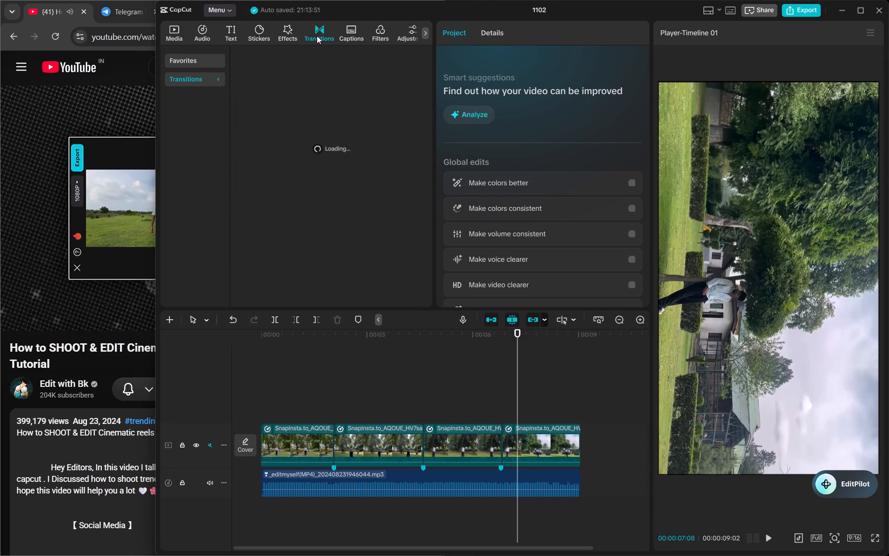
{"action": "left_click", "coordinate": [221, 81]}
{"action": "left_click", "coordinate": [221, 81]}
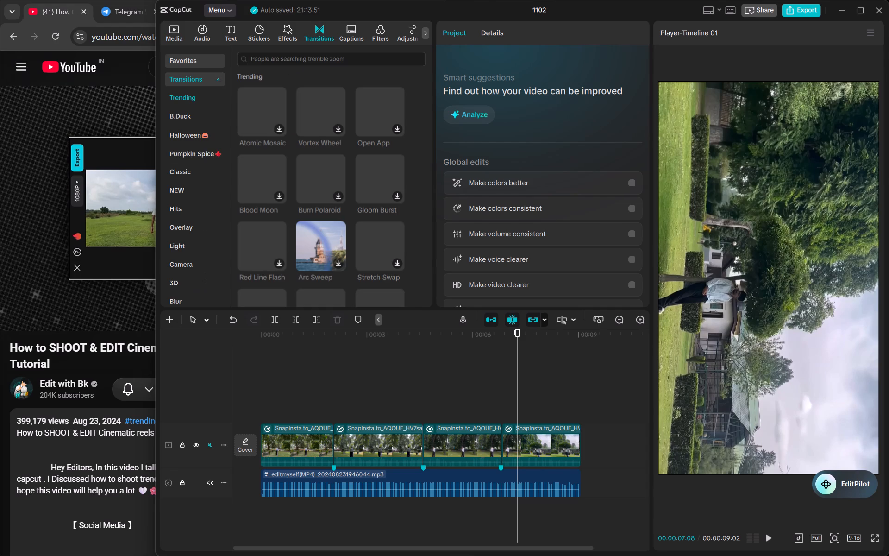
{"action": "left_click", "coordinate": [183, 230]}
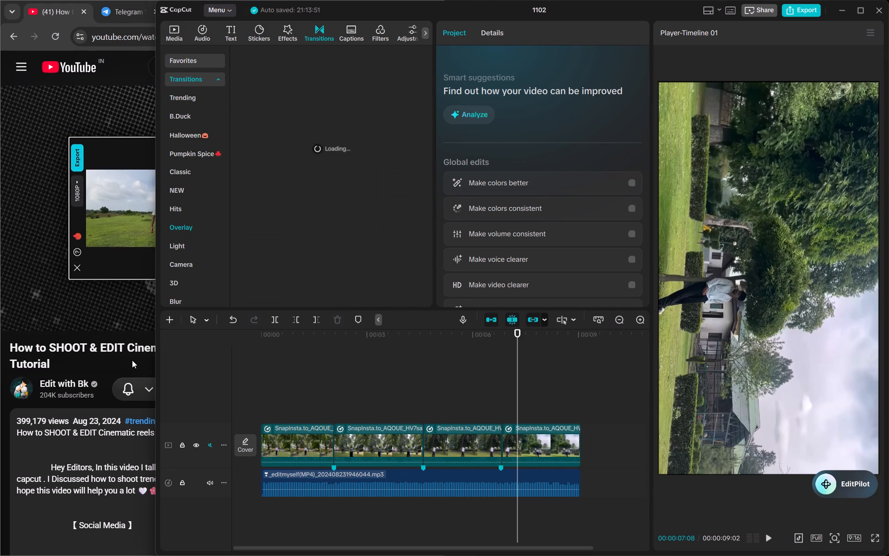
{"action": "left_click", "coordinate": [132, 360]}
{"action": "left_click", "coordinate": [486, 341]}
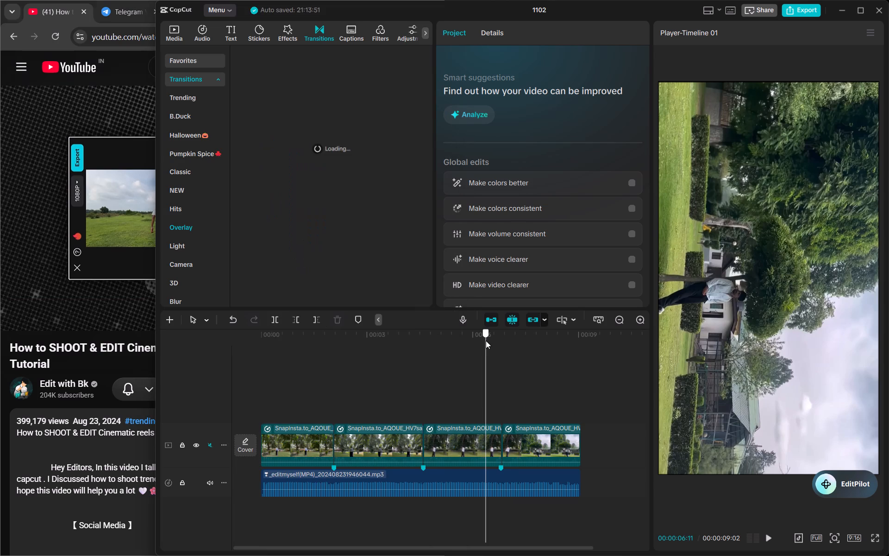
{"action": "left_click", "coordinate": [182, 250]}
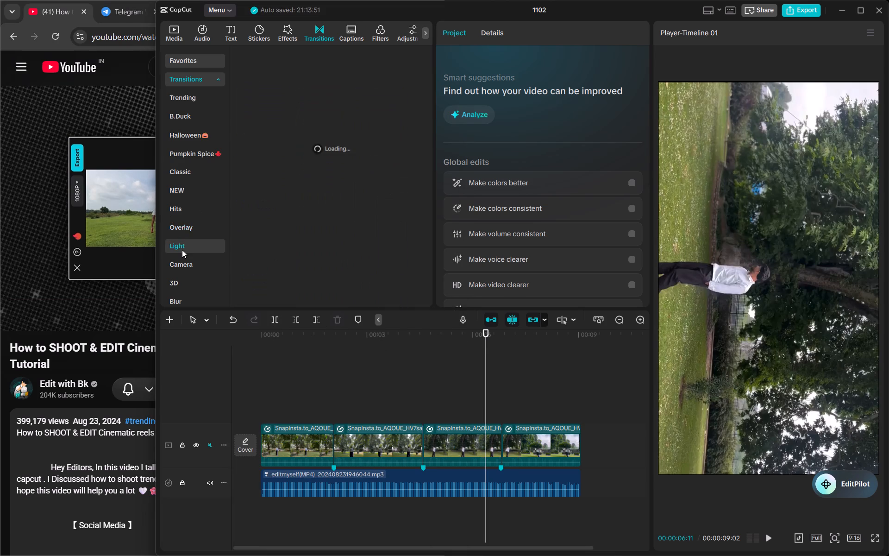
{"action": "scroll", "coordinate": [182, 250], "scroll_direction": "down", "scroll_amount": 2}
{"action": "scroll", "coordinate": [182, 250], "scroll_direction": "up", "scroll_amount": 1}
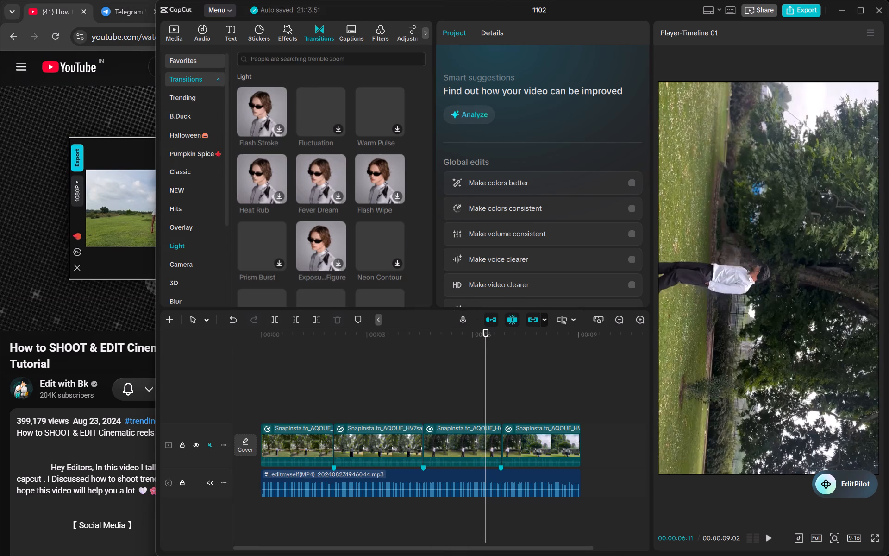
{"action": "left_click", "coordinate": [327, 56]}
{"action": "type", "text": "glare 2"}
{"action": "key", "text": "BackSpace"}
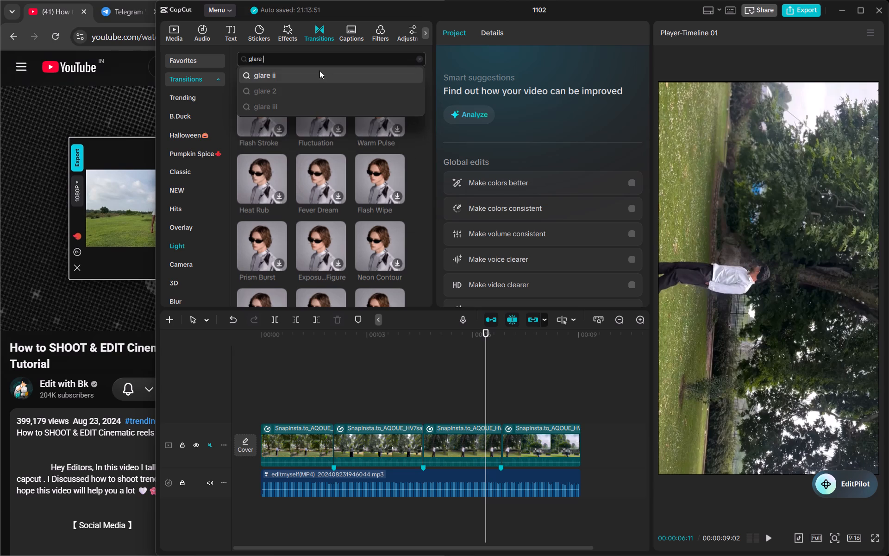
{"action": "left_click", "coordinate": [319, 70]}
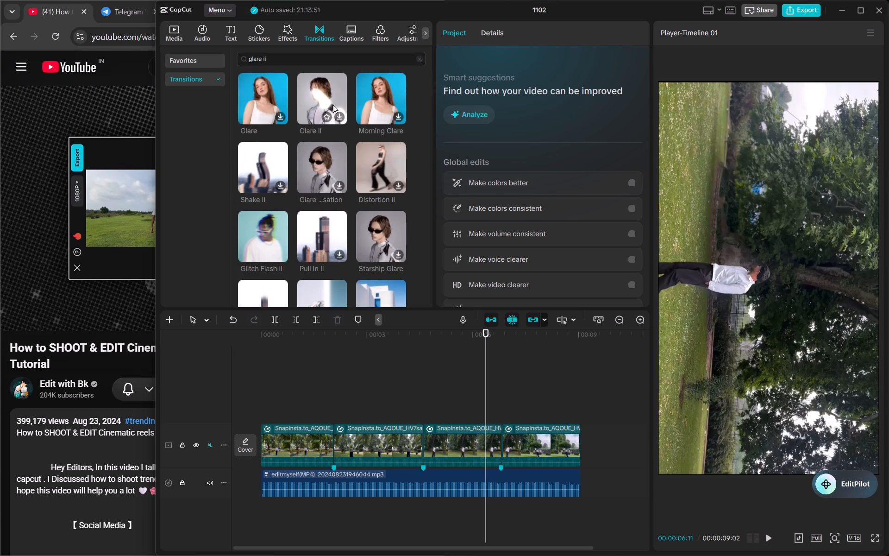
Download the Glare II transition and preview it with the playhead at the cut between the first and second shots.
{"action": "left_click", "coordinate": [333, 105]}
{"action": "double_click", "coordinate": [333, 105]}
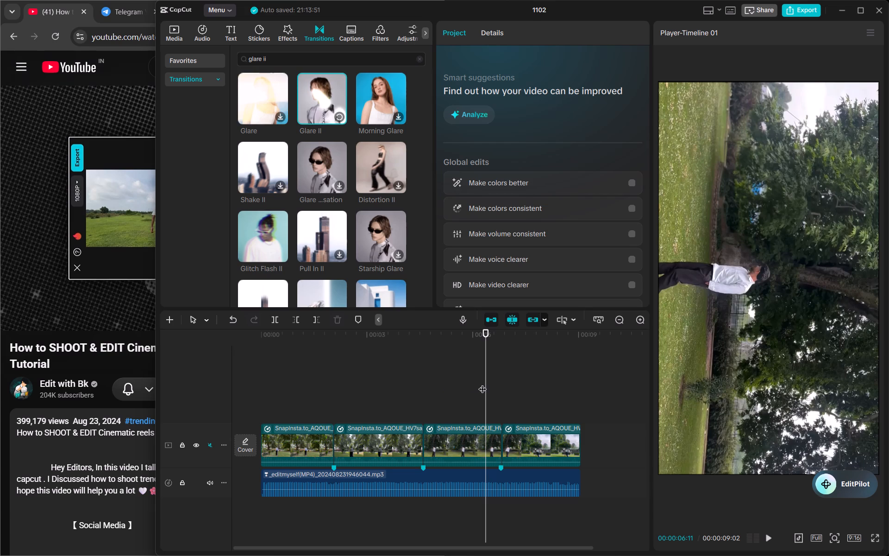
{"action": "left_click_drag", "start_coordinate": [482, 383], "coordinate": [333, 420]}
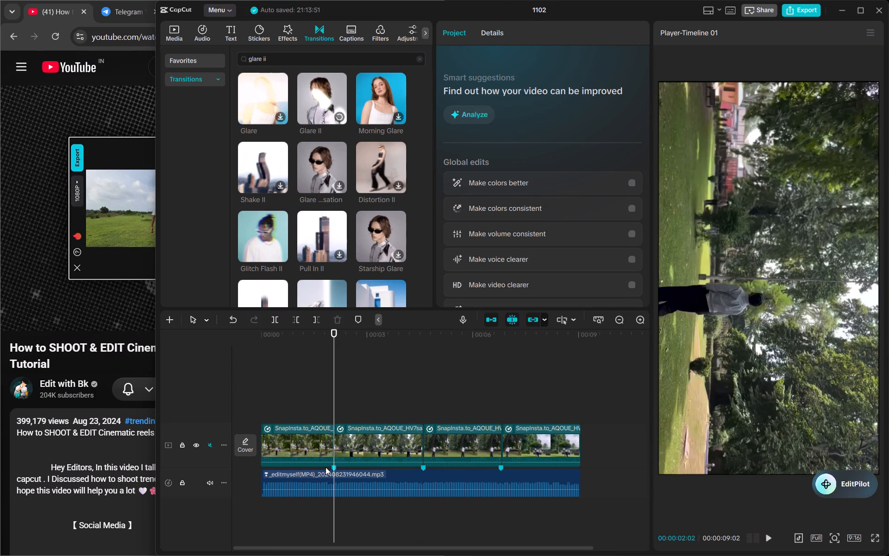
{"action": "left_click", "coordinate": [320, 454]}
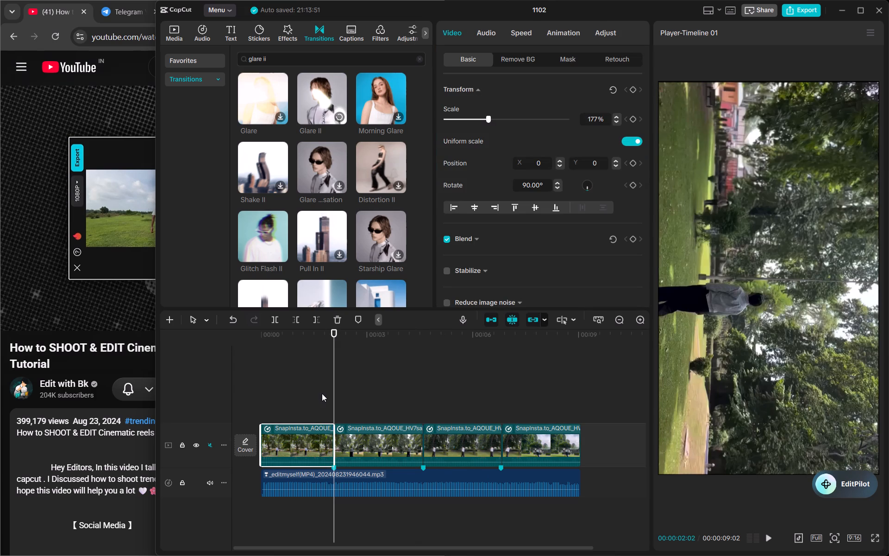
{"action": "left_click", "coordinate": [322, 393]}
{"action": "left_click_drag", "start_coordinate": [322, 393], "coordinate": [333, 394]}
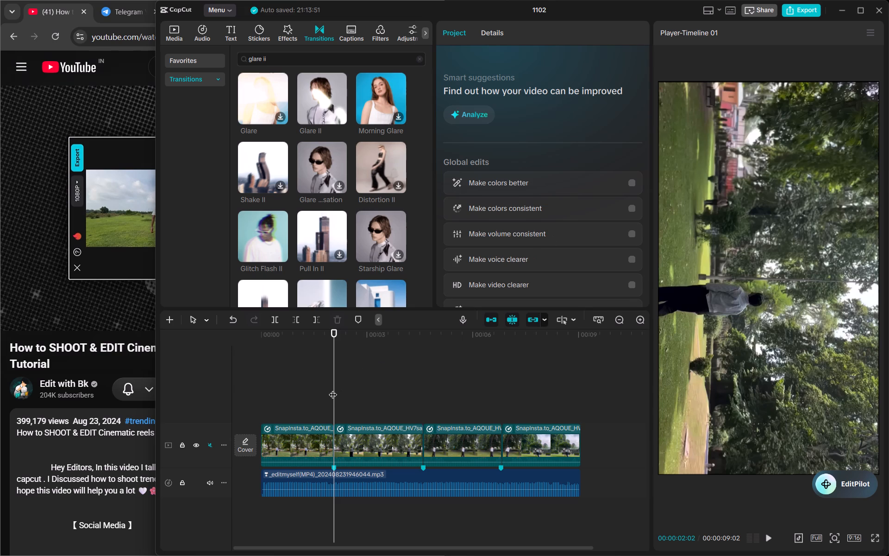
{"action": "left_click", "coordinate": [323, 95]}
{"action": "double_click", "coordinate": [323, 95]}
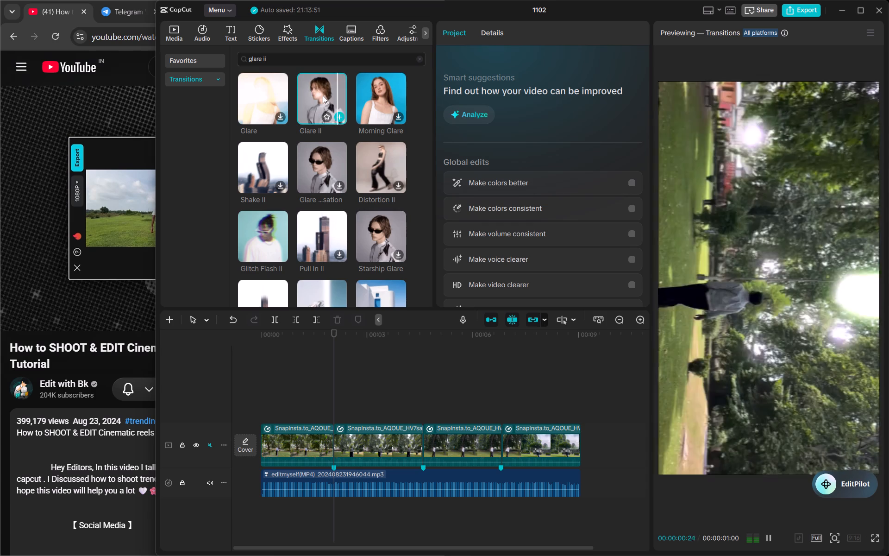
Download the Glare transition.
{"action": "double_click", "coordinate": [252, 94]}
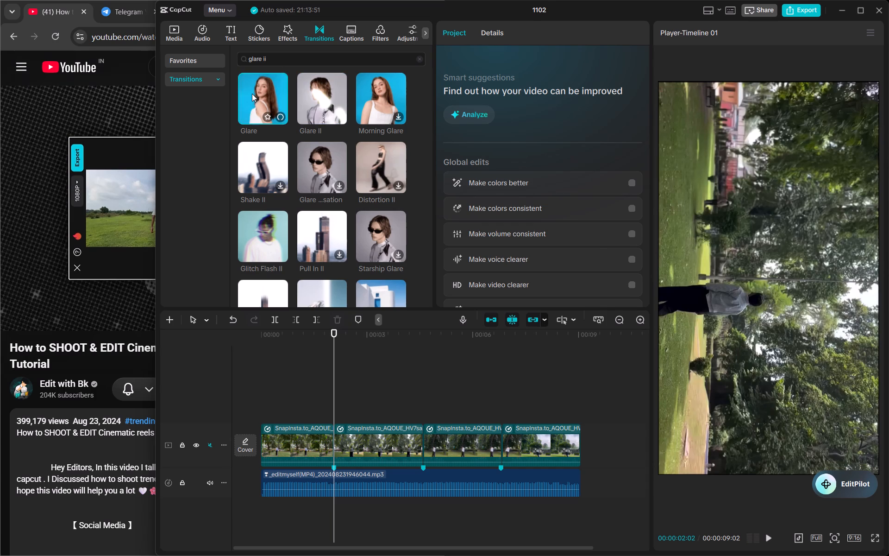
Replay the YouTube tutorial's section on applying the transition between clips.
{"action": "left_click", "coordinate": [149, 200]}
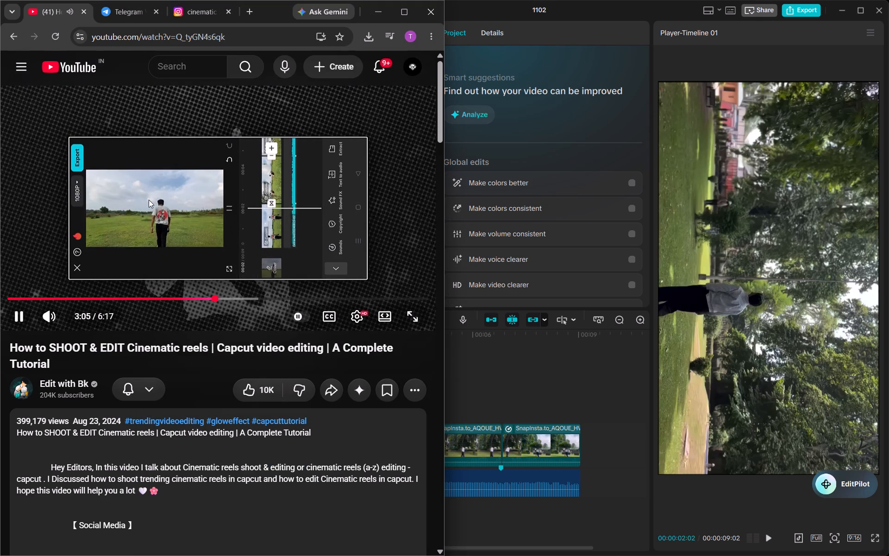
{"action": "key", "text": "Left"}
{"action": "key", "text": "Left"}
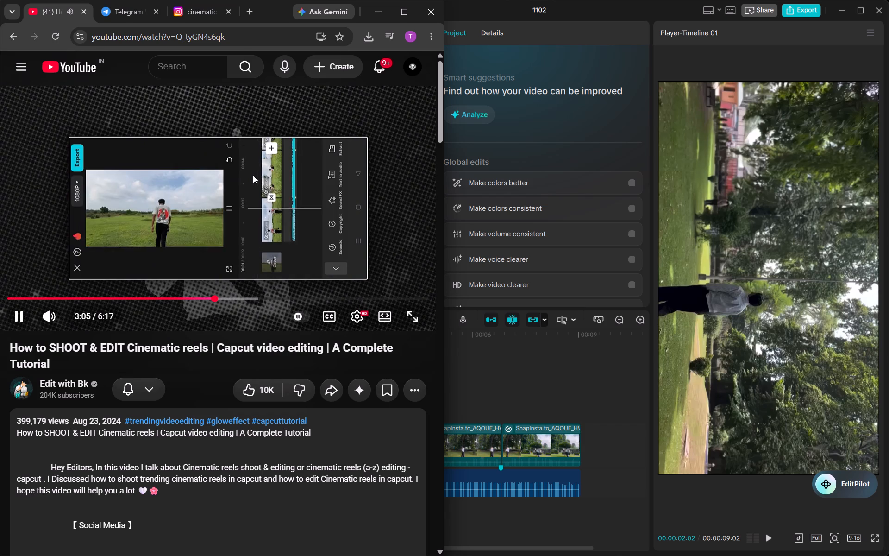
{"action": "left_click", "coordinate": [253, 175]}
In CapCut, add the Glare II transition between the first and second shots with a duration of 0.5 s.
{"action": "left_click", "coordinate": [492, 350]}
{"action": "left_click_drag", "start_coordinate": [492, 350], "coordinate": [363, 382]}
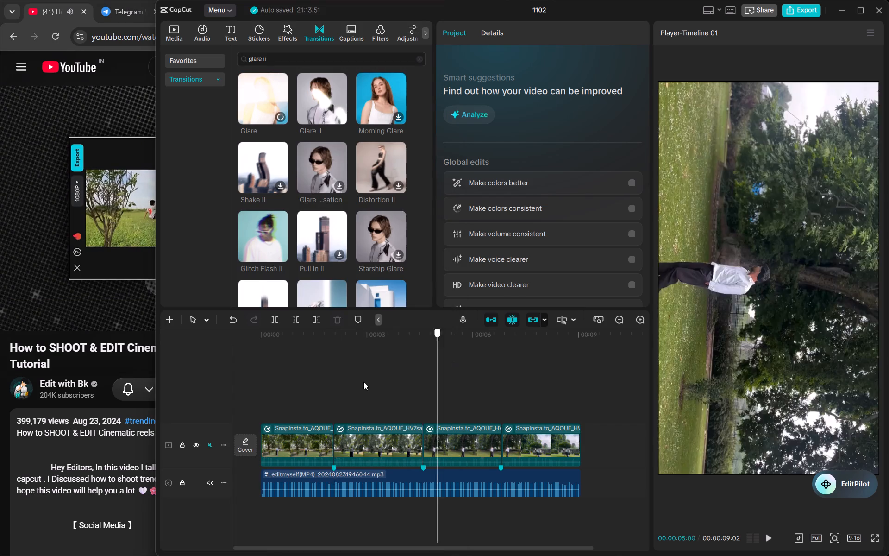
{"action": "left_click_drag", "start_coordinate": [363, 382], "coordinate": [337, 385]}
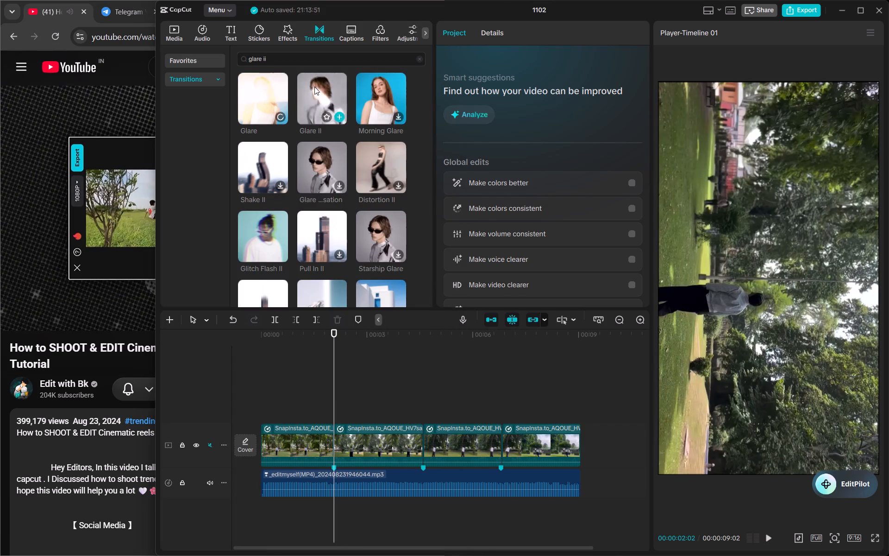
{"action": "left_click_drag", "start_coordinate": [314, 87], "coordinate": [320, 445]}
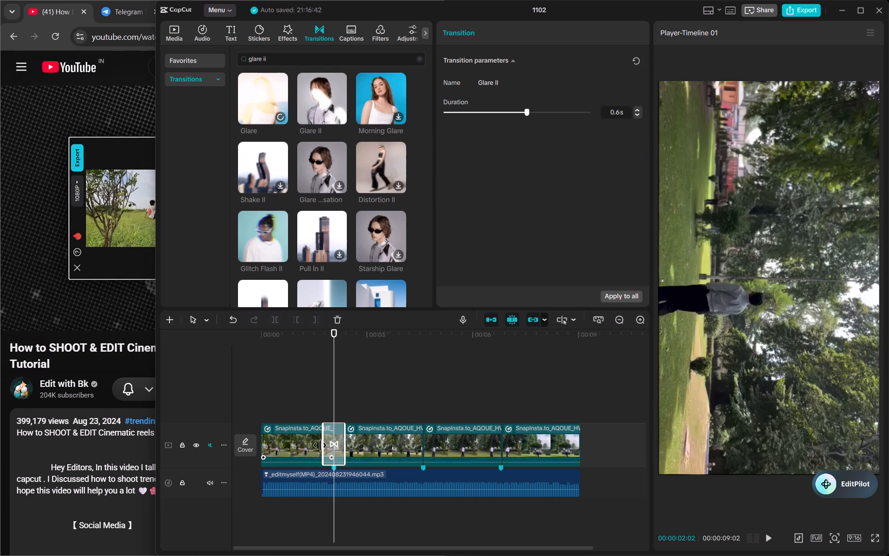
{"action": "double_click", "coordinate": [637, 114]}
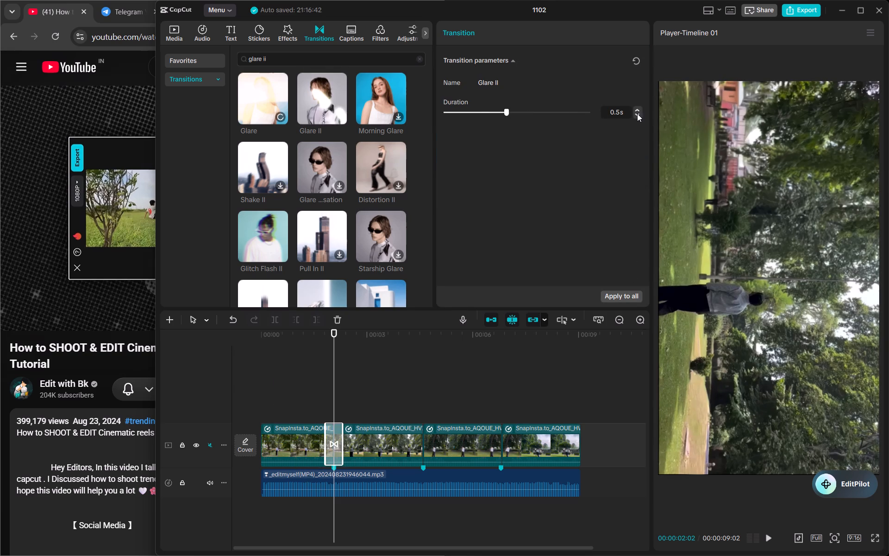
{"action": "left_click", "coordinate": [638, 107]}
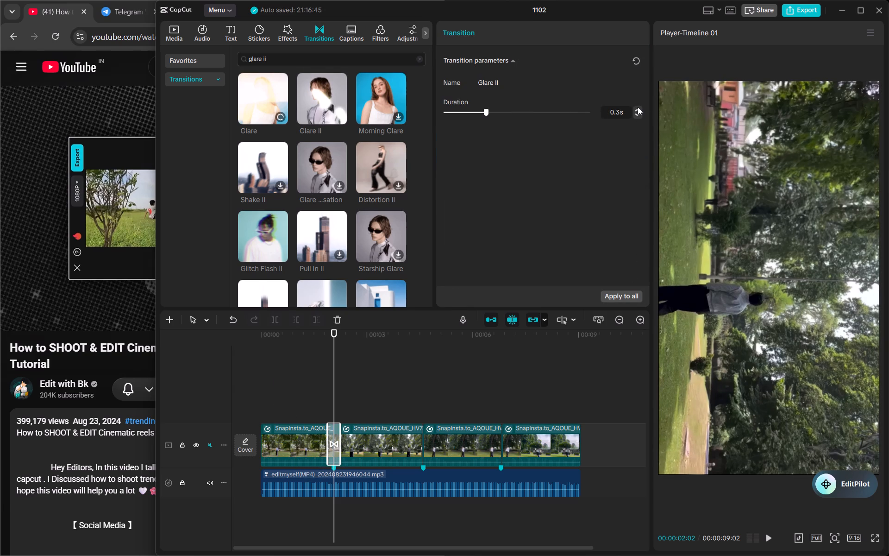
{"action": "left_click", "coordinate": [638, 109]}
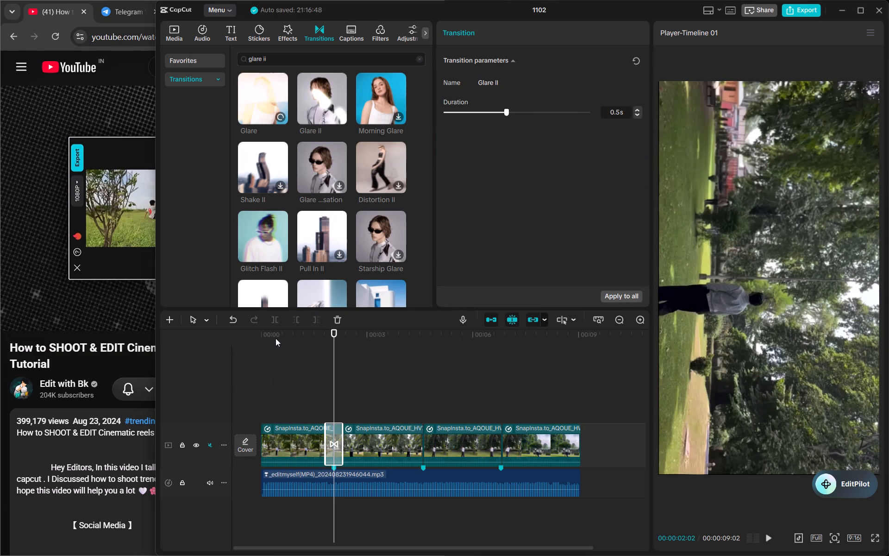
Play the edit from the start through the second shot to check the Glare II transition.
{"action": "left_click", "coordinate": [275, 338]}
{"action": "left_click_drag", "start_coordinate": [275, 338], "coordinate": [258, 340]}
{"action": "key", "text": "space"}
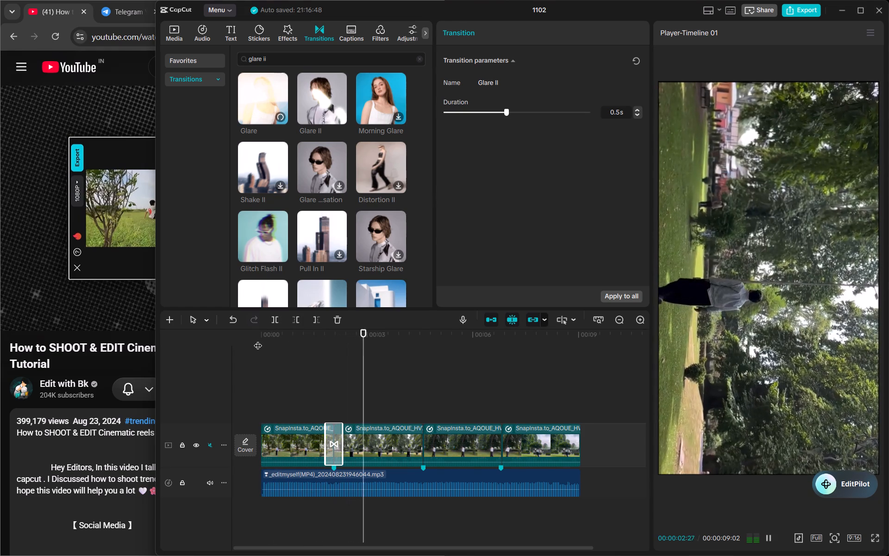
{"action": "key", "text": "space"}
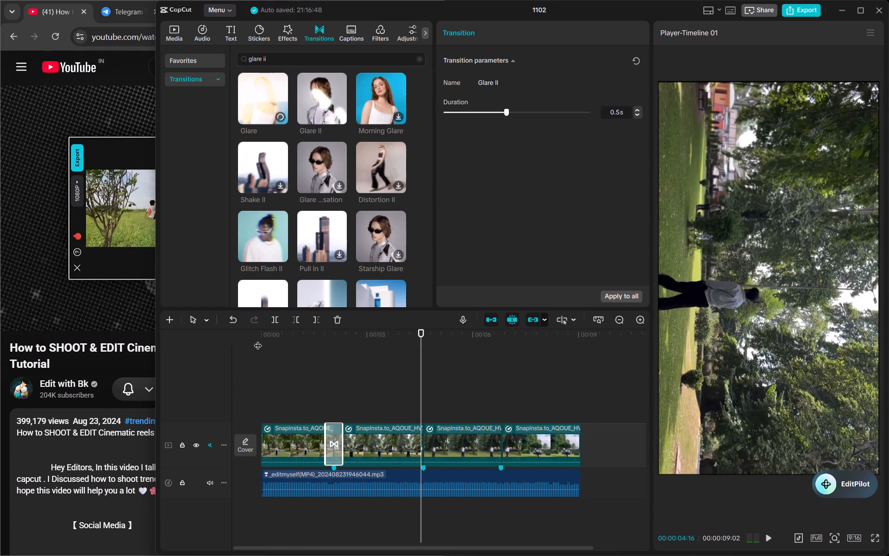
Switch to the YouTube tutorial and watch the part after the transitions, up to the camera sound search.
{"action": "left_click", "coordinate": [103, 242]}
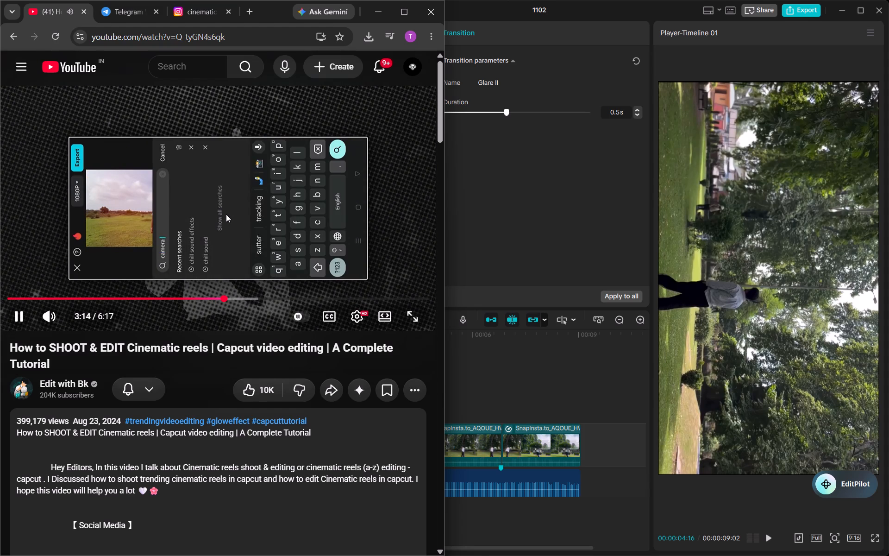
{"action": "left_click", "coordinate": [226, 214]}
In CapCut, replace the transition between the first and second shots with Glare.
{"action": "left_click", "coordinate": [466, 235]}
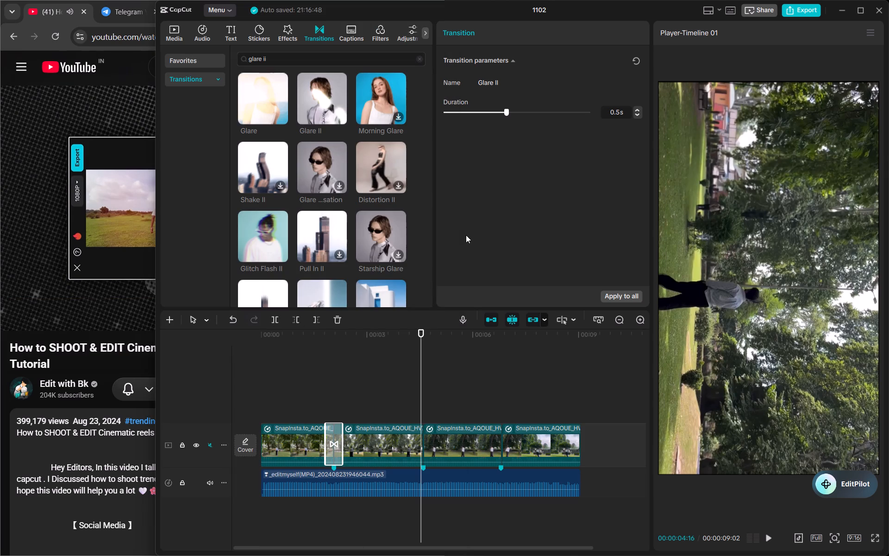
{"action": "left_click_drag", "start_coordinate": [267, 105], "coordinate": [258, 170]}
{"action": "left_click_drag", "start_coordinate": [258, 170], "coordinate": [323, 447]}
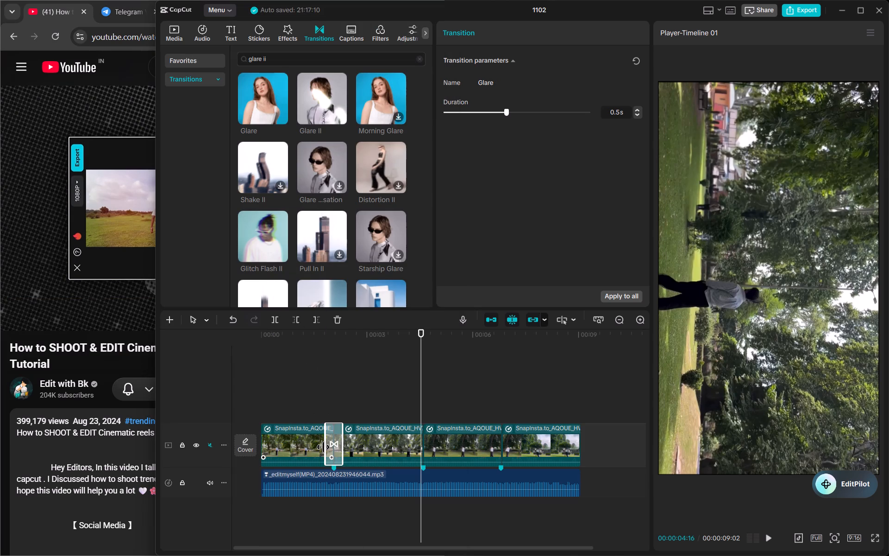
Play the edit repeatedly across the join between the first and second shots to check the Glare transition.
{"action": "left_click", "coordinate": [294, 342]}
{"action": "key", "text": "space"}
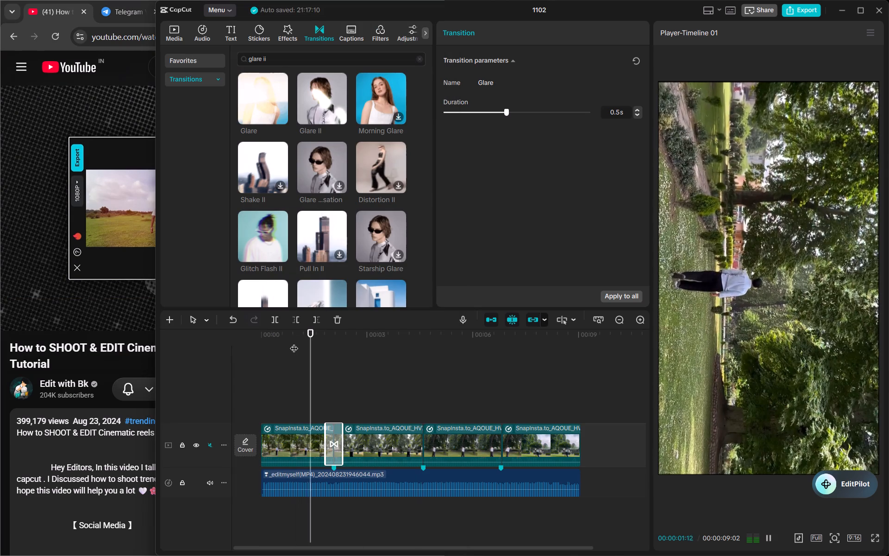
{"action": "key", "text": "space"}
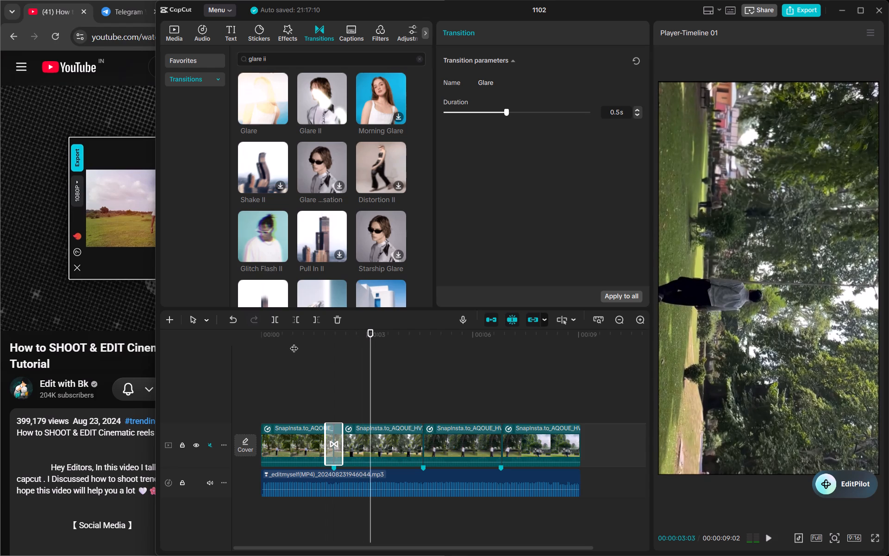
{"action": "left_click", "coordinate": [294, 342]}
{"action": "key", "text": "space"}
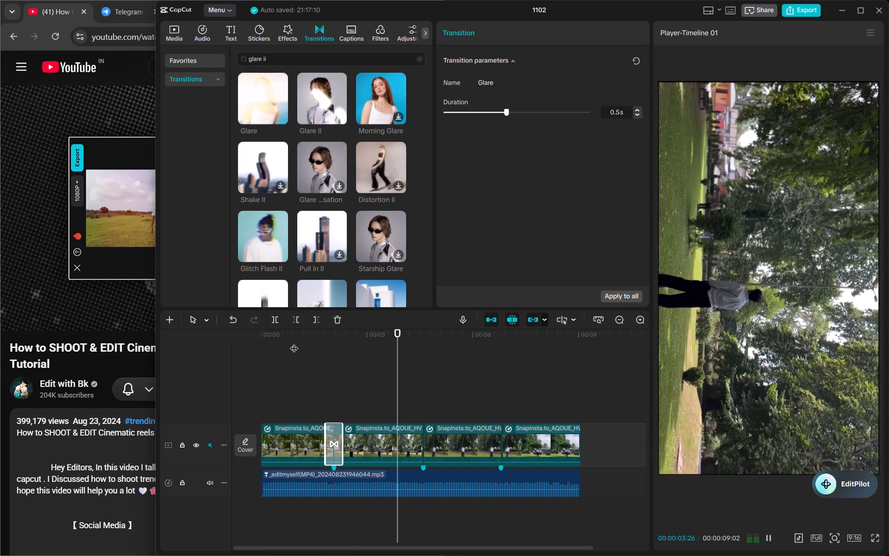
{"action": "key", "text": "space"}
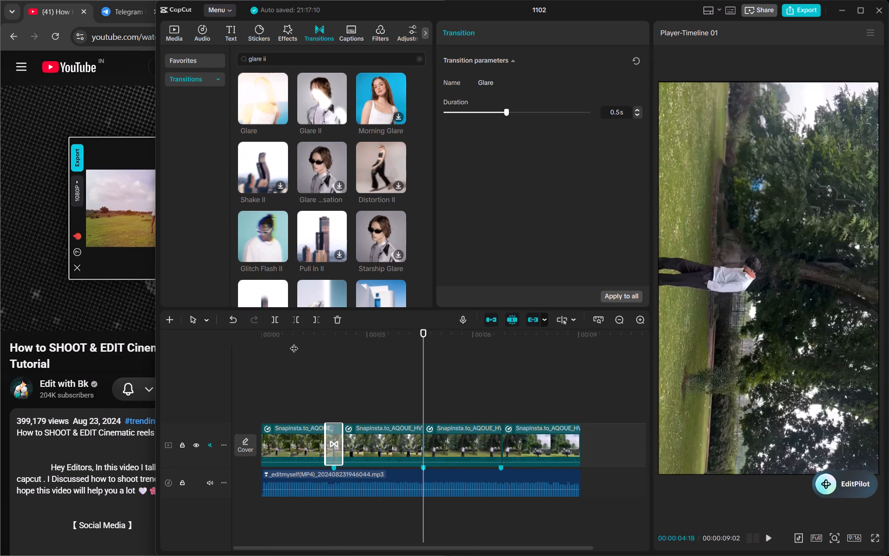
{"action": "left_click", "coordinate": [289, 329]}
{"action": "key", "text": "space"}
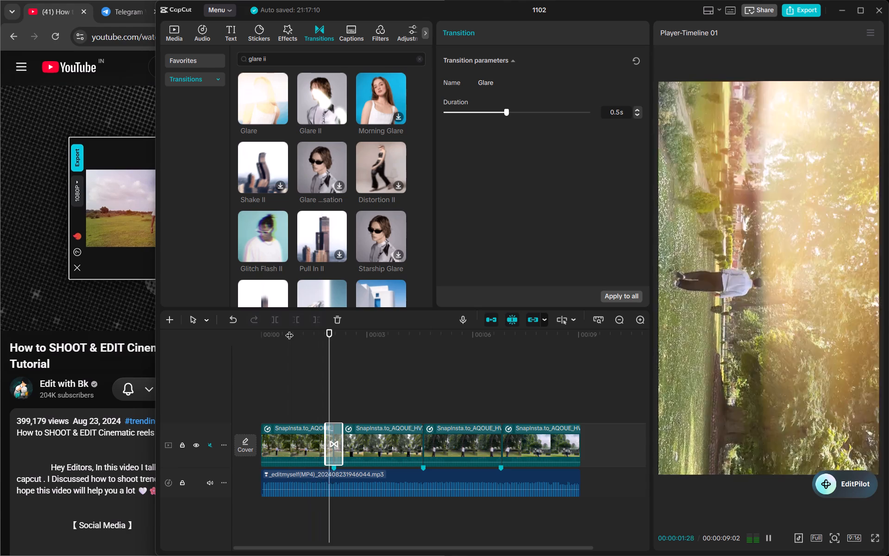
{"action": "key", "text": "space"}
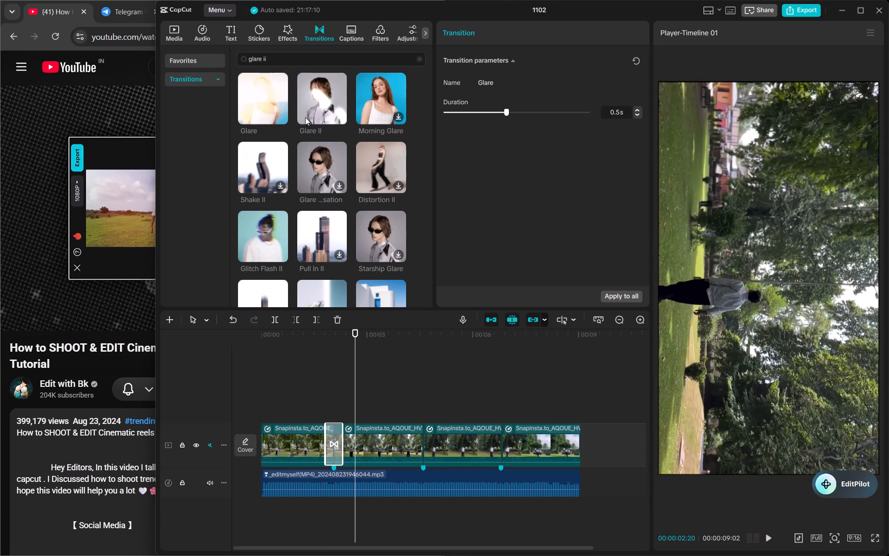
Replace the transition between the first and second shots with Glare II and play across it to check.
{"action": "left_click_drag", "start_coordinate": [306, 112], "coordinate": [321, 451]}
{"action": "left_click", "coordinate": [307, 340]}
{"action": "key", "text": "space"}
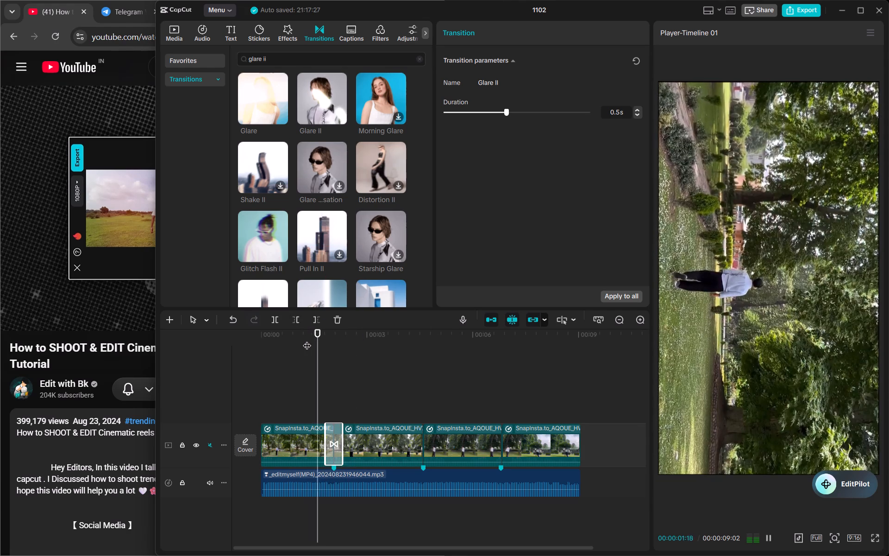
{"action": "key", "text": "space"}
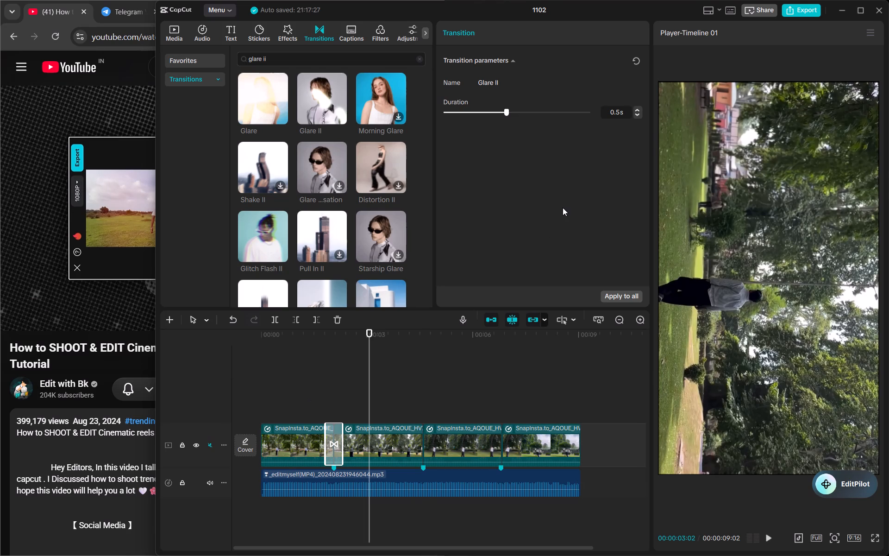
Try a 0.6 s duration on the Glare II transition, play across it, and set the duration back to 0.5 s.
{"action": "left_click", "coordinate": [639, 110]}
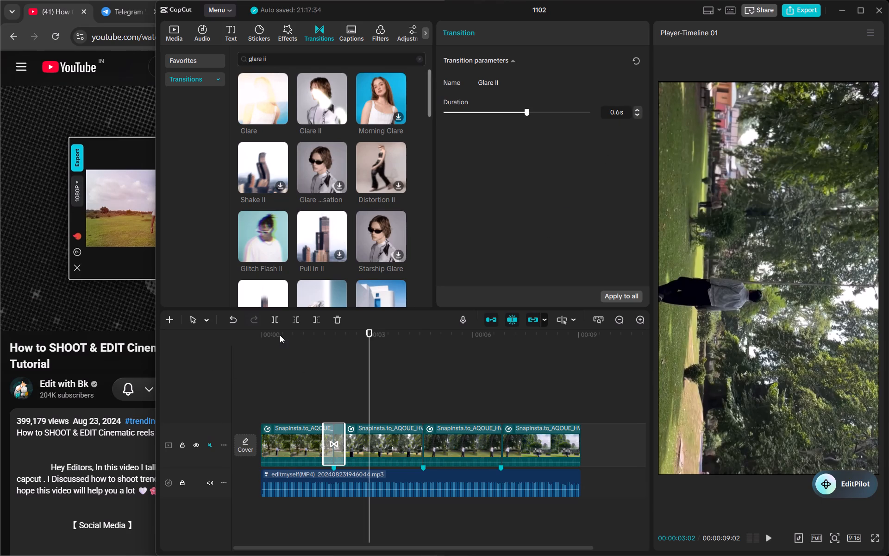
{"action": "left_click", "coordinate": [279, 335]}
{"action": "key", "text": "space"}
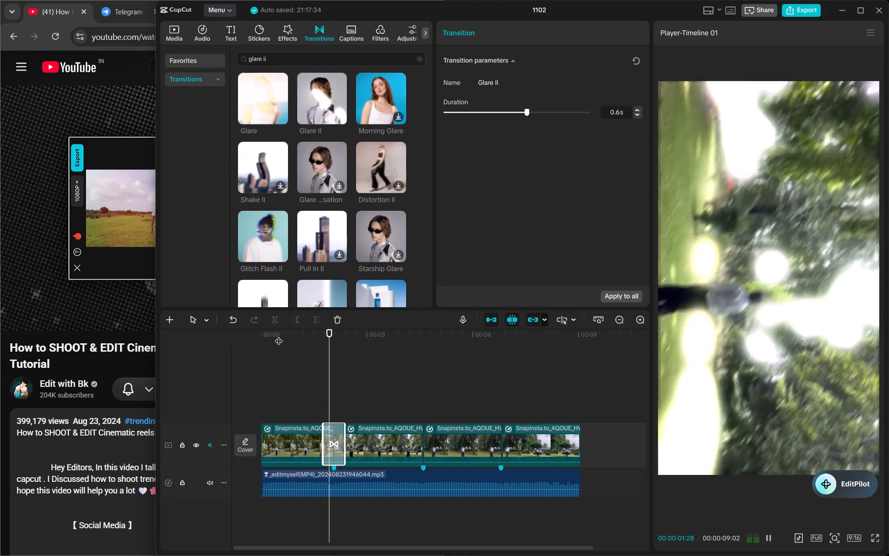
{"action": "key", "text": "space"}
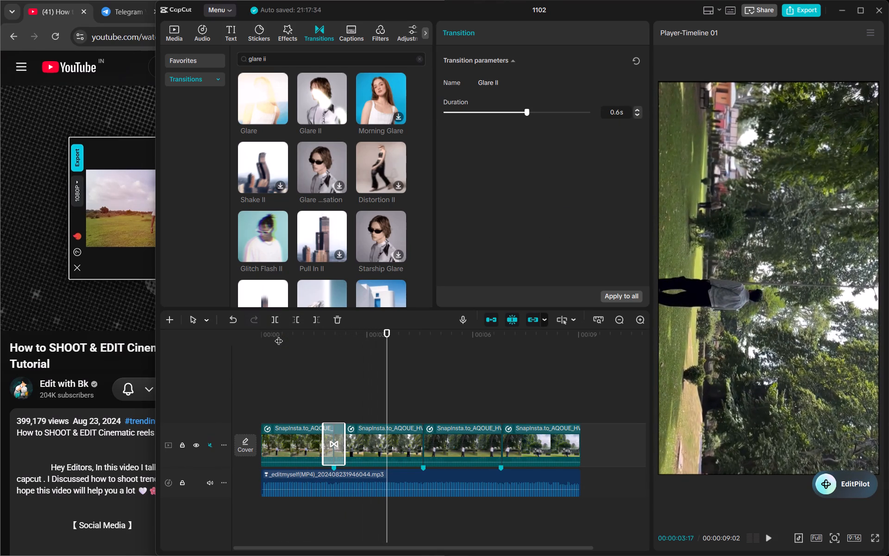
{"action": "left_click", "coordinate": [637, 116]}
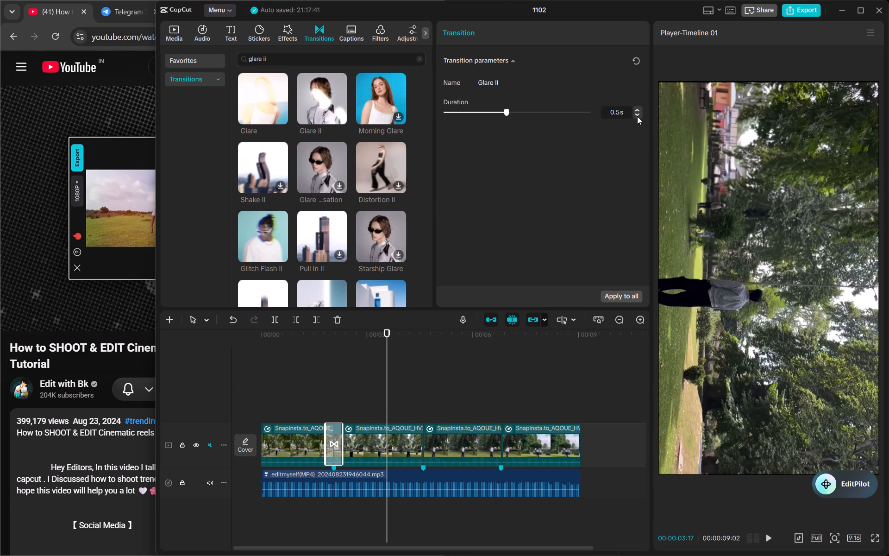
Search the audio library's sound effects for "camera shutter".
{"action": "left_click", "coordinate": [198, 38]}
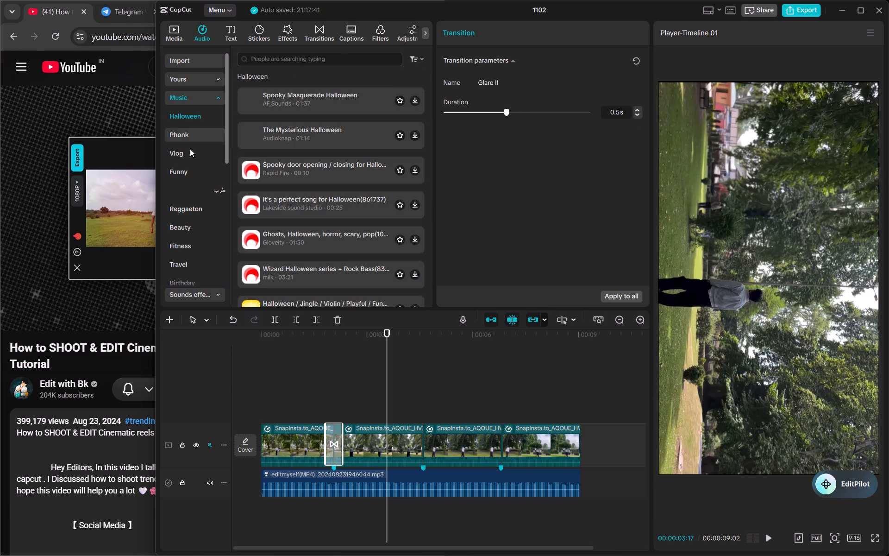
{"action": "left_click", "coordinate": [222, 97]}
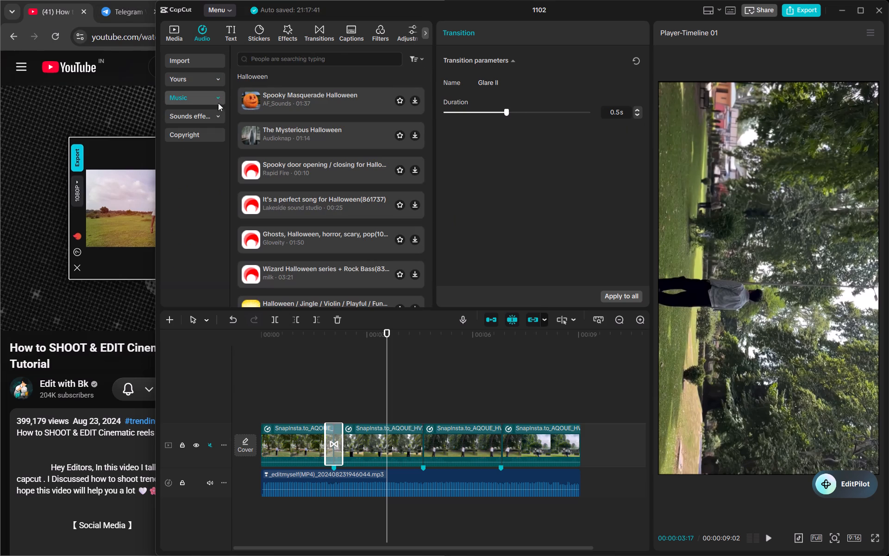
{"action": "left_click", "coordinate": [219, 111]}
{"action": "left_click", "coordinate": [286, 58]}
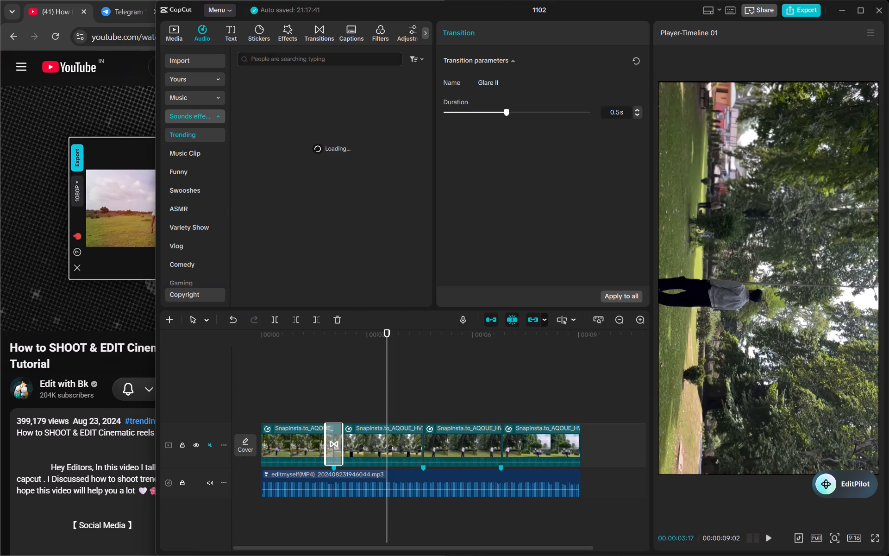
{"action": "type", "text": "camera"}
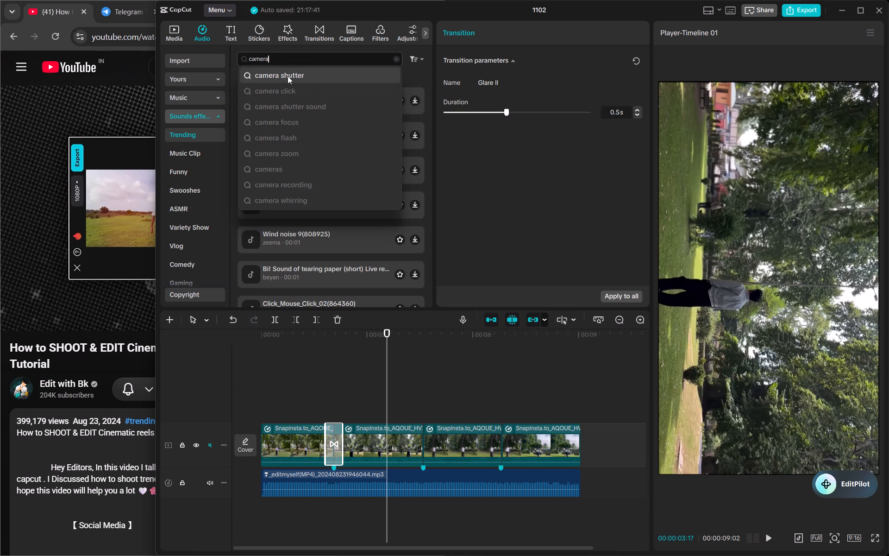
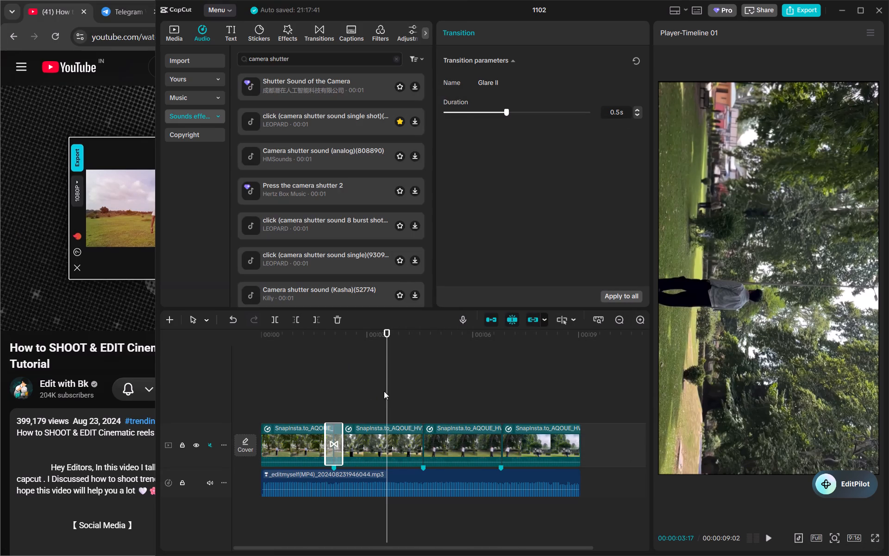
Play the edit from near the start across the first join to check the Glare II transition.
{"action": "left_click_drag", "start_coordinate": [385, 391], "coordinate": [280, 404]}
{"action": "left_click", "coordinate": [280, 404]}
{"action": "key", "text": "space"}
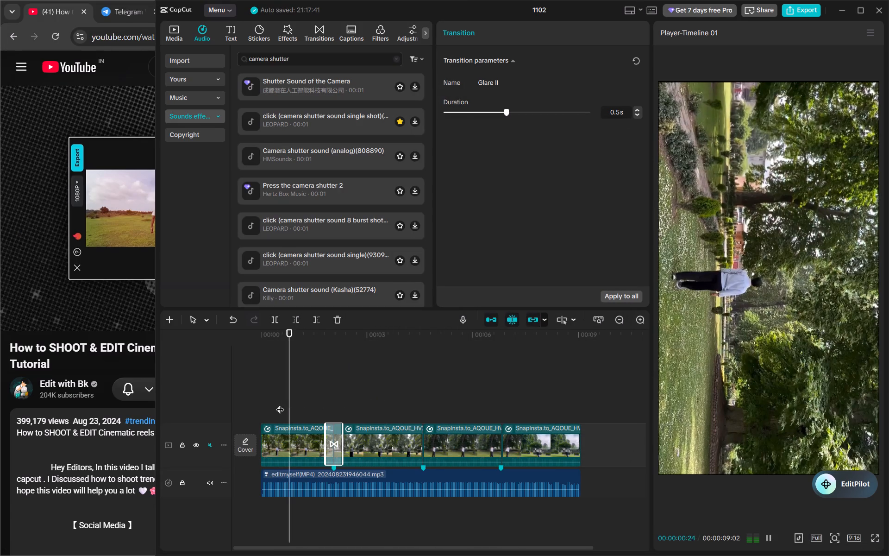
{"action": "key", "text": "space"}
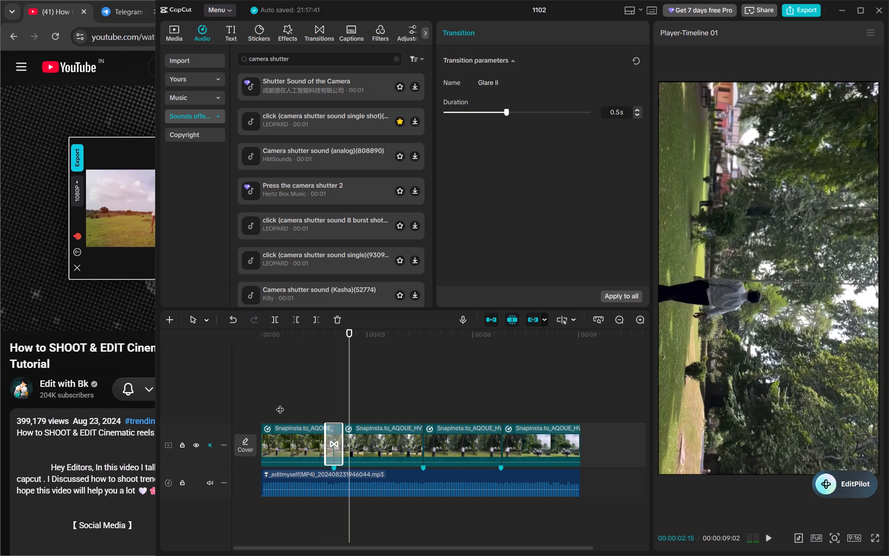
Switch to the YouTube tutorial, watch how the camera shutter sound is chosen and placed, and return to CapCut.
{"action": "left_click", "coordinate": [103, 273]}
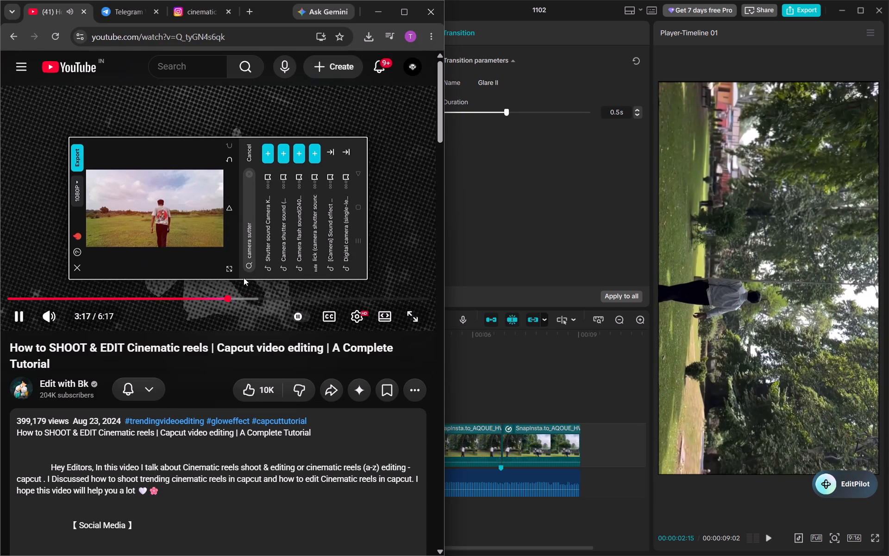
{"action": "left_click", "coordinate": [299, 218]}
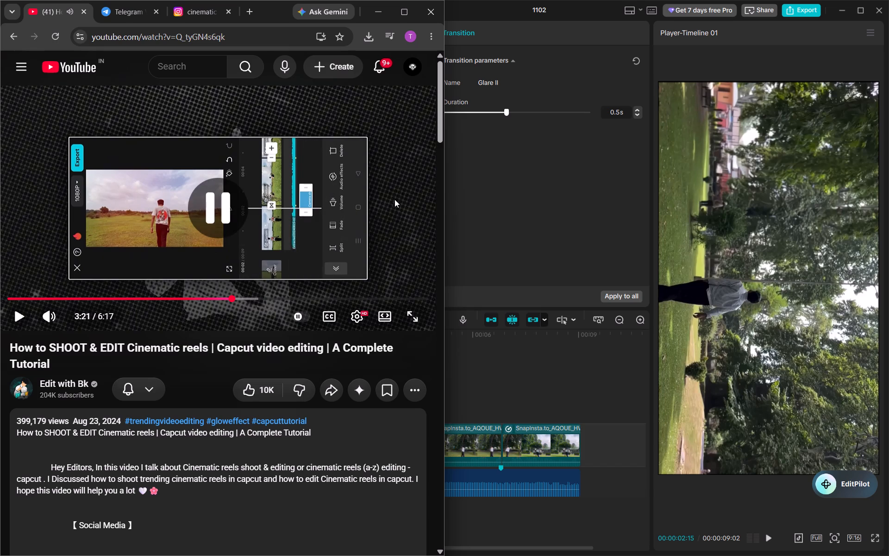
{"action": "key", "text": "Left"}
{"action": "left_click", "coordinate": [511, 224]}
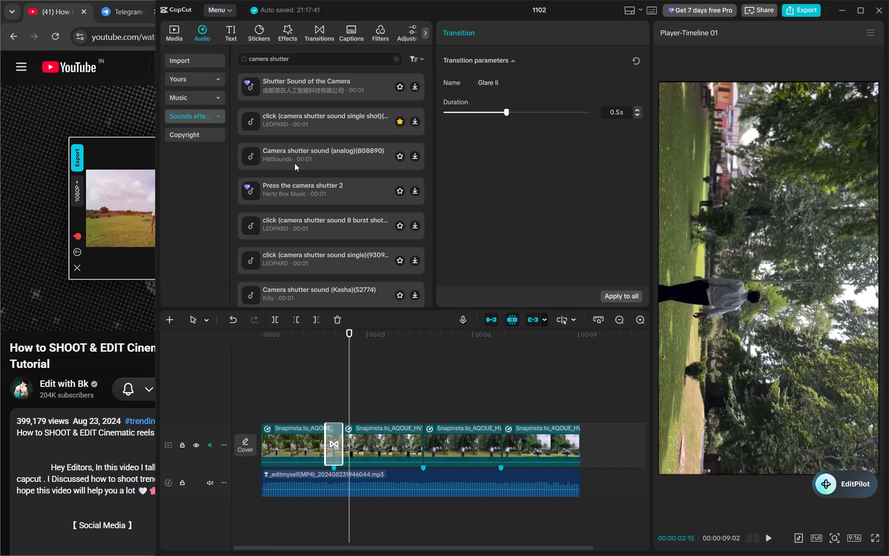
Audition the click (camera shutter sound single shot) and Camera shutter sound (analog)(808890) effects repeatedly to compare them.
{"action": "double_click", "coordinate": [275, 125]}
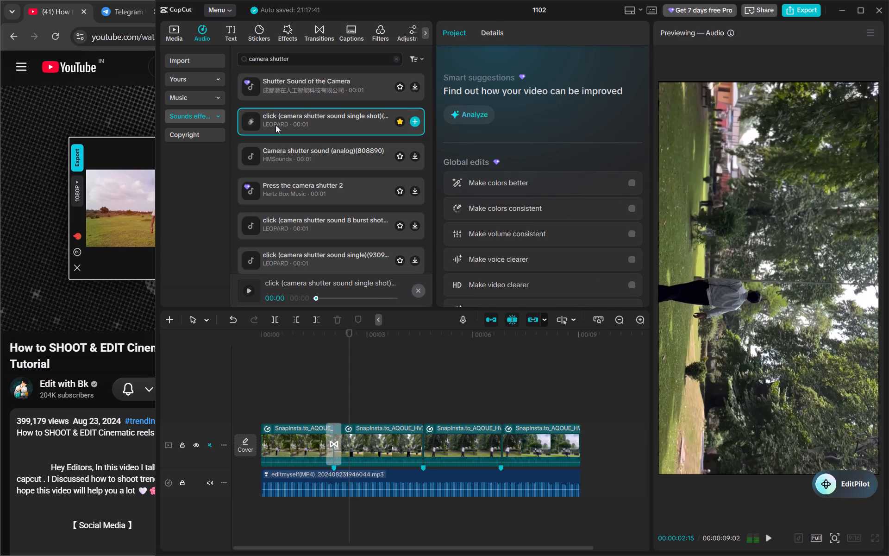
{"action": "left_click", "coordinate": [248, 286]}
{"action": "double_click", "coordinate": [298, 167]}
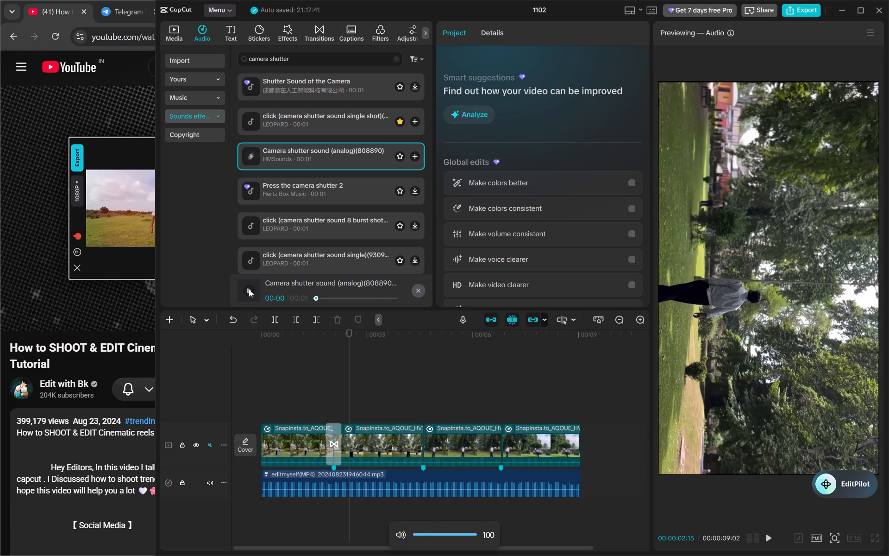
{"action": "left_click", "coordinate": [249, 289]}
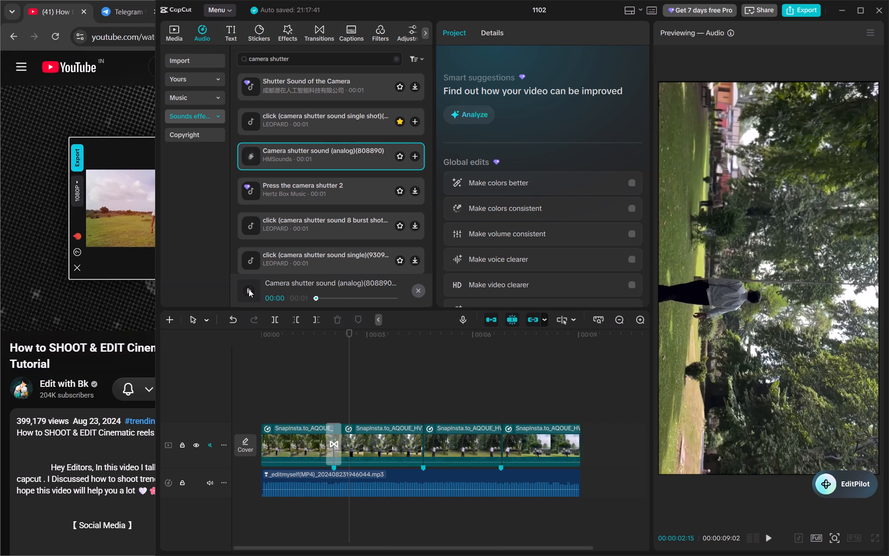
{"action": "left_click", "coordinate": [249, 289]}
{"action": "left_click", "coordinate": [248, 153]}
{"action": "double_click", "coordinate": [248, 153]}
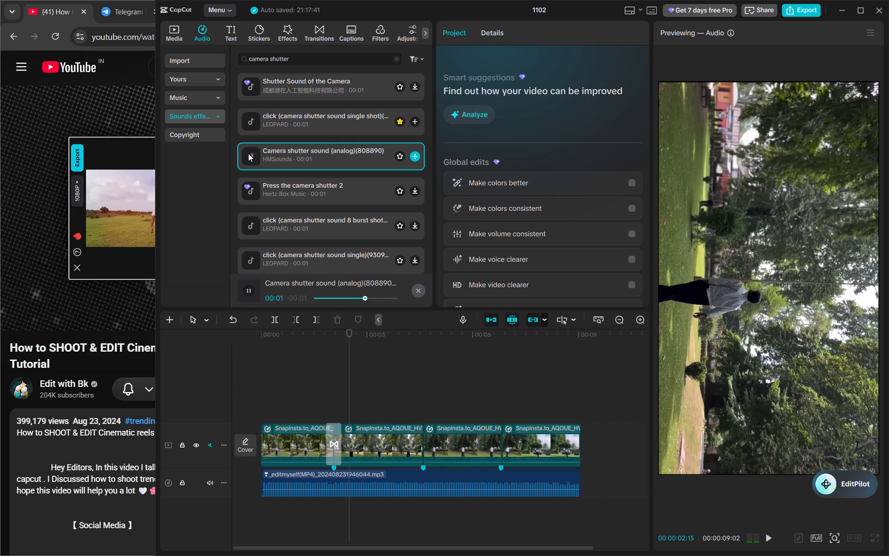
{"action": "double_click", "coordinate": [248, 153]}
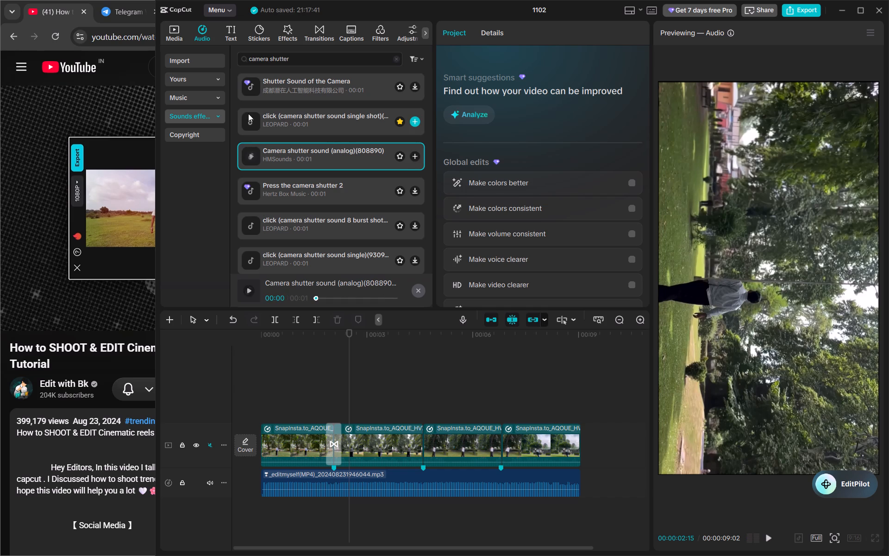
{"action": "double_click", "coordinate": [250, 120]}
{"action": "double_click", "coordinate": [250, 120]}
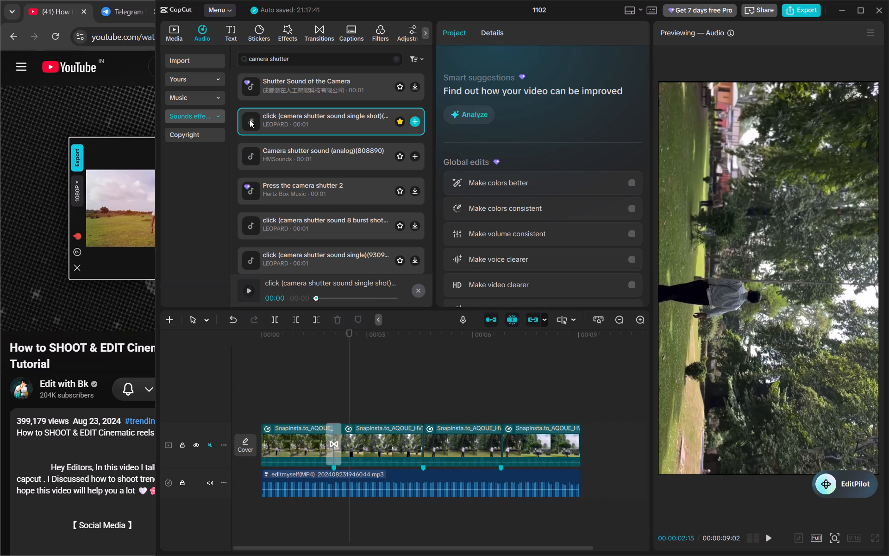
Audition Shutter Sound of the Camera and Press the camera shutter 2, and compare the single-shot click and analog sounds again.
{"action": "double_click", "coordinate": [251, 85]}
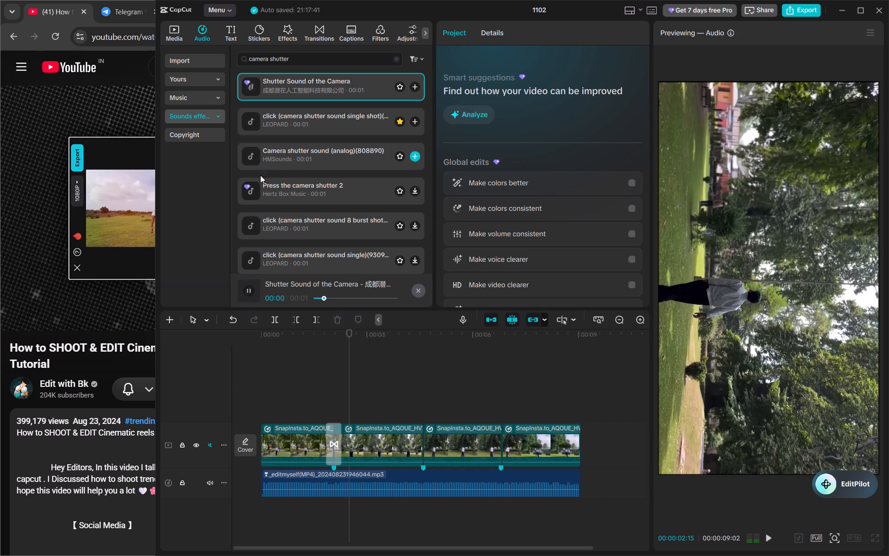
{"action": "double_click", "coordinate": [255, 193]}
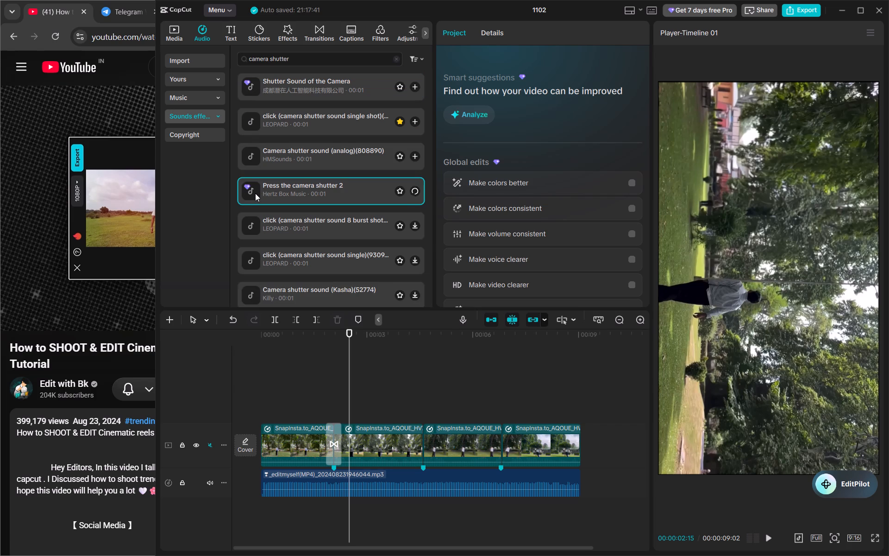
{"action": "double_click", "coordinate": [253, 118]}
{"action": "double_click", "coordinate": [252, 122]}
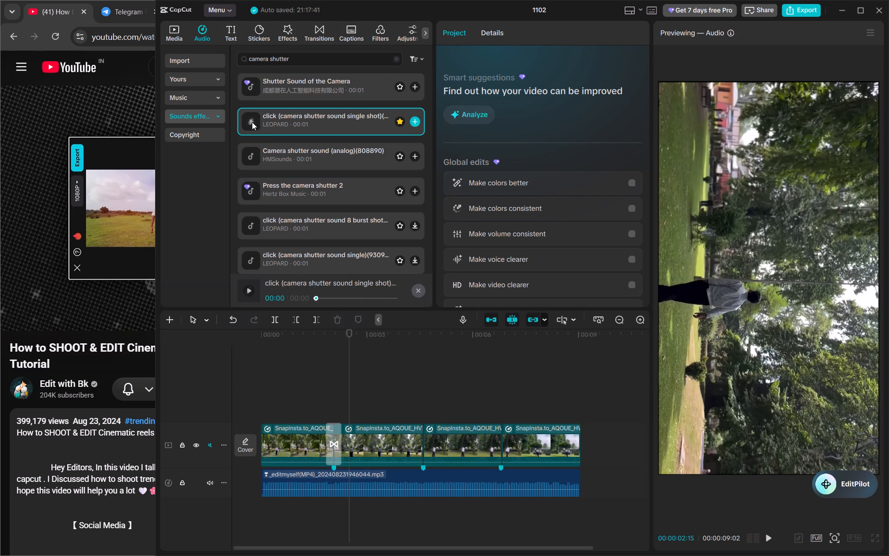
{"action": "double_click", "coordinate": [251, 162]}
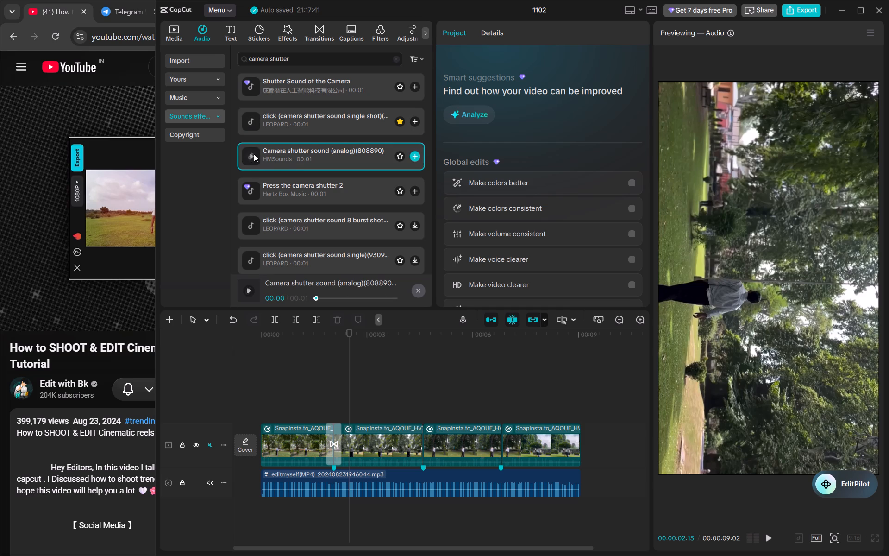
{"action": "double_click", "coordinate": [254, 154]}
{"action": "double_click", "coordinate": [250, 123]}
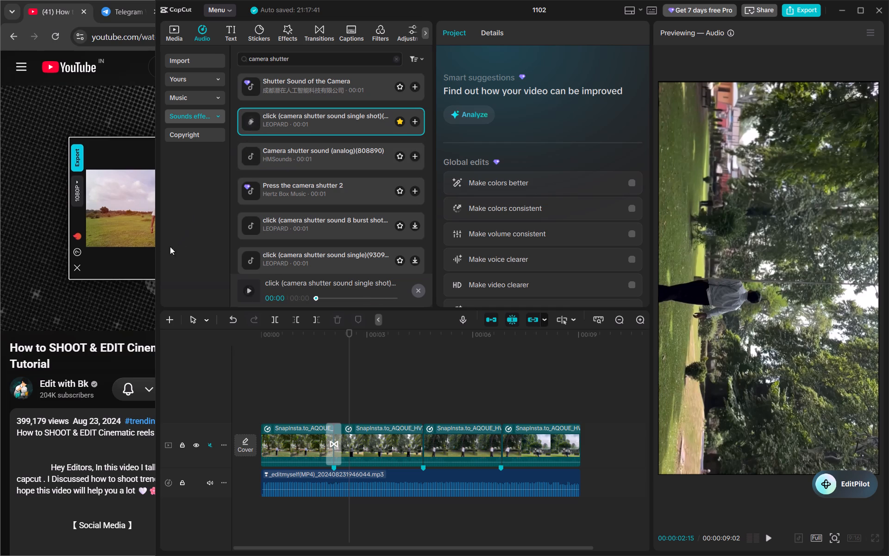
Add Camera shutter sound (analog)(808890) below the music, starting at the beat marker between the first and second shots.
{"action": "left_click", "coordinate": [118, 360]}
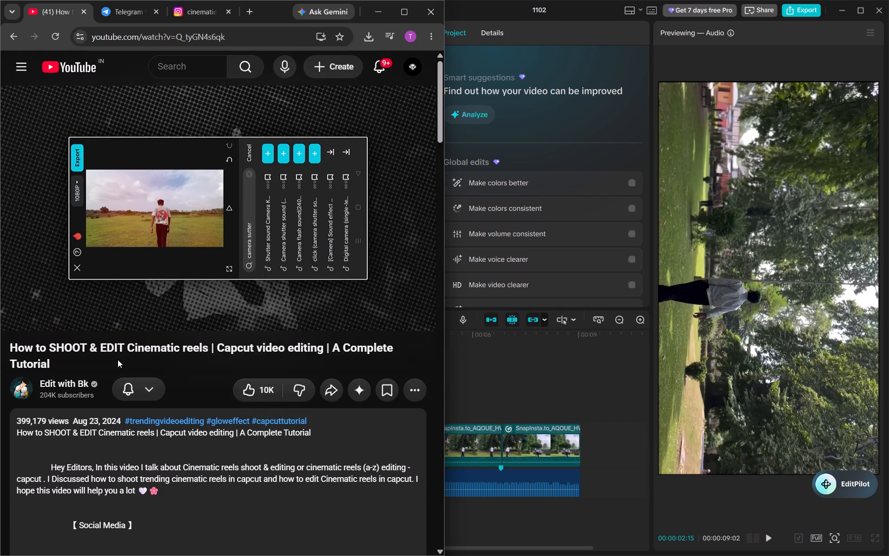
{"action": "left_click", "coordinate": [466, 356]}
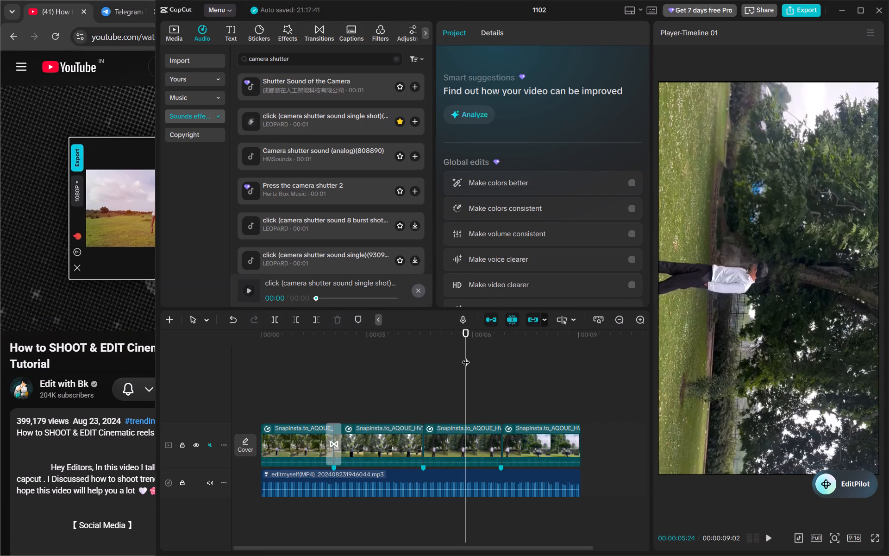
{"action": "double_click", "coordinate": [252, 155]}
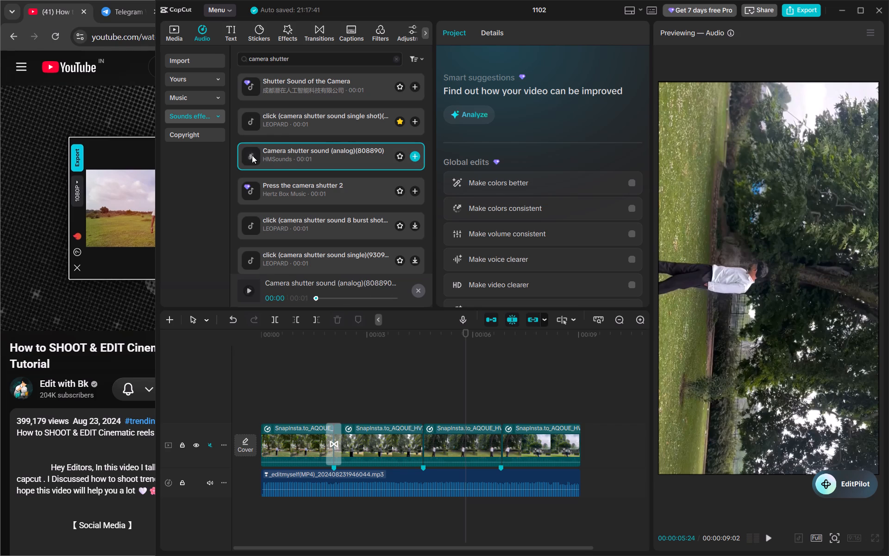
{"action": "left_click", "coordinate": [284, 158]}
{"action": "double_click", "coordinate": [247, 154]}
{"action": "left_click", "coordinate": [411, 157]}
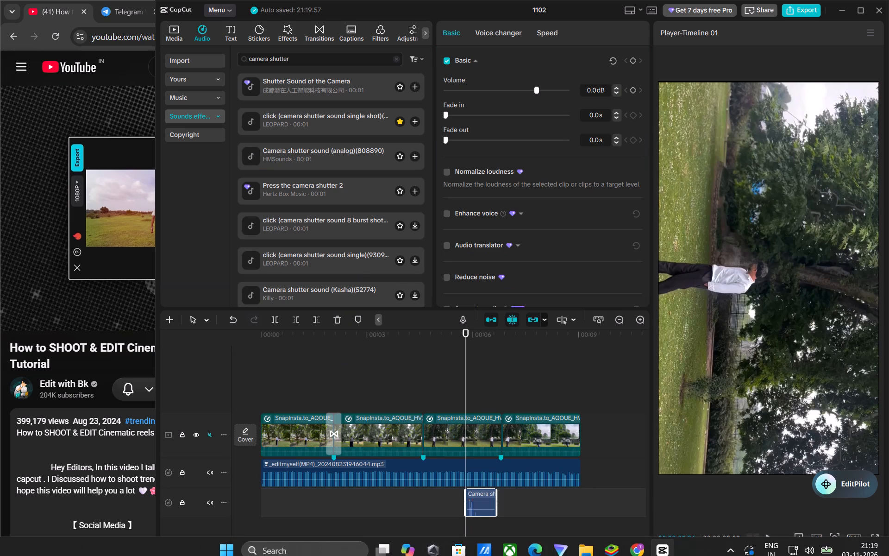
{"action": "left_click_drag", "start_coordinate": [485, 506], "coordinate": [344, 506]}
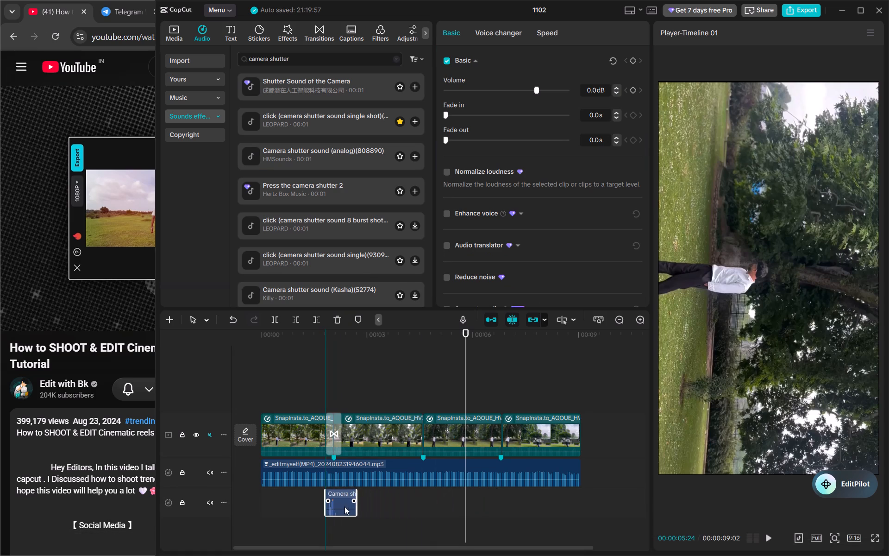
{"action": "left_click_drag", "start_coordinate": [344, 506], "coordinate": [351, 508]}
Shift the shutter sound slightly earlier to start just before the first beat marker, playing across the join before and after.
{"action": "left_click", "coordinate": [287, 349]}
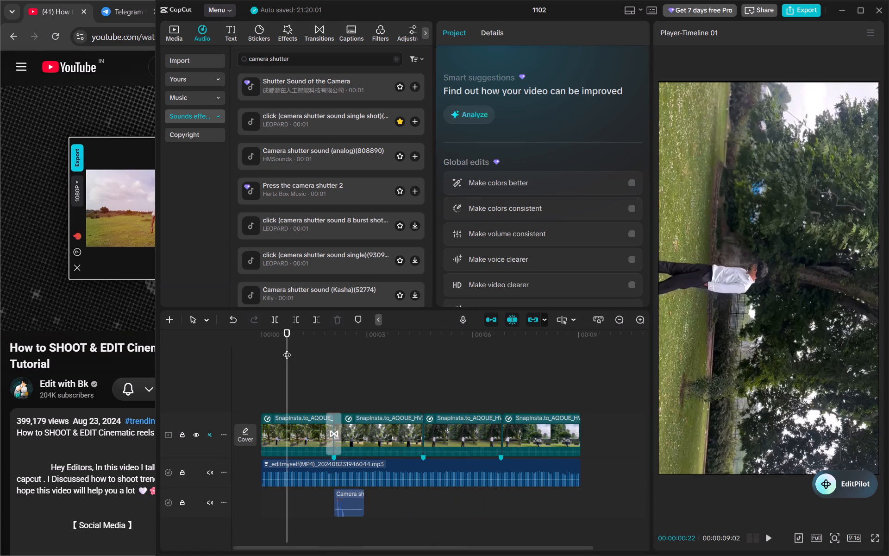
{"action": "key", "text": "space"}
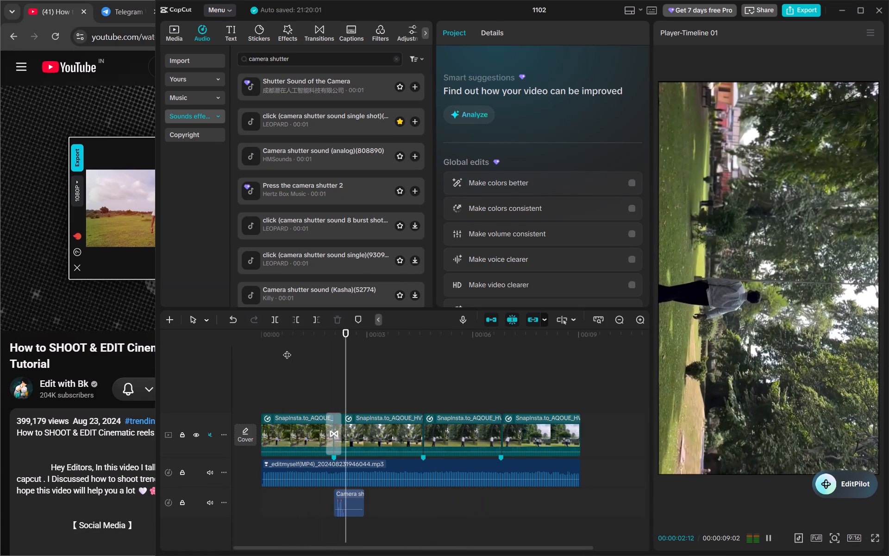
{"action": "key", "text": "space"}
{"action": "left_click_drag", "start_coordinate": [349, 502], "coordinate": [344, 501]}
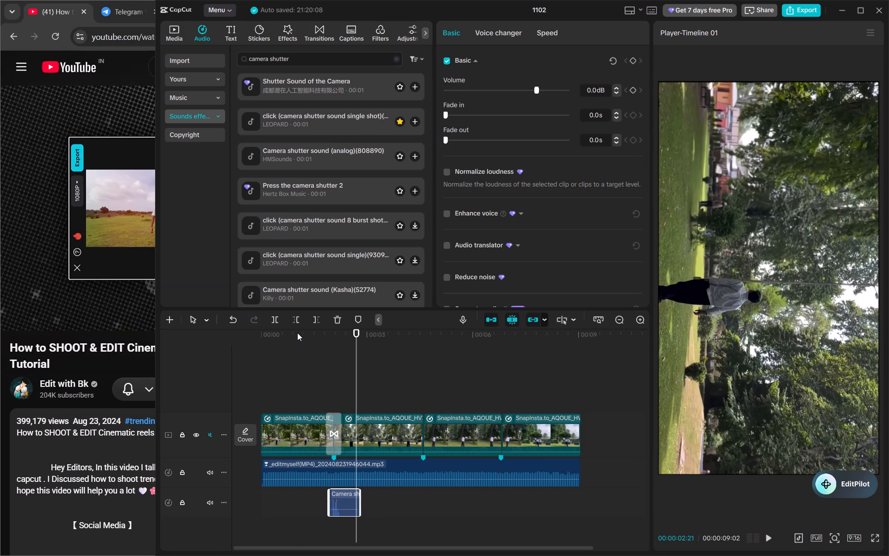
{"action": "left_click", "coordinate": [296, 332]}
{"action": "key", "text": "space"}
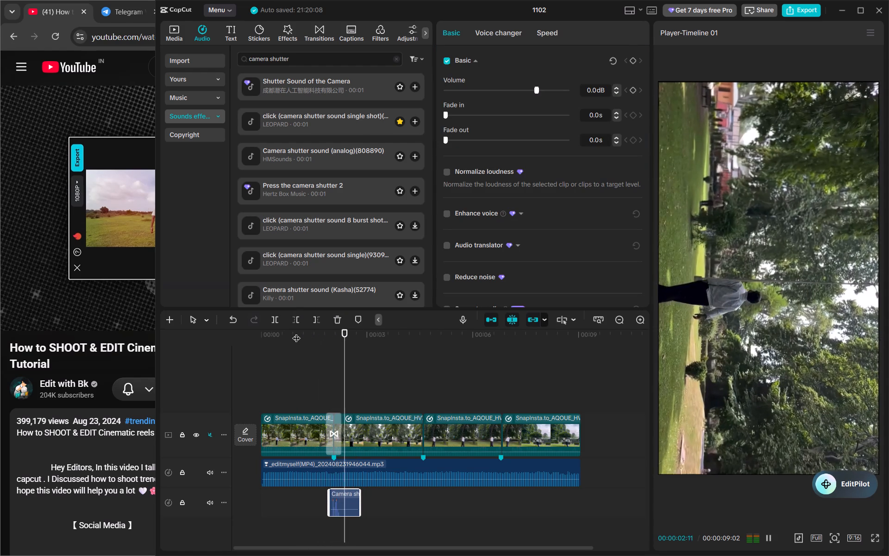
{"action": "key", "text": "space"}
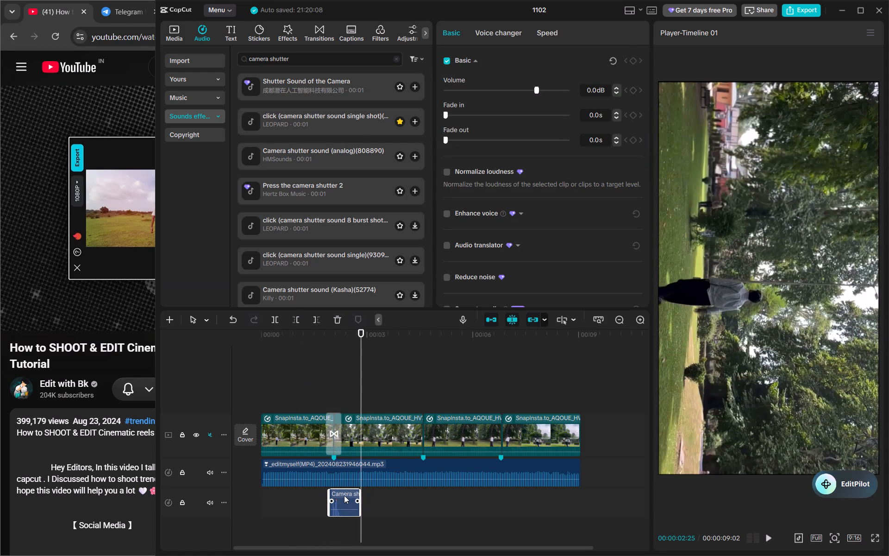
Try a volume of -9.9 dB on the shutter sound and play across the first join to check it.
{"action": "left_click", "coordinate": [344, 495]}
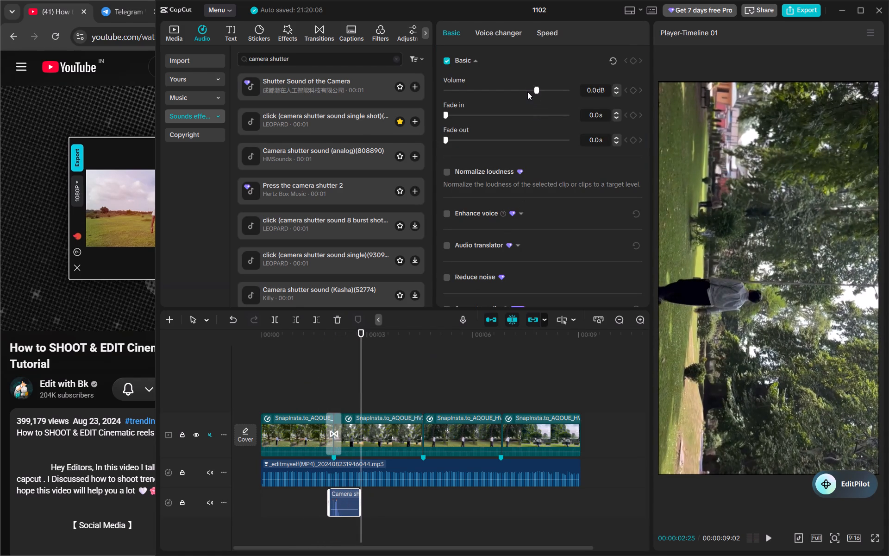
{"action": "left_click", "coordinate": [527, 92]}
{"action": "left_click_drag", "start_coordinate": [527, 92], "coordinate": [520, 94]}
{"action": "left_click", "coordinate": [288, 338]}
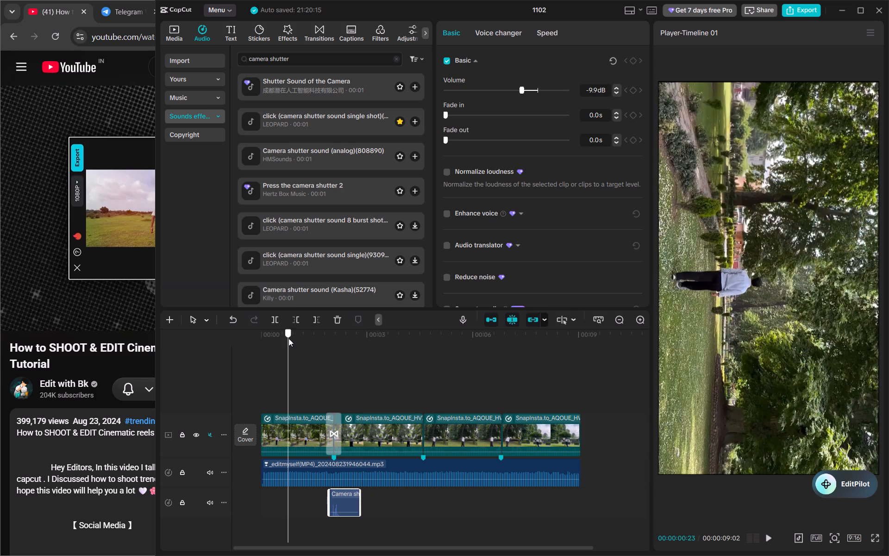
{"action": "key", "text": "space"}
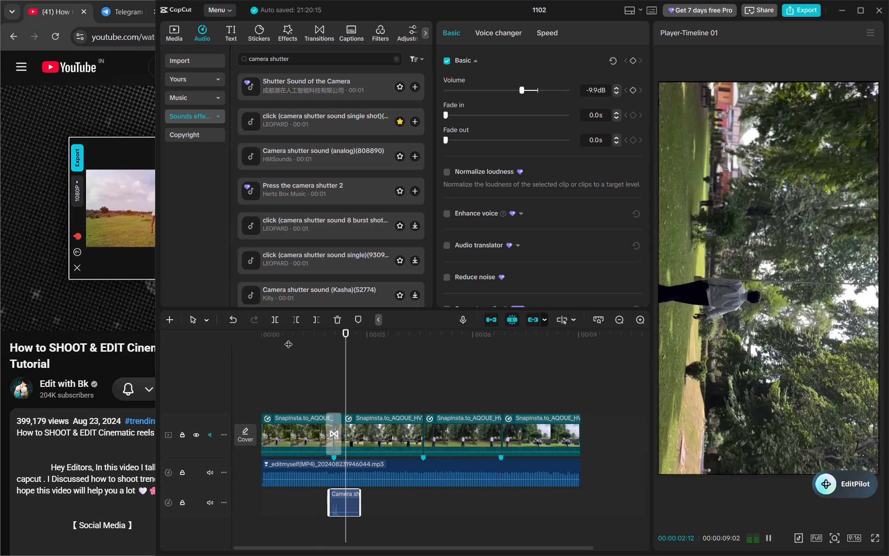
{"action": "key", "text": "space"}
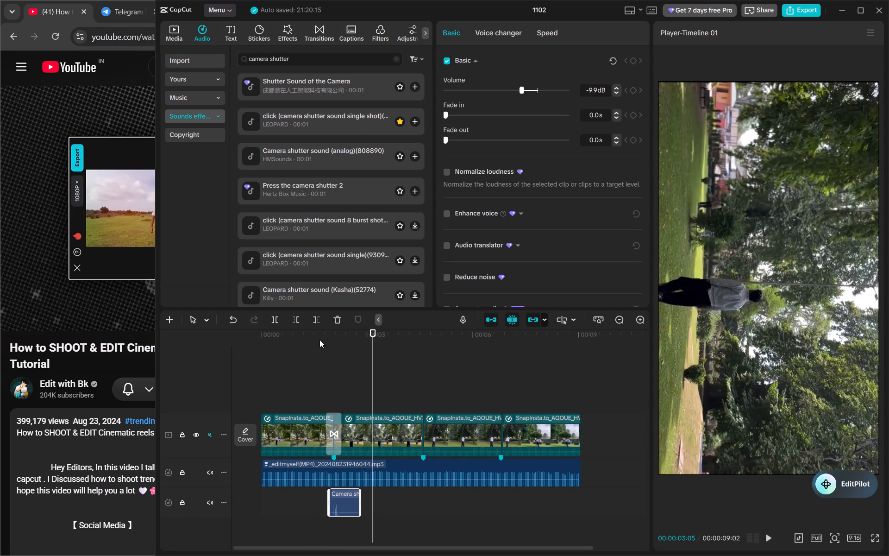
Bring the playhead to the first beat marker and set the shutter sound's volume to -14.7 dB.
{"action": "left_click", "coordinate": [320, 339]}
{"action": "left_click_drag", "start_coordinate": [320, 339], "coordinate": [337, 341]}
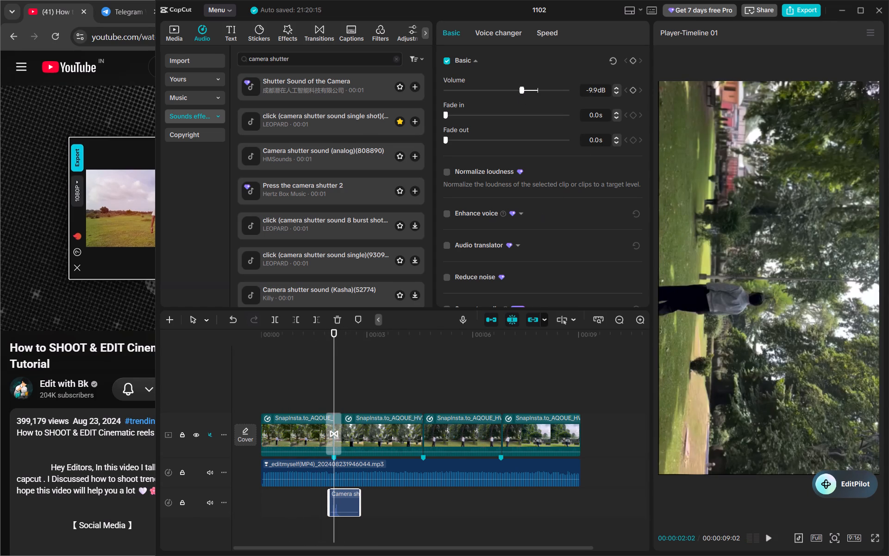
{"action": "left_click", "coordinate": [512, 90]}
Play the timeline from the first shot across the first join to check the shutter sound's new volume.
{"action": "left_click", "coordinate": [291, 334]}
{"action": "key", "text": "space"}
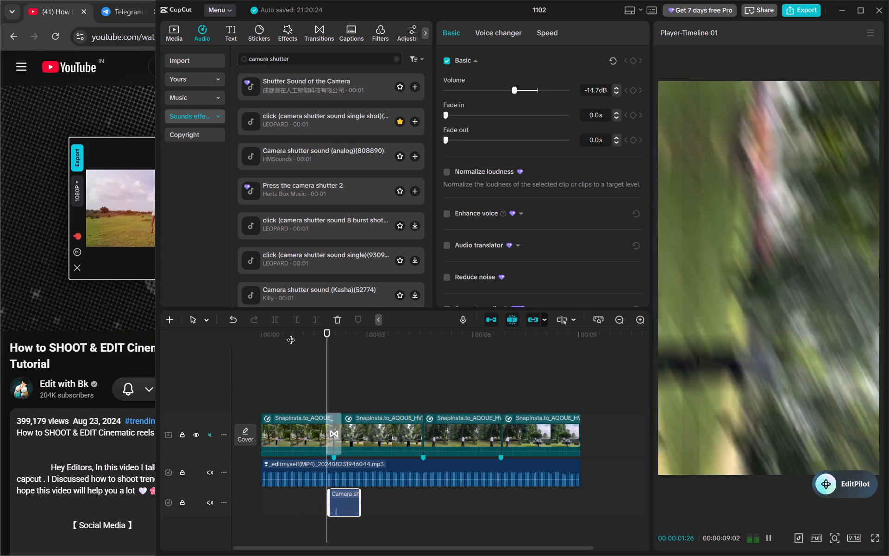
{"action": "key", "text": "space"}
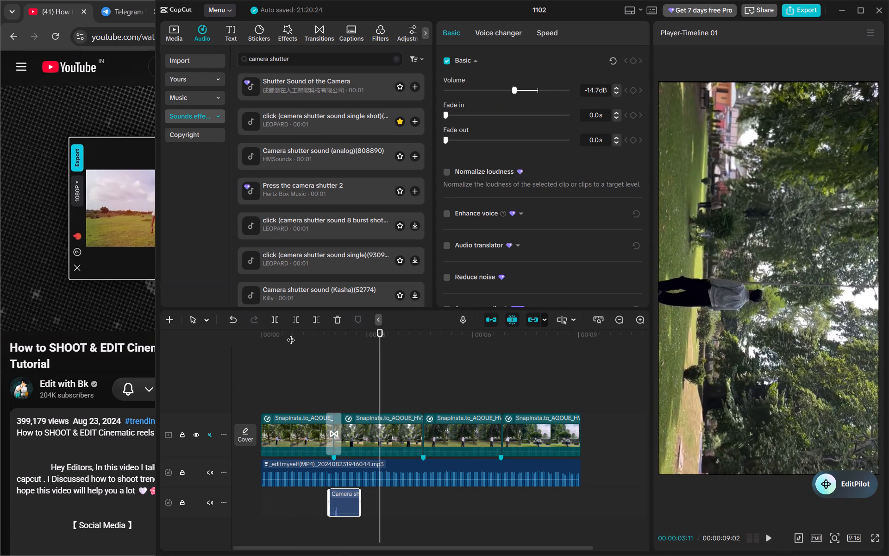
Switch to the YouTube tutorial and watch the part where the Black Fade transition is applied, pausing there.
{"action": "left_click", "coordinate": [132, 362]}
{"action": "left_click", "coordinate": [229, 199]}
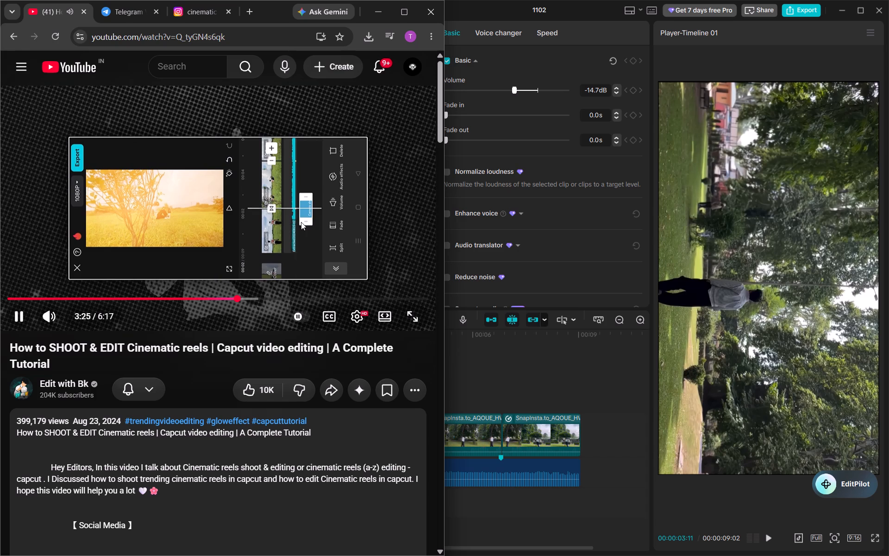
{"action": "left_click", "coordinate": [256, 224]}
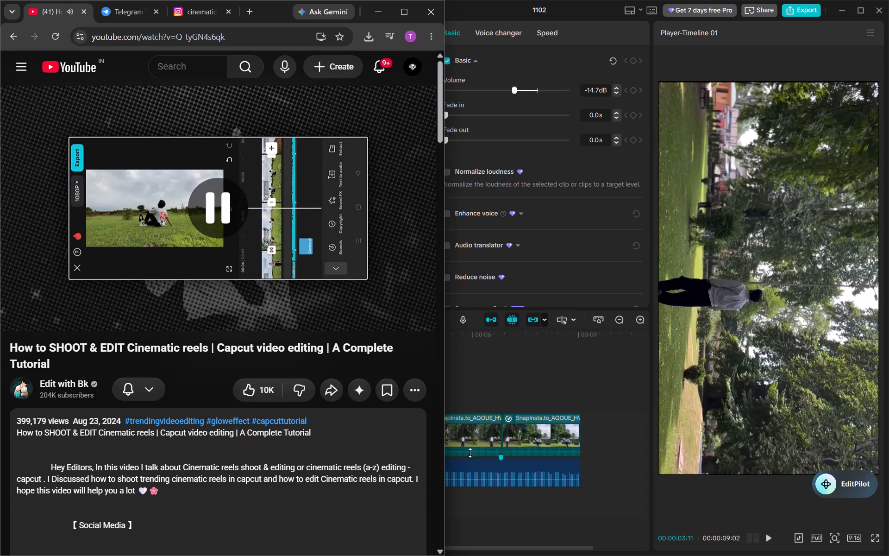
{"action": "left_click", "coordinate": [266, 192]}
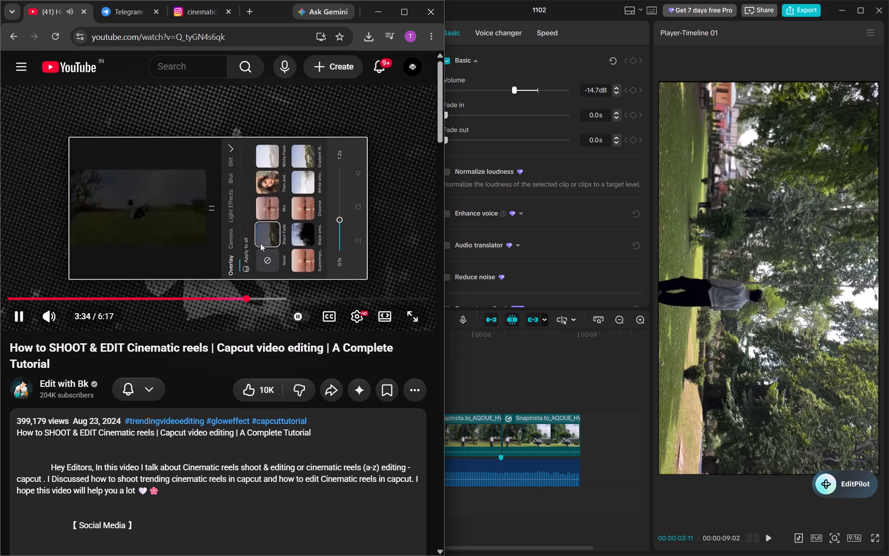
{"action": "left_click", "coordinate": [260, 243]}
Back in CapCut, replay the first join and shift the shutter sound slightly earlier, starting just ahead of the transition.
{"action": "left_click", "coordinate": [448, 398]}
{"action": "left_click_drag", "start_coordinate": [448, 398], "coordinate": [318, 393]}
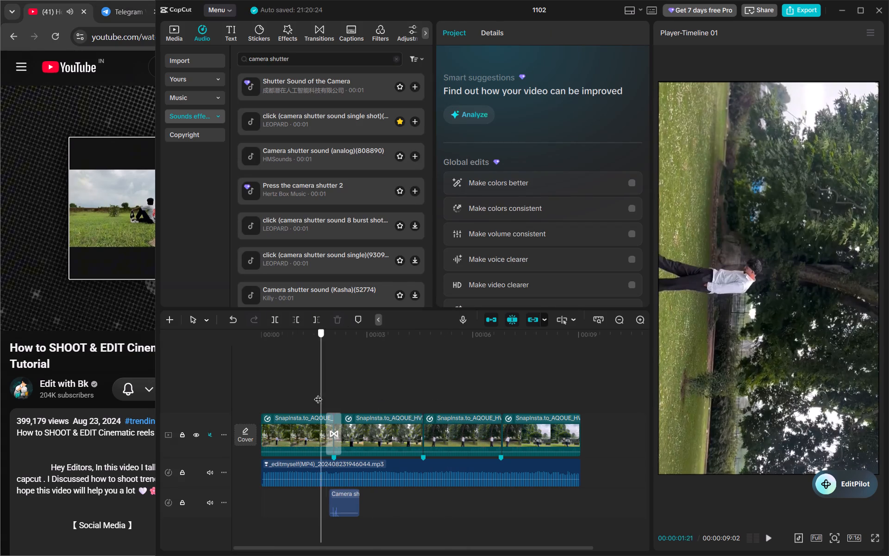
{"action": "left_click_drag", "start_coordinate": [318, 393], "coordinate": [317, 393]}
{"action": "key", "text": "space"}
{"action": "key", "text": "space"}
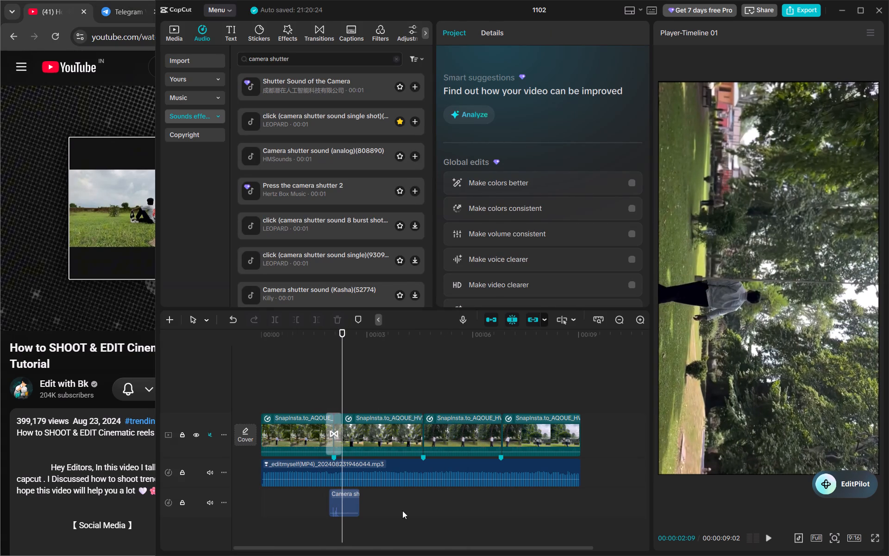
{"action": "left_click", "coordinate": [352, 509]}
{"action": "left_click_drag", "start_coordinate": [352, 509], "coordinate": [343, 507]}
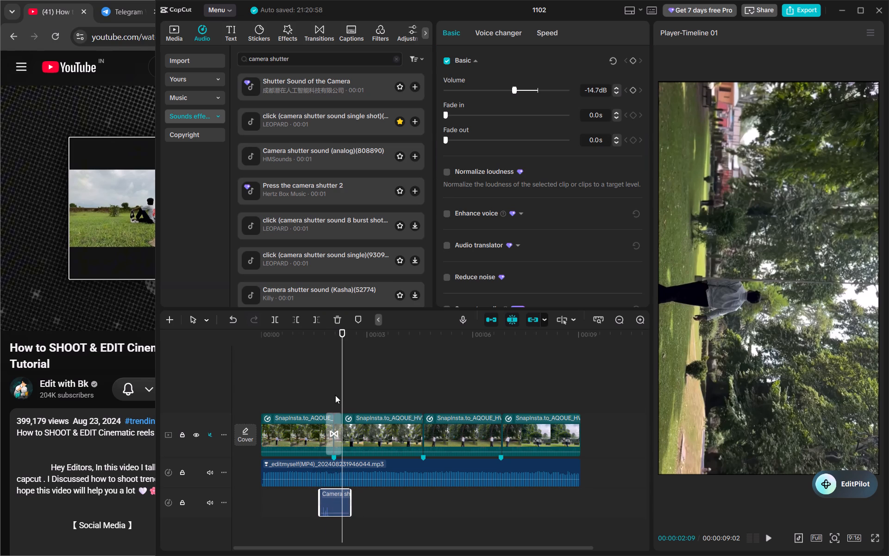
Play from the first shot through the second beat marker to check the shutter sound's new timing.
{"action": "left_click_drag", "start_coordinate": [340, 395], "coordinate": [334, 398]}
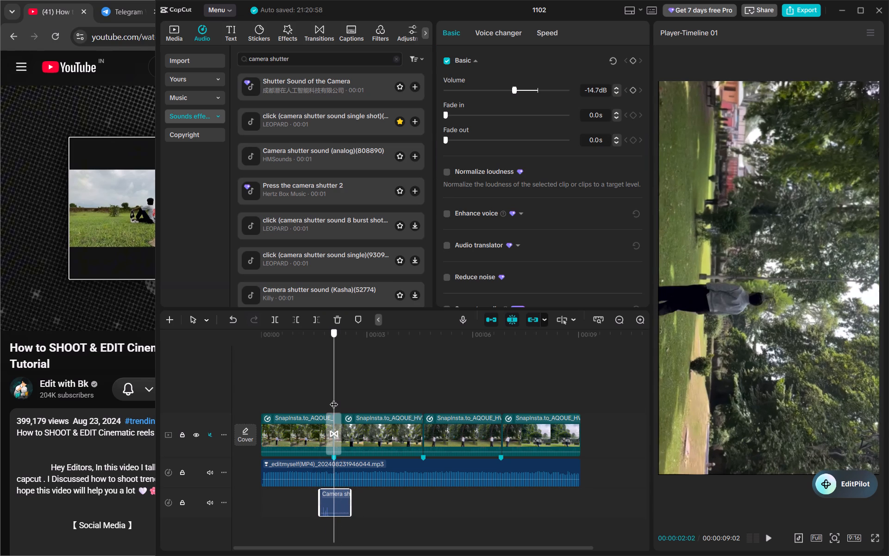
{"action": "left_click_drag", "start_coordinate": [334, 398], "coordinate": [334, 398]}
{"action": "left_click_drag", "start_coordinate": [334, 398], "coordinate": [300, 392]}
{"action": "key", "text": "space"}
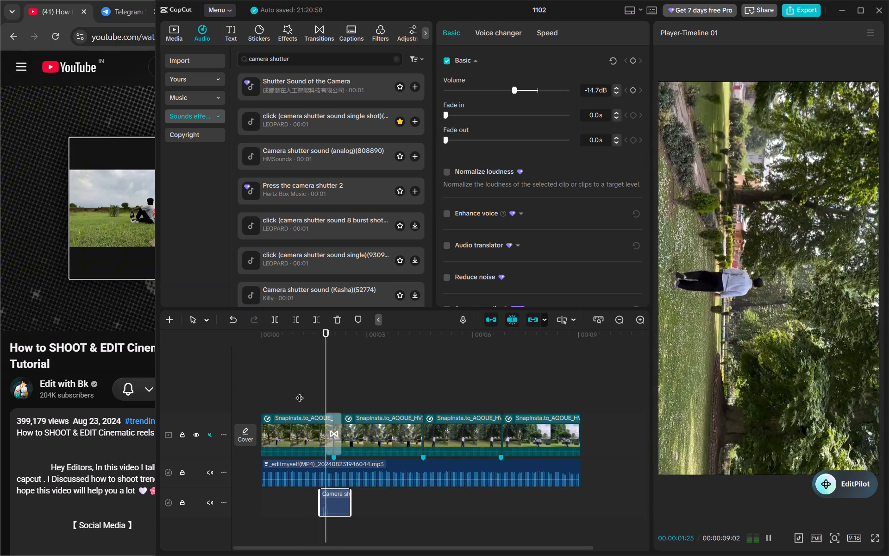
{"action": "key", "text": "space"}
{"action": "double_click", "coordinate": [300, 392]}
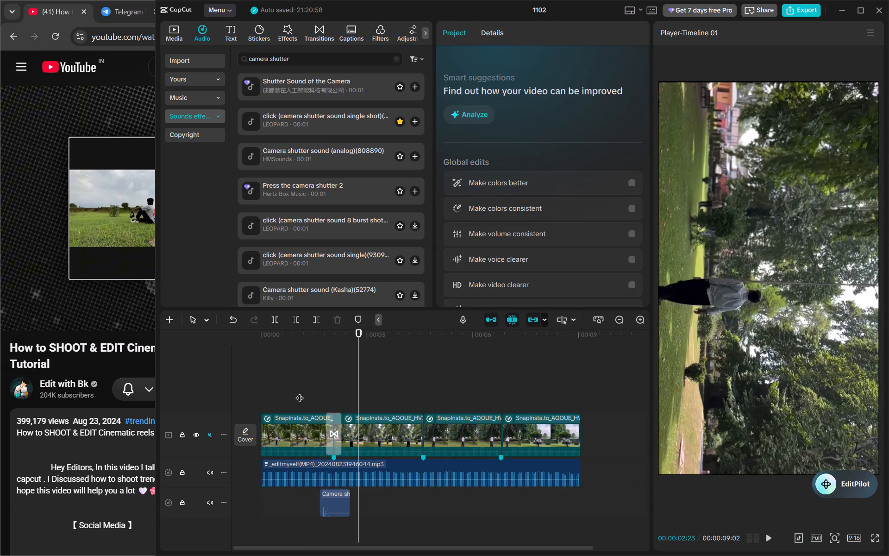
{"action": "key", "text": "space"}
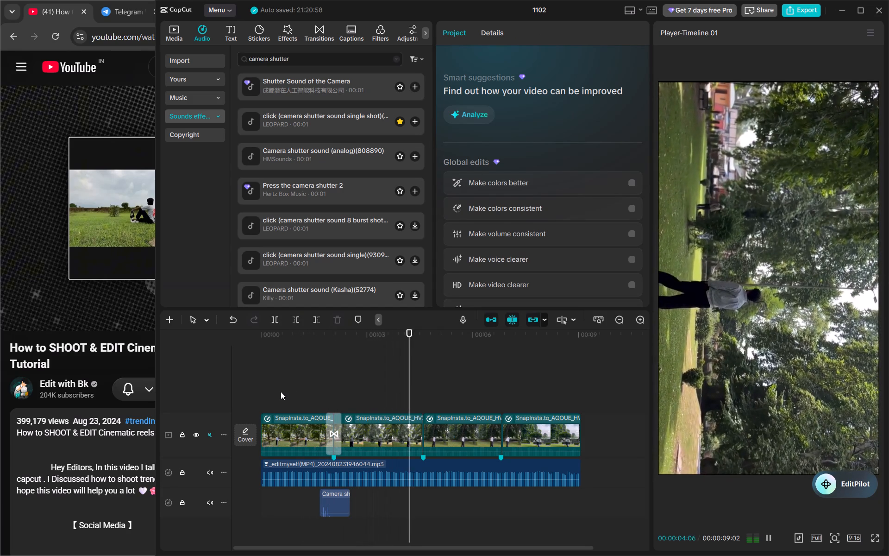
{"action": "key", "text": "space"}
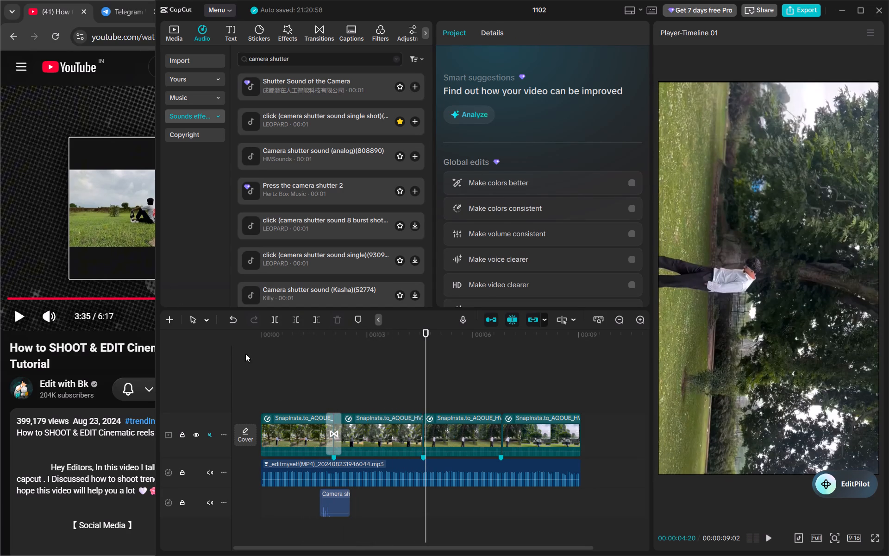
Open the animation presets for the second shot.
{"action": "left_click", "coordinate": [377, 440]}
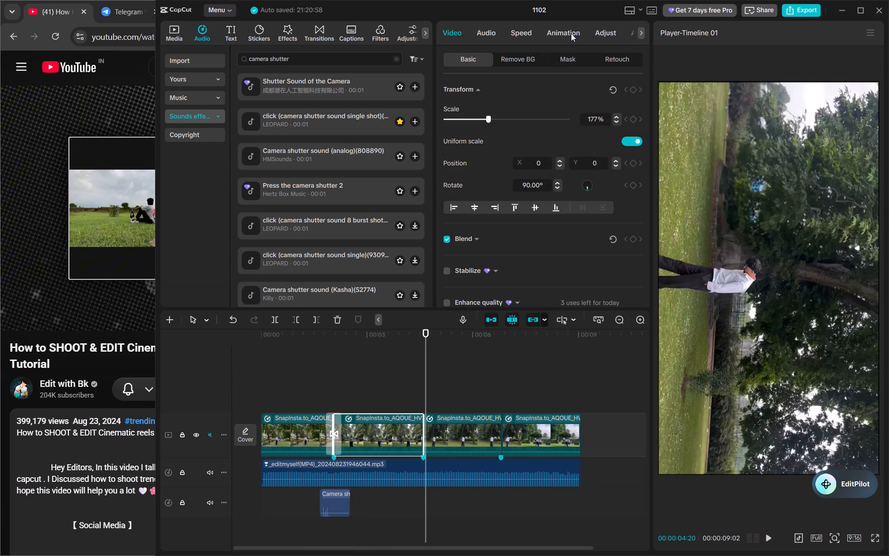
{"action": "left_click", "coordinate": [570, 34]}
Switch to the YouTube tutorial and replay the part applying Black Fade to examine its name and duration.
{"action": "left_click", "coordinate": [144, 144]}
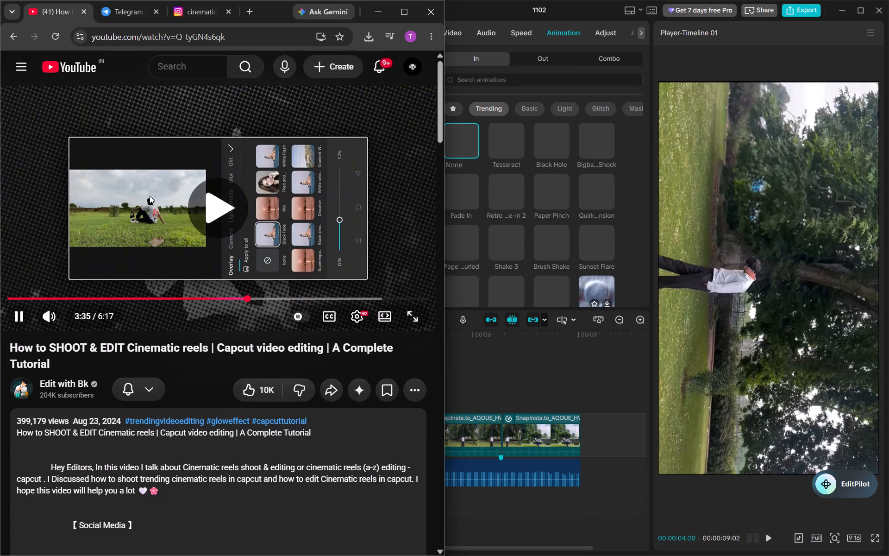
{"action": "left_click", "coordinate": [169, 251]}
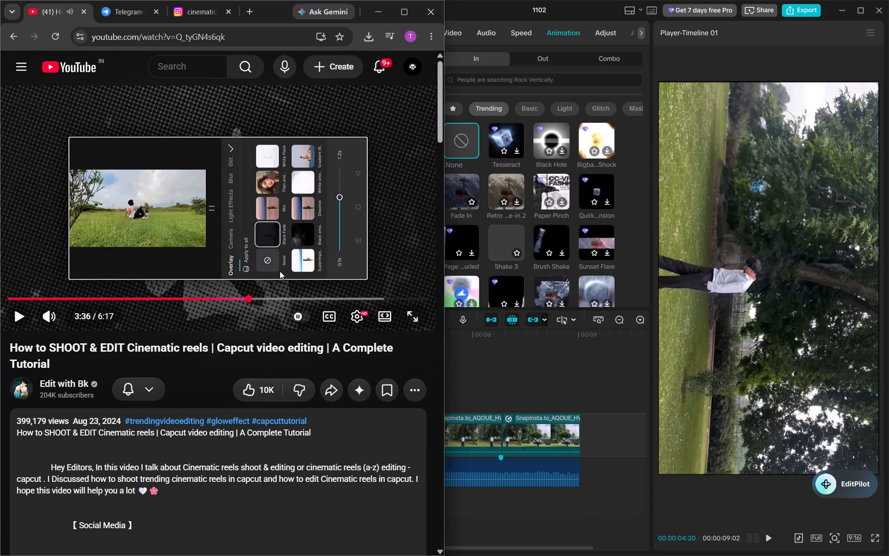
{"action": "key", "text": "Left"}
{"action": "left_click", "coordinate": [289, 222]}
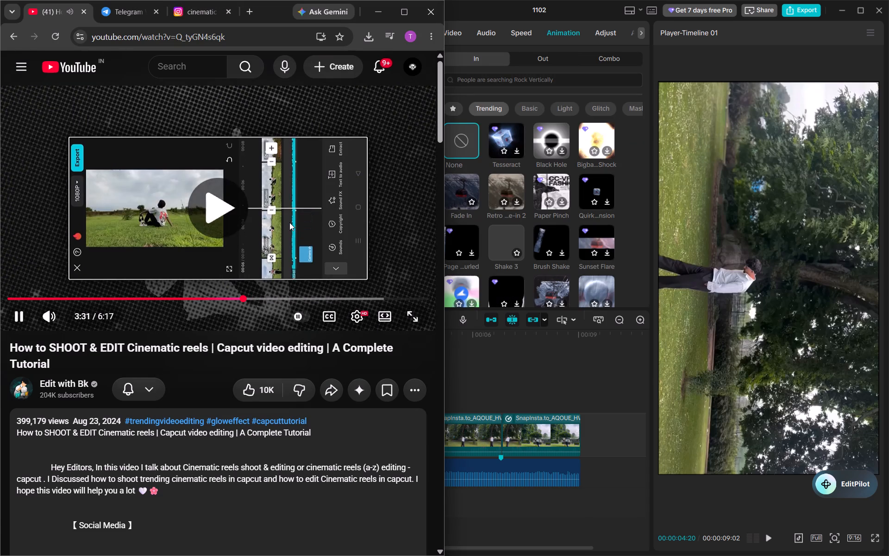
{"action": "left_click", "coordinate": [191, 213]}
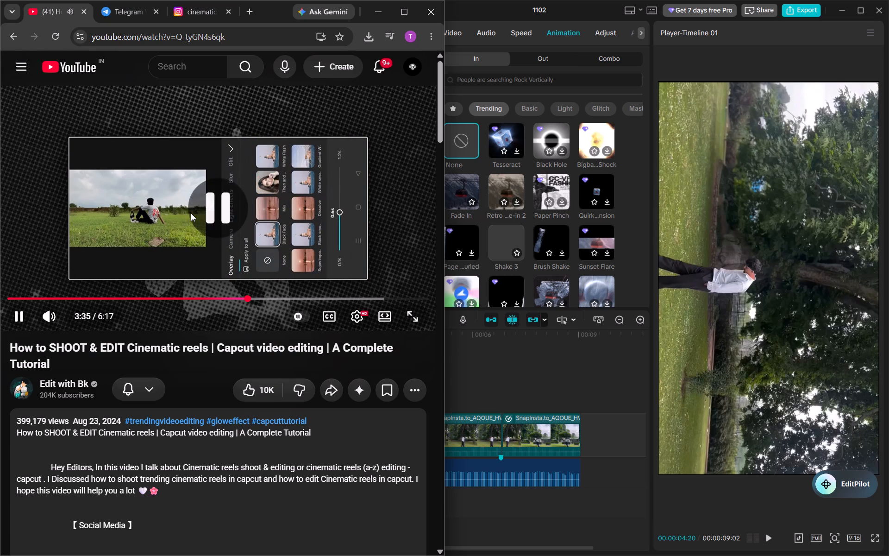
{"action": "left_click", "coordinate": [191, 213]}
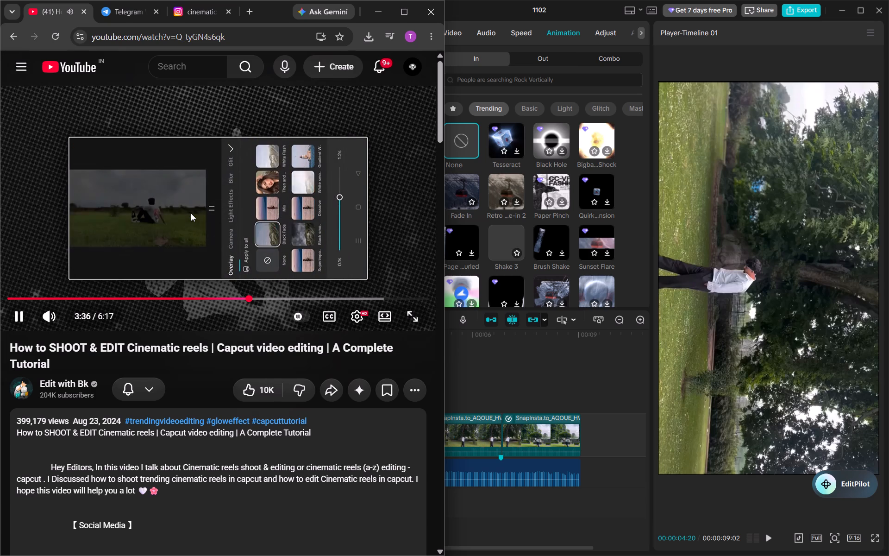
{"action": "left_click", "coordinate": [191, 213]}
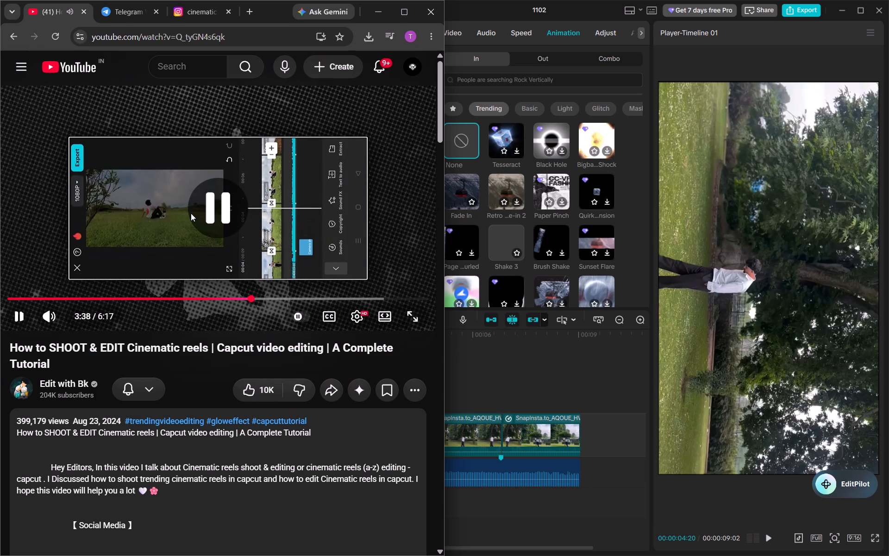
Back in CapCut, search the second shot's Out animations for "black fade".
{"action": "left_click", "coordinate": [535, 64]}
{"action": "left_click", "coordinate": [517, 80]}
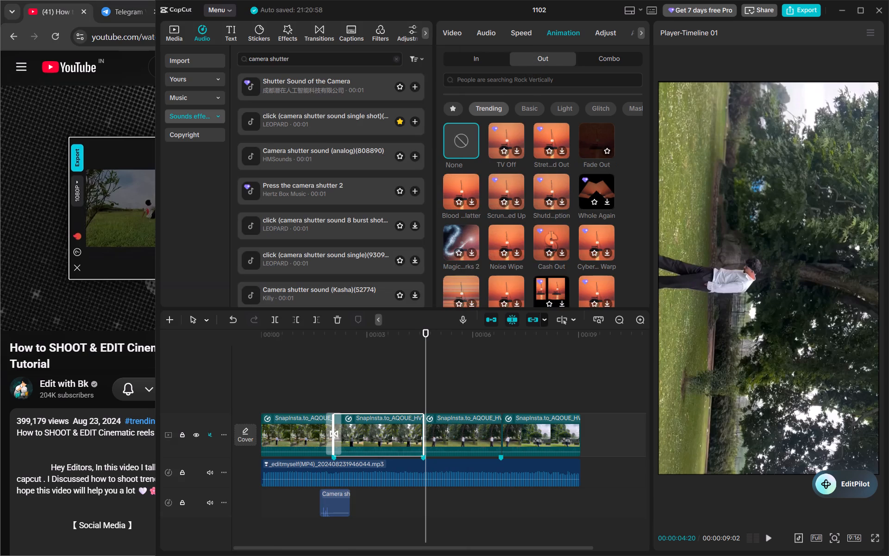
{"action": "type", "text": "black fade"}
{"action": "key", "text": "Return"}
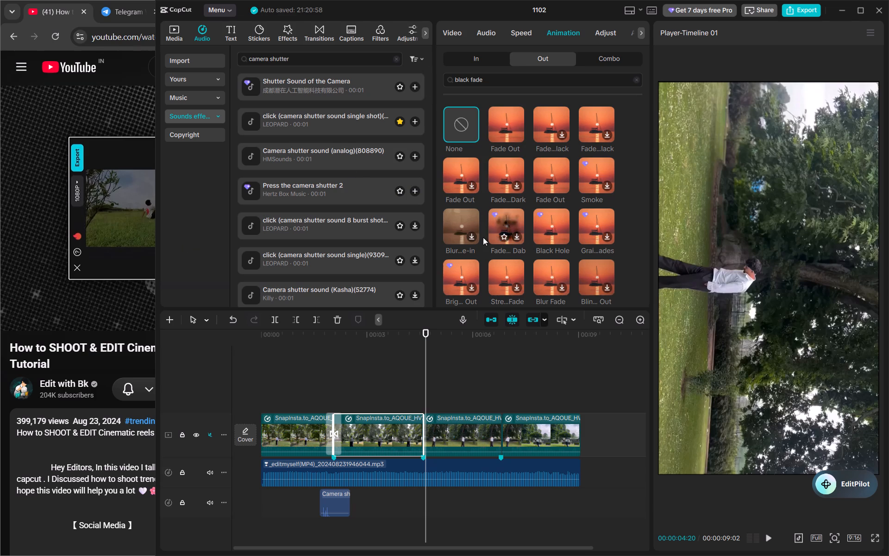
Return to the YouTube tutorial, rewind it and pause at 3:36 to recheck the Black Fade effect.
{"action": "left_click", "coordinate": [72, 213]}
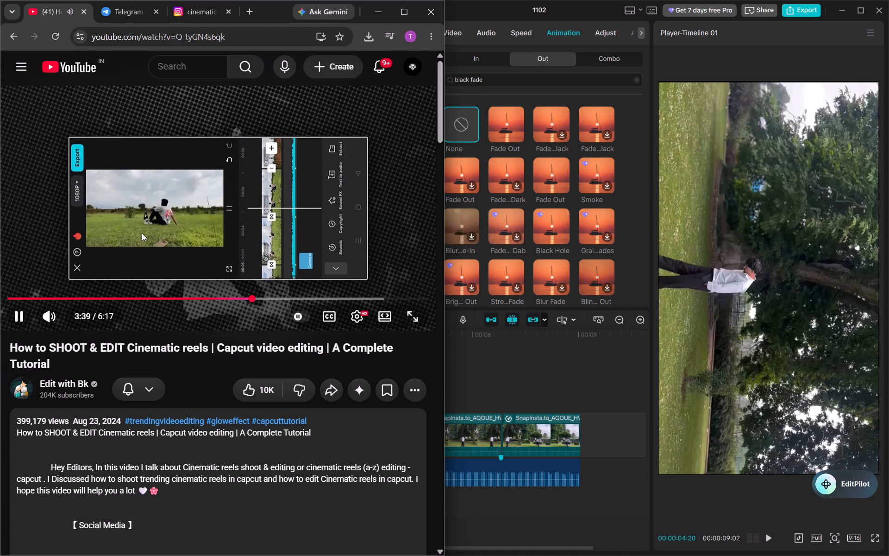
{"action": "key", "text": "Left"}
{"action": "left_click", "coordinate": [231, 234]}
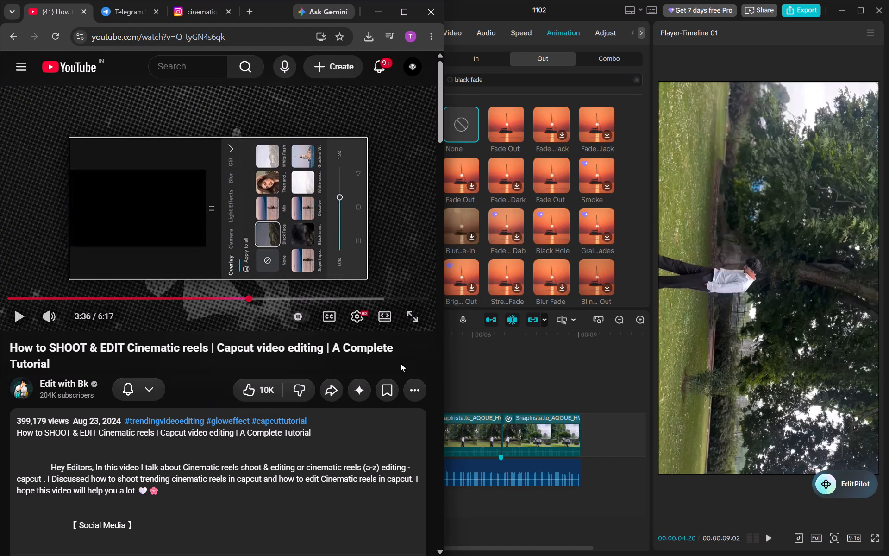
Back in CapCut, search the video effects for "black fade out".
{"action": "left_click", "coordinate": [461, 345]}
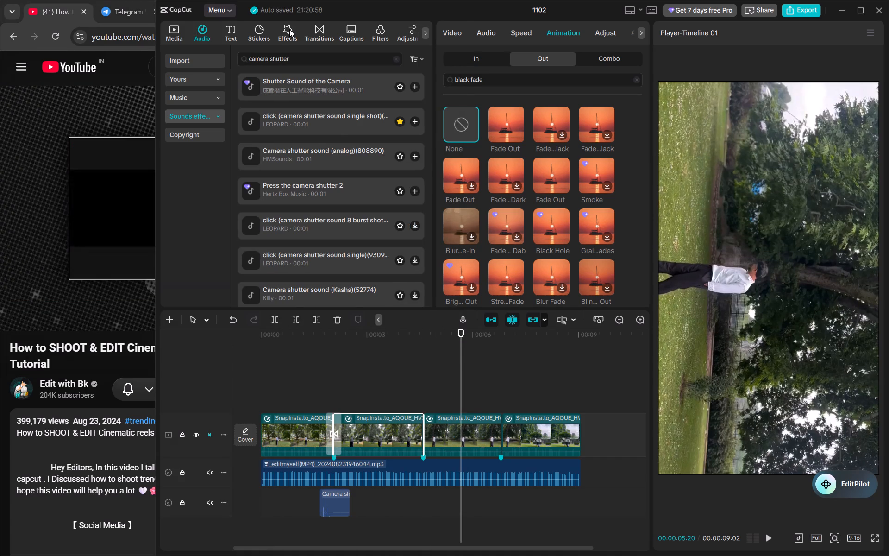
{"action": "left_click", "coordinate": [289, 29]}
{"action": "left_click", "coordinate": [281, 63]}
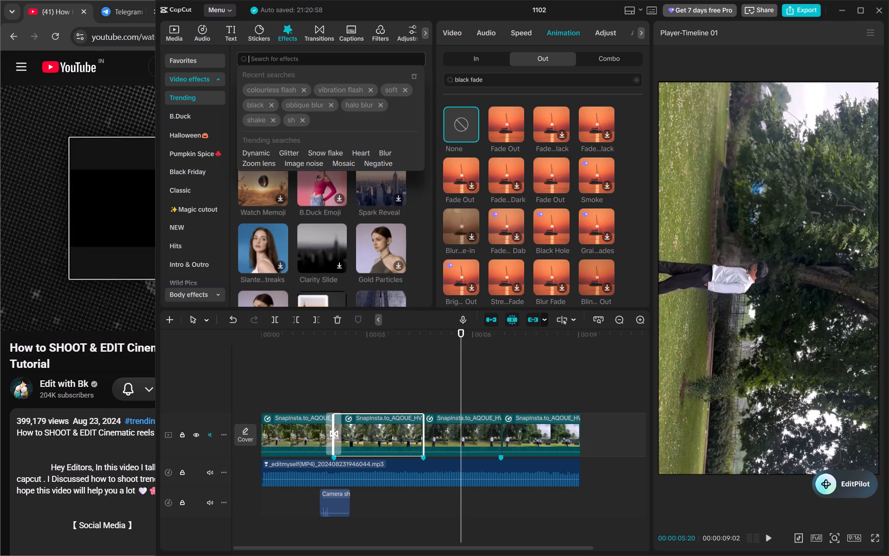
{"action": "type", "text": "black fade"}
{"action": "key", "text": "o"}
{"action": "key", "text": "BackSpace"}
{"action": "key", "text": "space"}
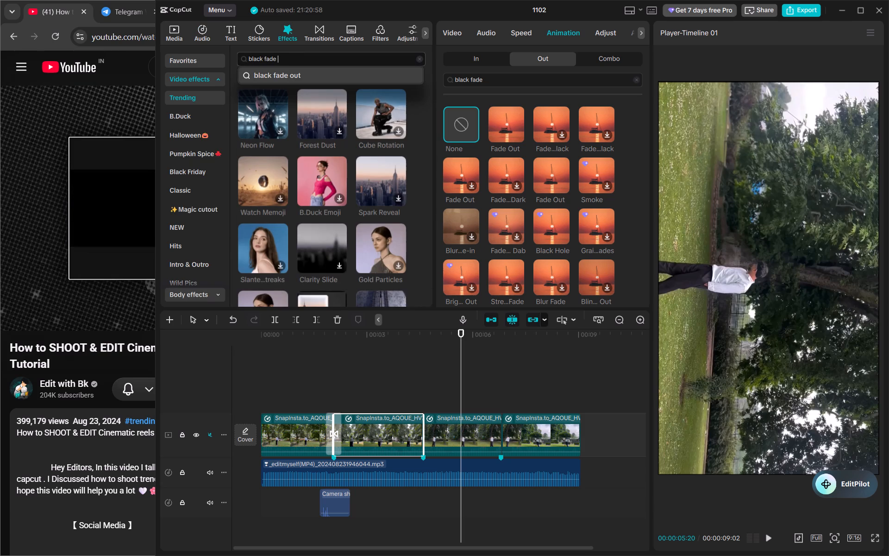
{"action": "type", "text": "out"}
{"action": "key", "text": "Return"}
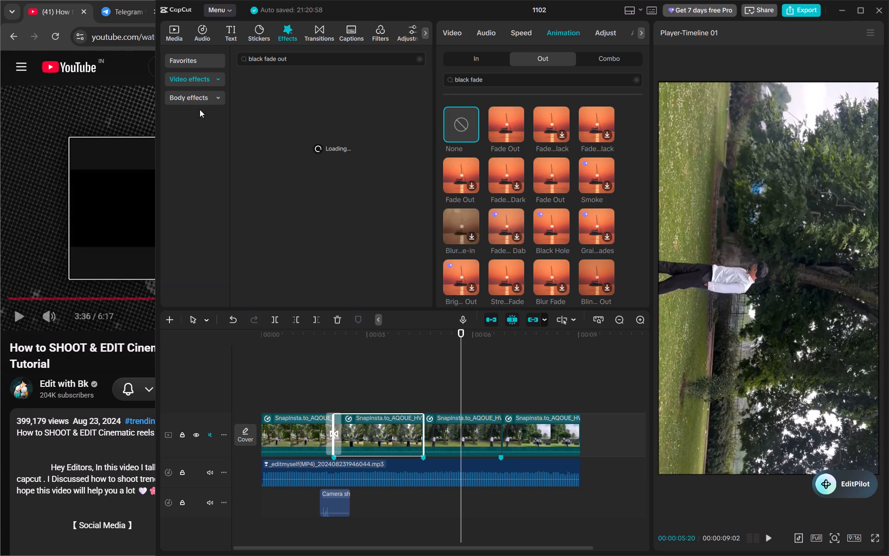
Look through the video effects categories for a black fade effect.
{"action": "left_click", "coordinate": [219, 79]}
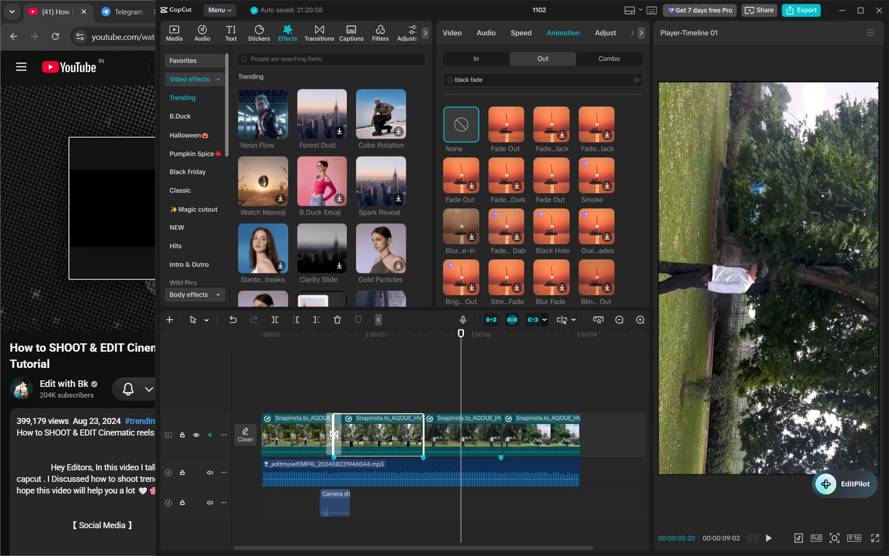
{"action": "scroll", "coordinate": [195, 217], "scroll_direction": "down", "scroll_amount": 1}
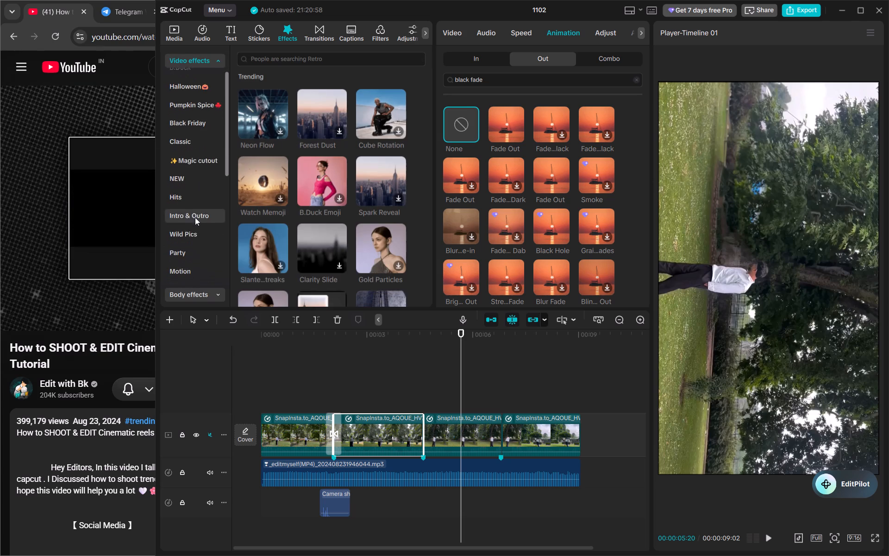
{"action": "scroll", "coordinate": [195, 217], "scroll_direction": "down", "scroll_amount": 1}
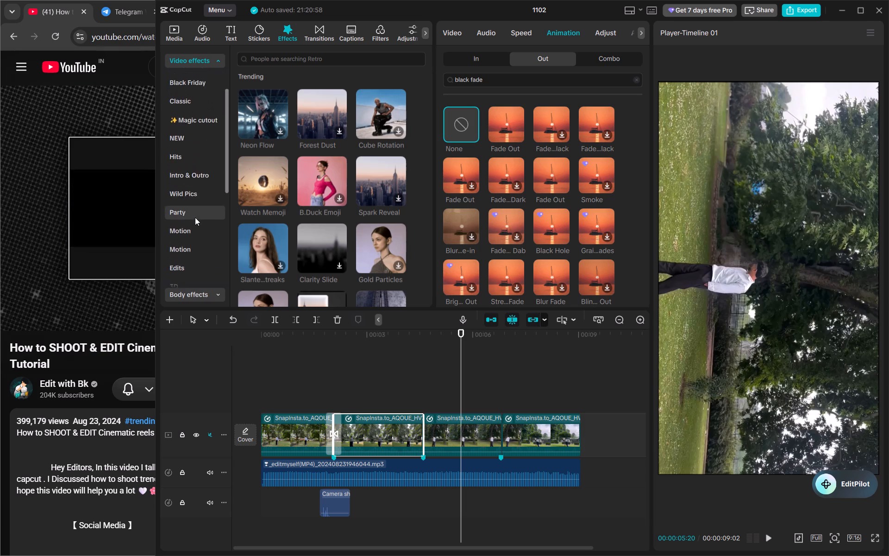
{"action": "scroll", "coordinate": [195, 217], "scroll_direction": "down", "scroll_amount": 1}
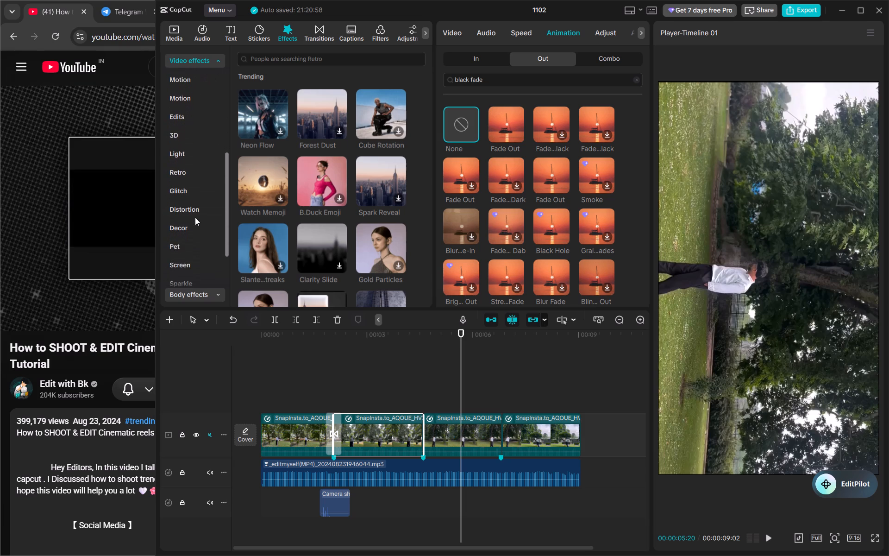
{"action": "scroll", "coordinate": [195, 217], "scroll_direction": "down", "scroll_amount": 1}
{"action": "scroll", "coordinate": [195, 217], "scroll_direction": "up", "scroll_amount": 4}
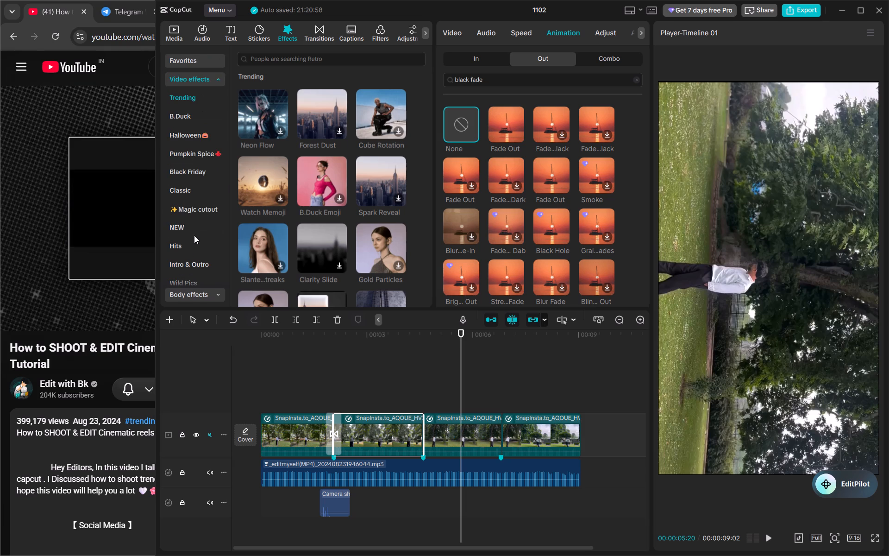
{"action": "scroll", "coordinate": [194, 235], "scroll_direction": "down", "scroll_amount": 2}
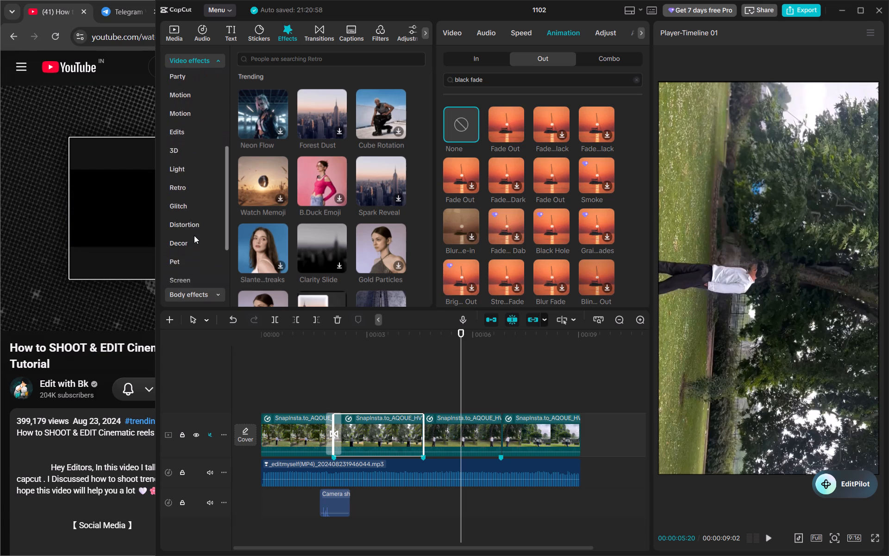
{"action": "scroll", "coordinate": [194, 235], "scroll_direction": "down", "scroll_amount": 2}
{"action": "scroll", "coordinate": [194, 235], "scroll_direction": "up", "scroll_amount": 6}
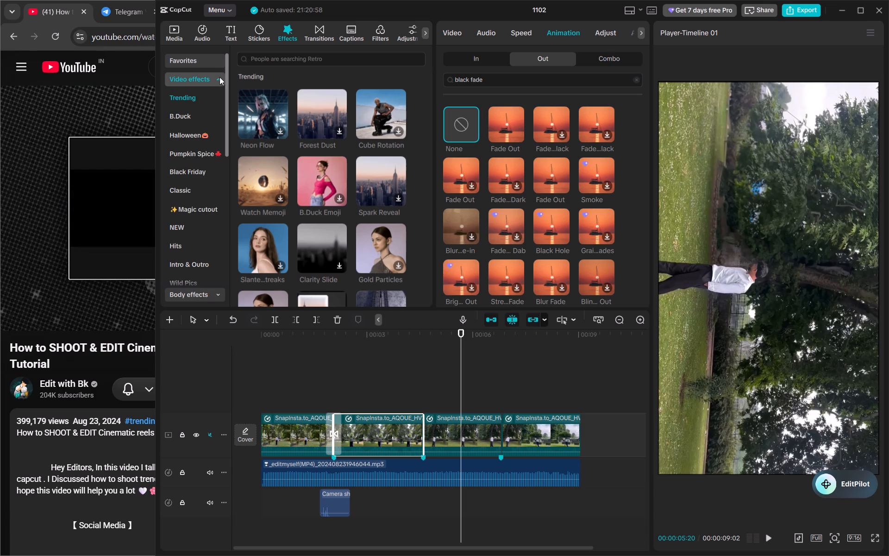
Repeat the "black fade out" search in the video effects, and again in the body effects.
{"action": "left_click", "coordinate": [271, 63]}
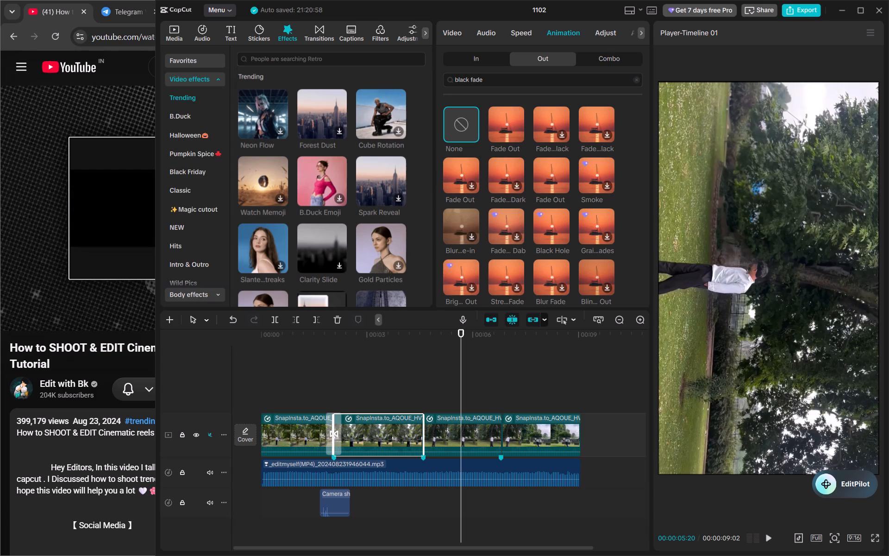
{"action": "left_click", "coordinate": [267, 95]}
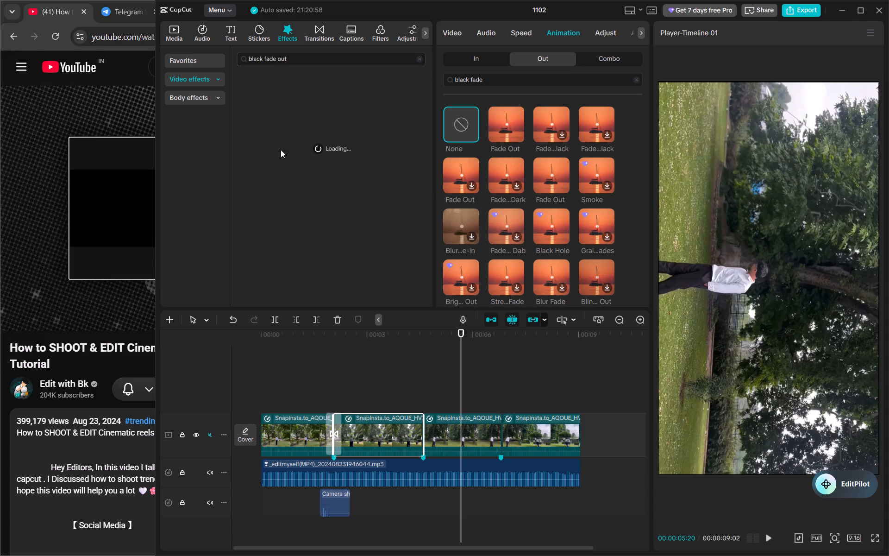
{"action": "left_click", "coordinate": [219, 101]}
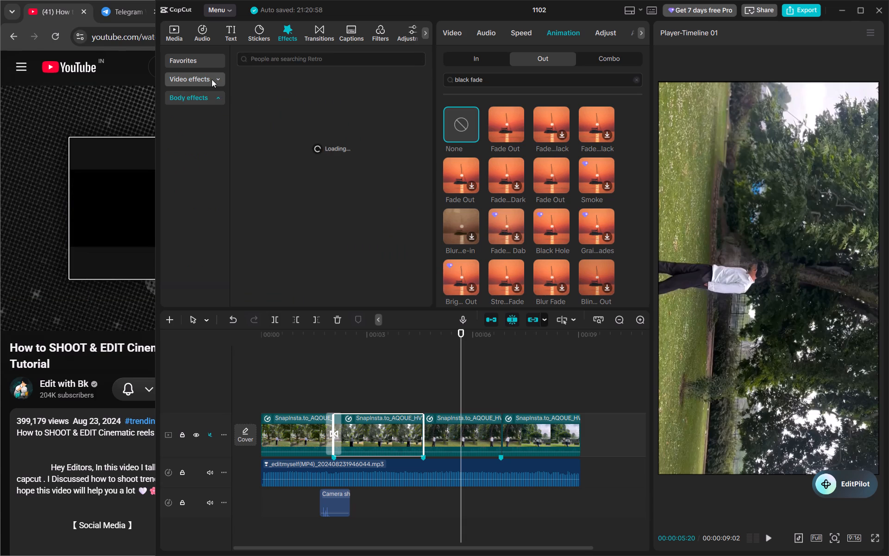
{"action": "left_click", "coordinate": [212, 79]}
{"action": "left_click", "coordinate": [282, 63]}
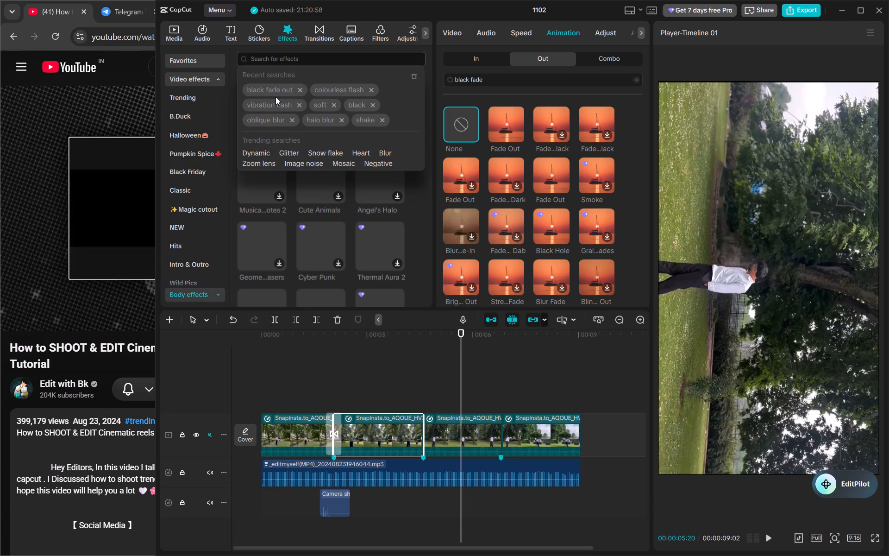
{"action": "left_click", "coordinate": [275, 92]}
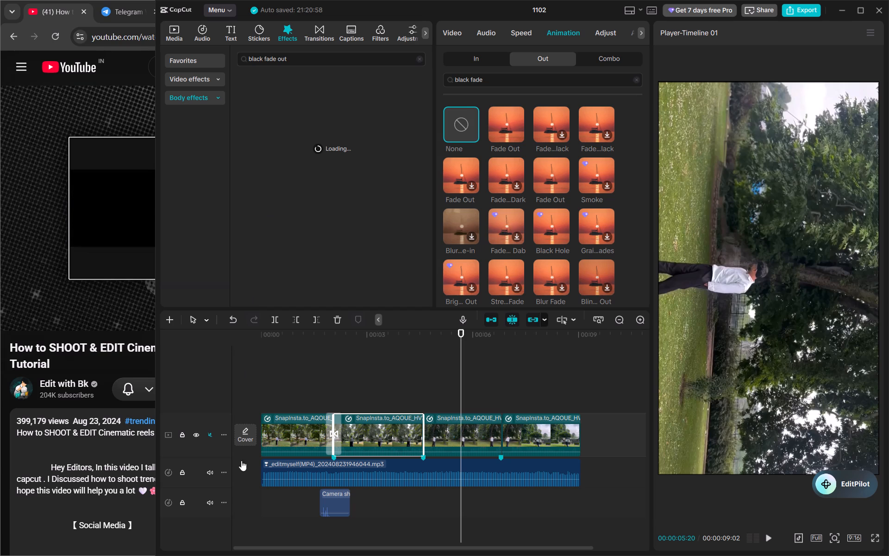
Switch to the YouTube tutorial to recheck the Black Fade option in the paused frame.
{"action": "left_click", "coordinate": [120, 359]}
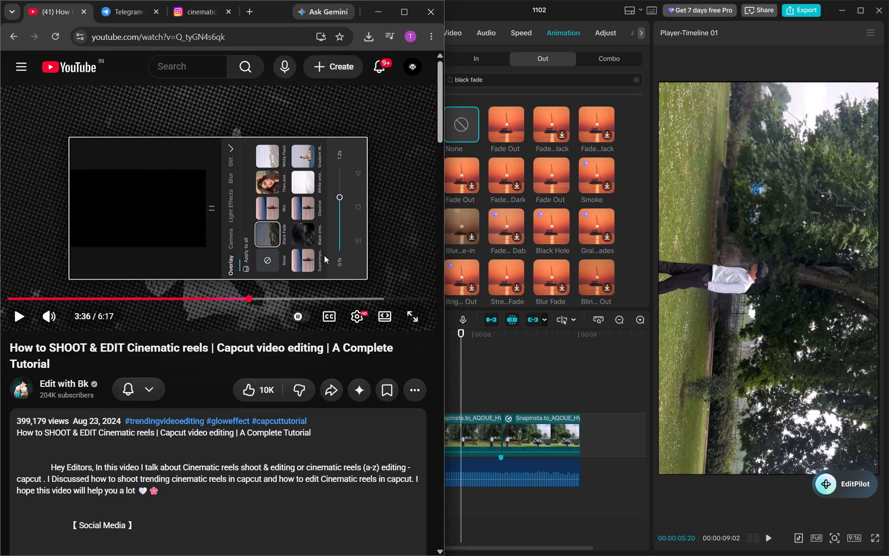
Back in CapCut, scrub and play the timeline from the first shot into the third to review the cuts between shots.
{"action": "left_click", "coordinate": [479, 399]}
{"action": "left_click_drag", "start_coordinate": [479, 399], "coordinate": [328, 385]}
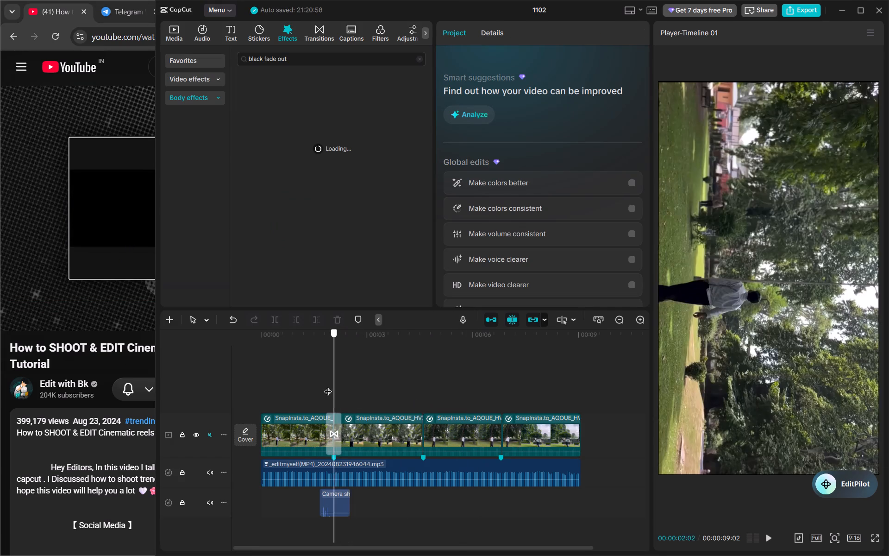
{"action": "left_click_drag", "start_coordinate": [328, 385], "coordinate": [383, 394]}
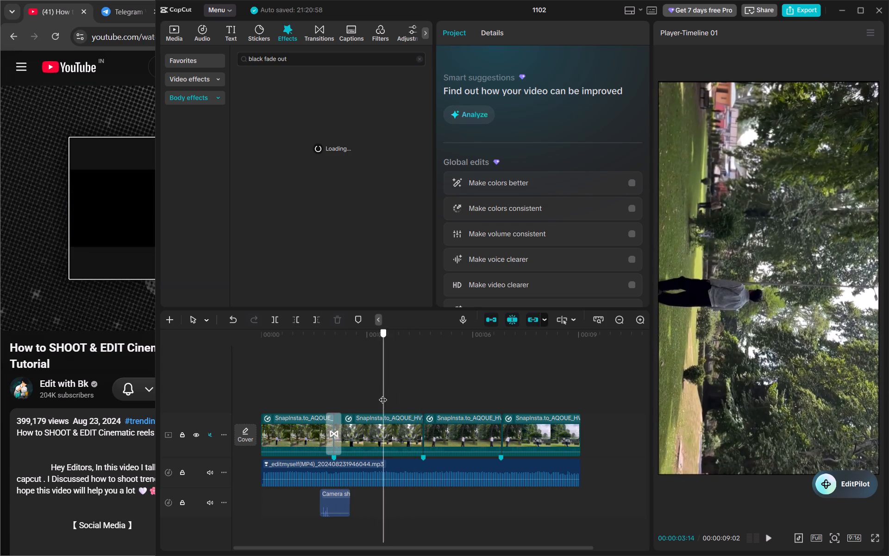
{"action": "left_click_drag", "start_coordinate": [383, 394], "coordinate": [381, 393]}
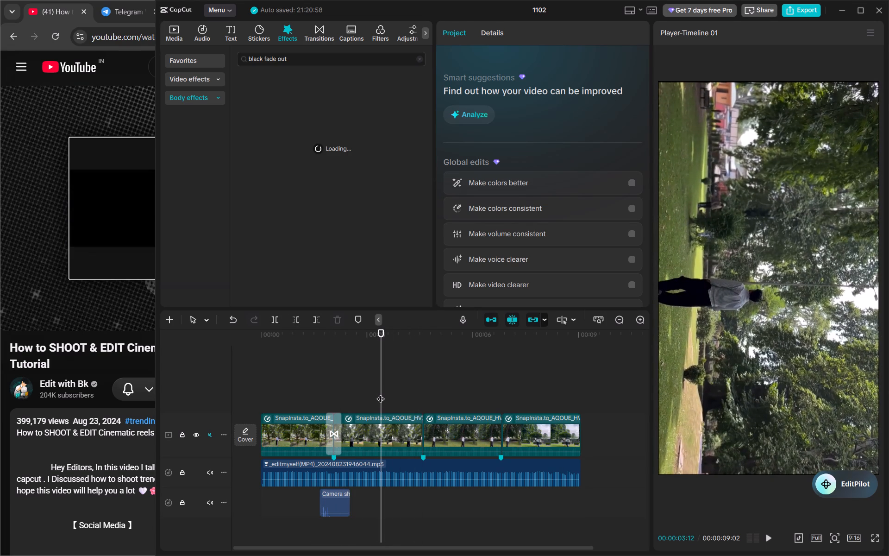
{"action": "left_click_drag", "start_coordinate": [381, 393], "coordinate": [300, 387]}
{"action": "key", "text": "space"}
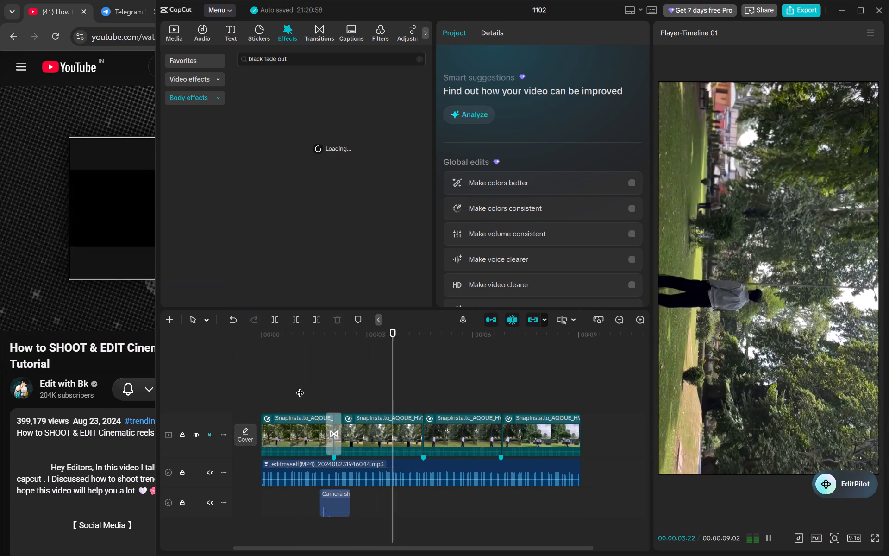
{"action": "key", "text": "space"}
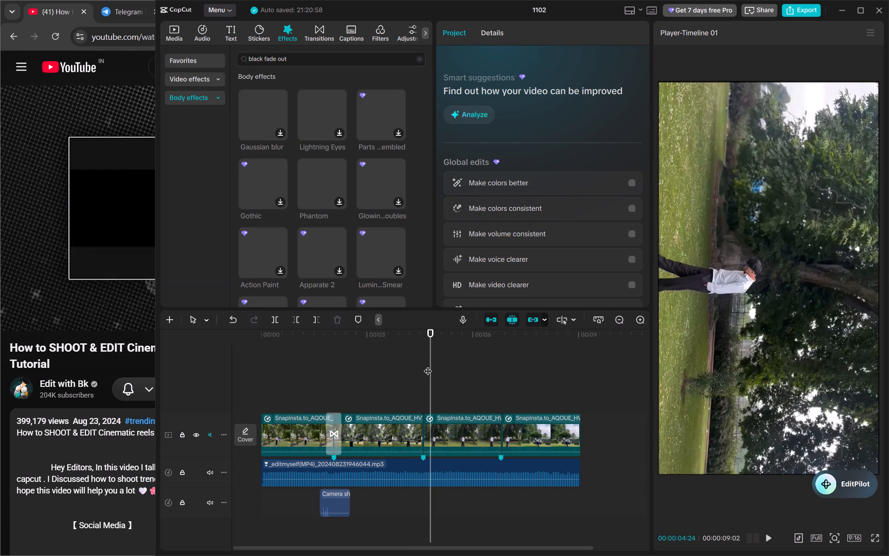
{"action": "left_click_drag", "start_coordinate": [428, 365], "coordinate": [311, 374]}
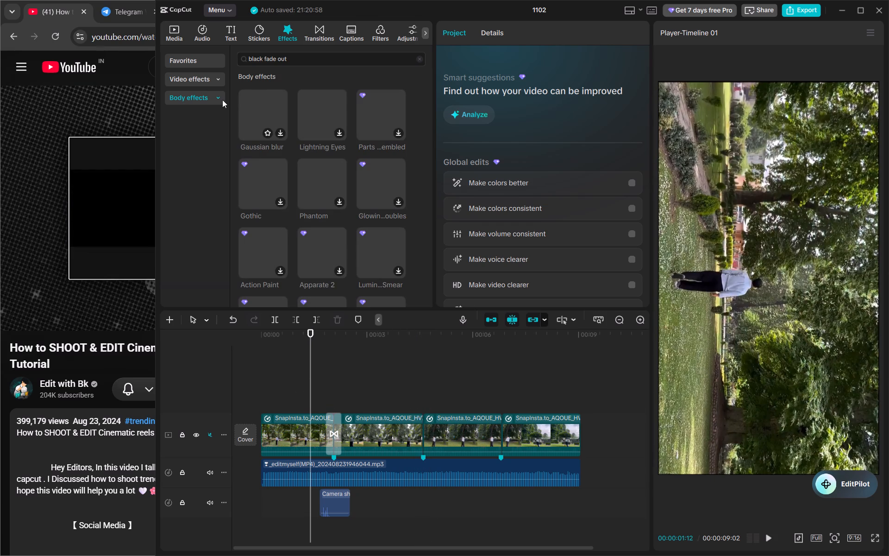
Look through the video effects categories again, and the body effects categories, for a black fade effect.
{"action": "left_click", "coordinate": [199, 76]}
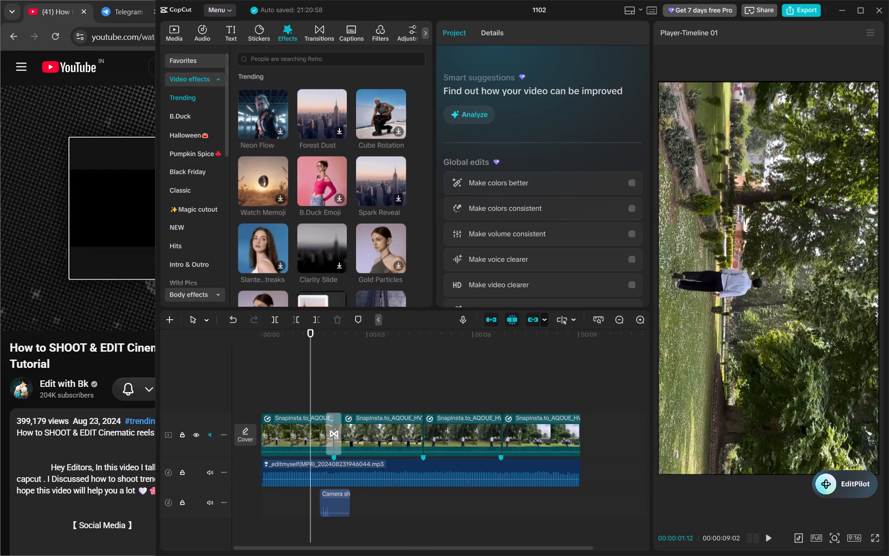
{"action": "scroll", "coordinate": [192, 180], "scroll_direction": "down", "scroll_amount": 1}
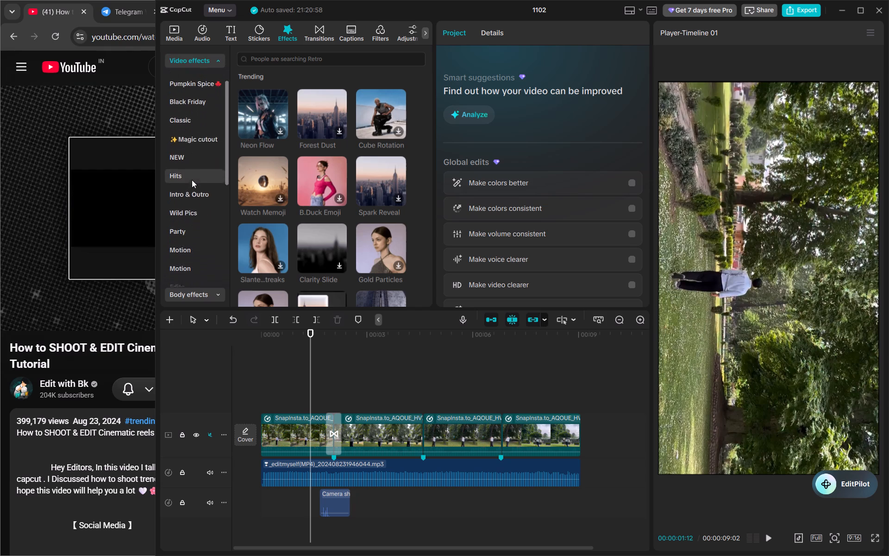
{"action": "scroll", "coordinate": [192, 180], "scroll_direction": "down", "scroll_amount": 1}
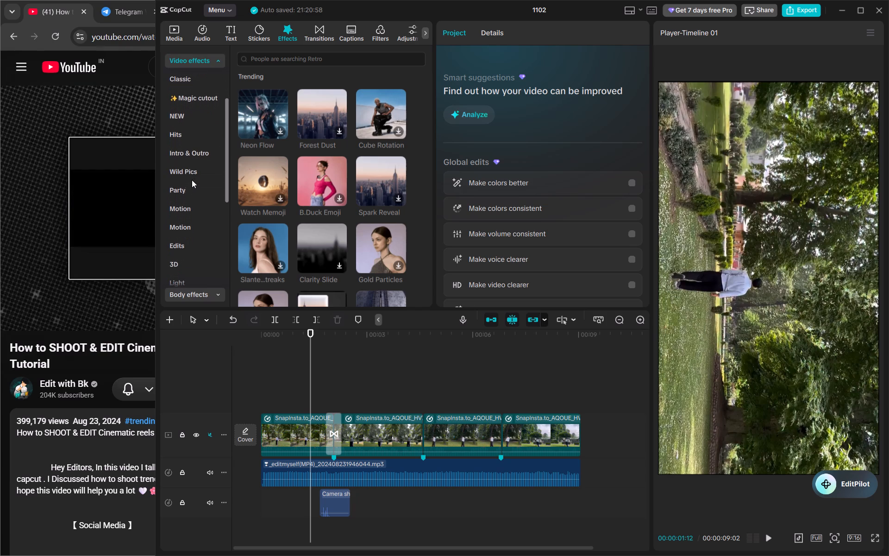
{"action": "scroll", "coordinate": [192, 180], "scroll_direction": "down", "scroll_amount": 1}
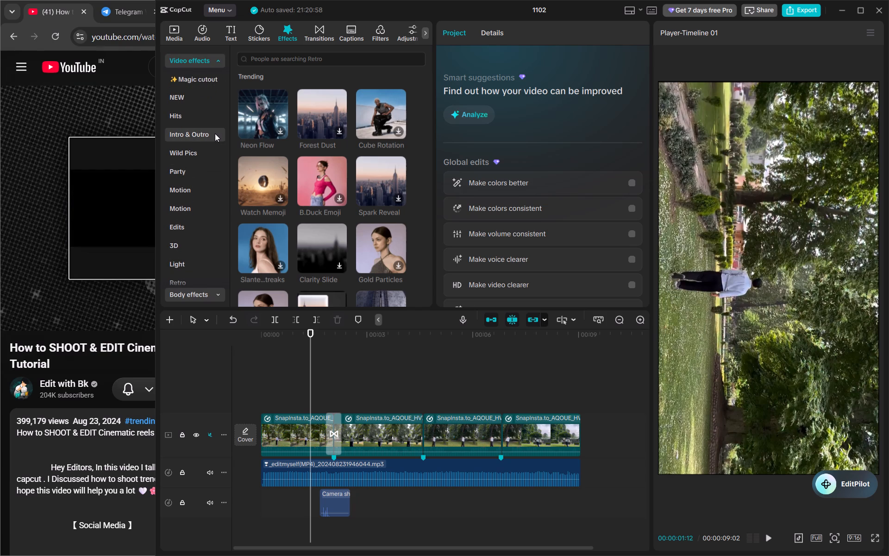
{"action": "scroll", "coordinate": [196, 162], "scroll_direction": "down", "scroll_amount": 1}
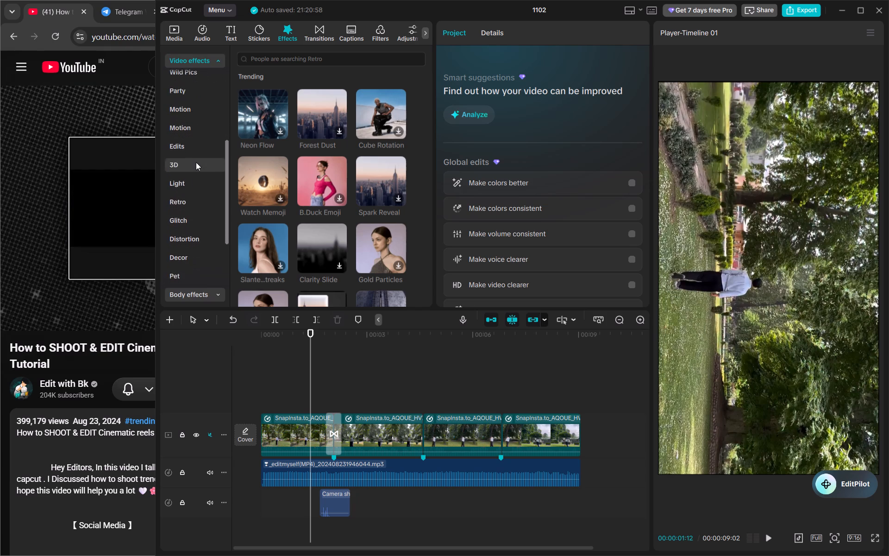
{"action": "scroll", "coordinate": [196, 162], "scroll_direction": "down", "scroll_amount": 2}
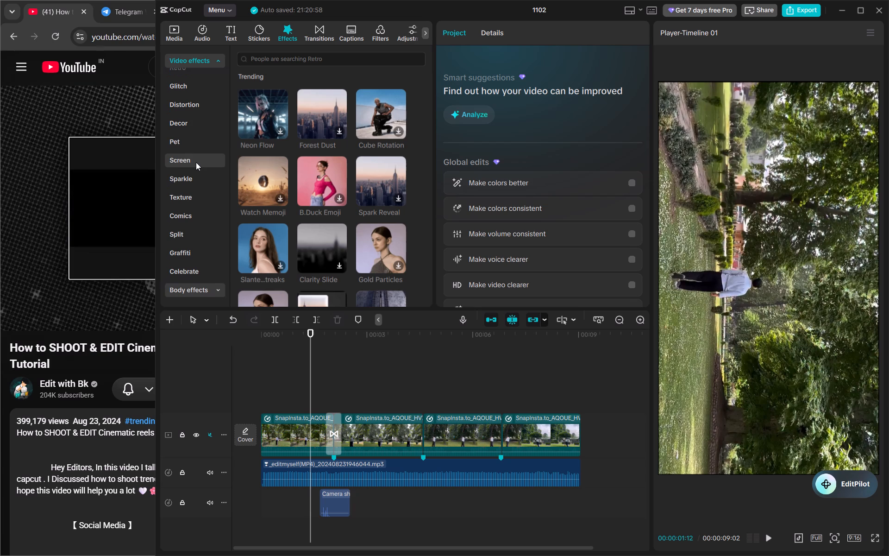
{"action": "left_click", "coordinate": [204, 293]}
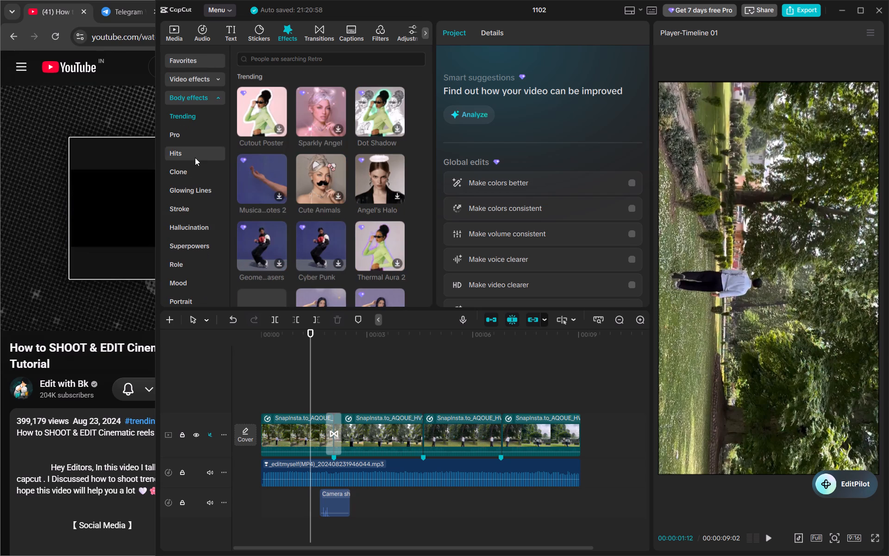
{"action": "scroll", "coordinate": [194, 209], "scroll_direction": "down", "scroll_amount": 3}
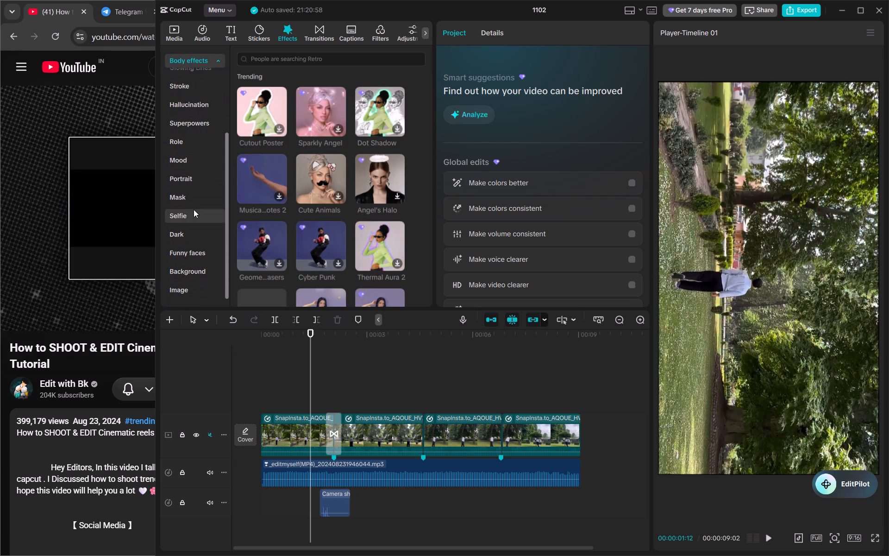
{"action": "scroll", "coordinate": [194, 209], "scroll_direction": "down", "scroll_amount": 1}
{"action": "scroll", "coordinate": [194, 209], "scroll_direction": "up", "scroll_amount": 1}
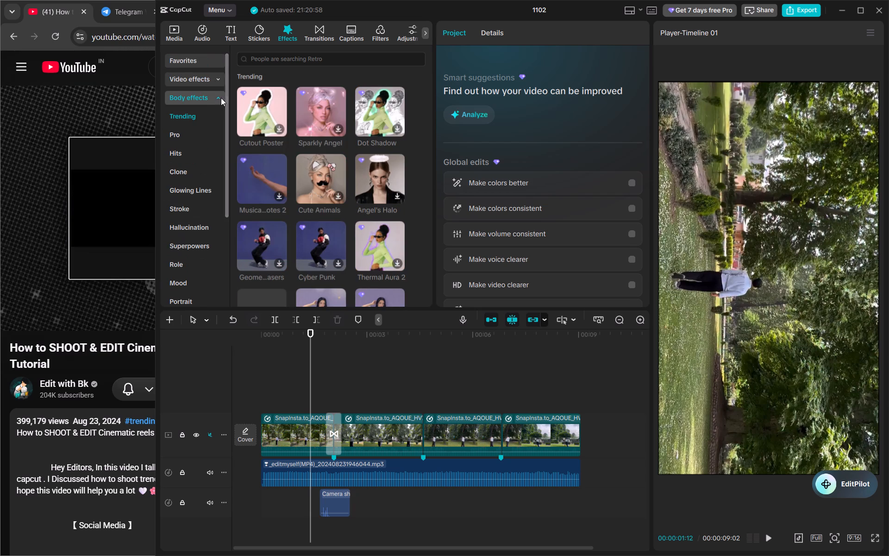
{"action": "left_click", "coordinate": [220, 98]}
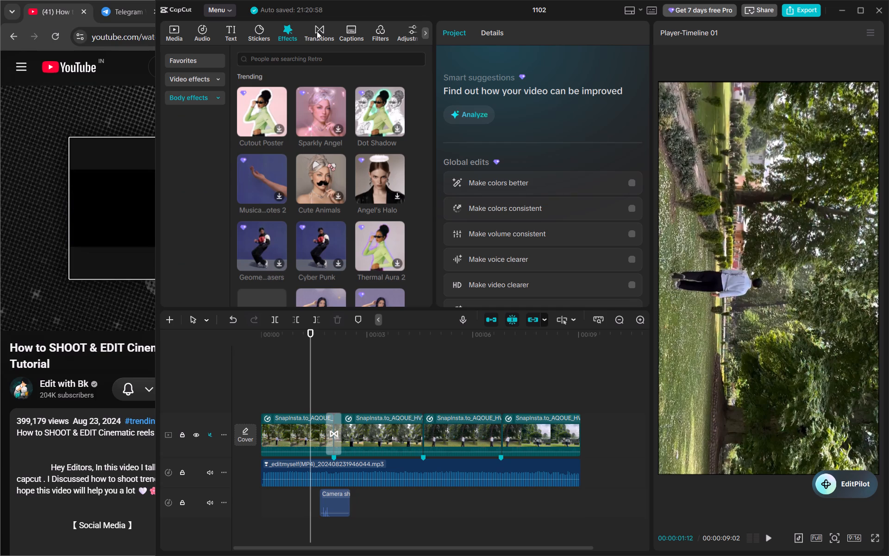
Search the transitions for "black fade".
{"action": "left_click", "coordinate": [317, 31]}
{"action": "left_click", "coordinate": [220, 77]}
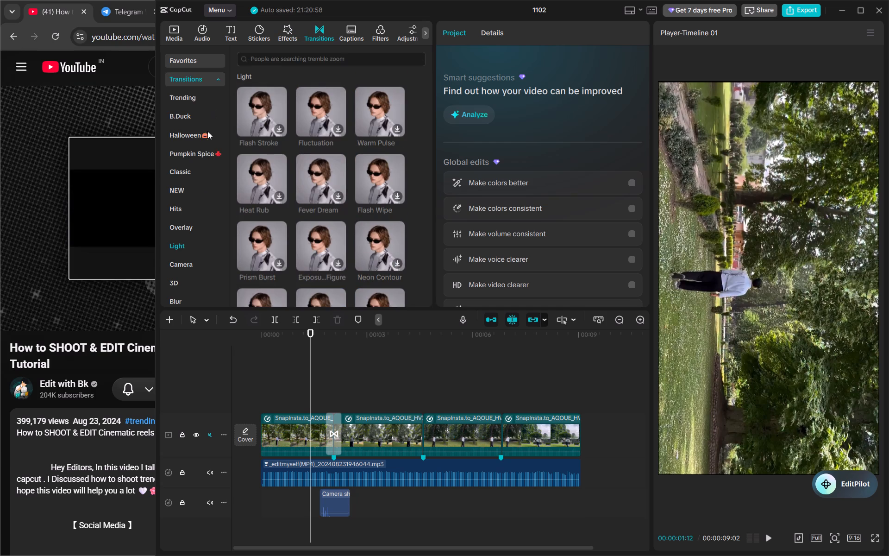
{"action": "left_click", "coordinate": [333, 65]}
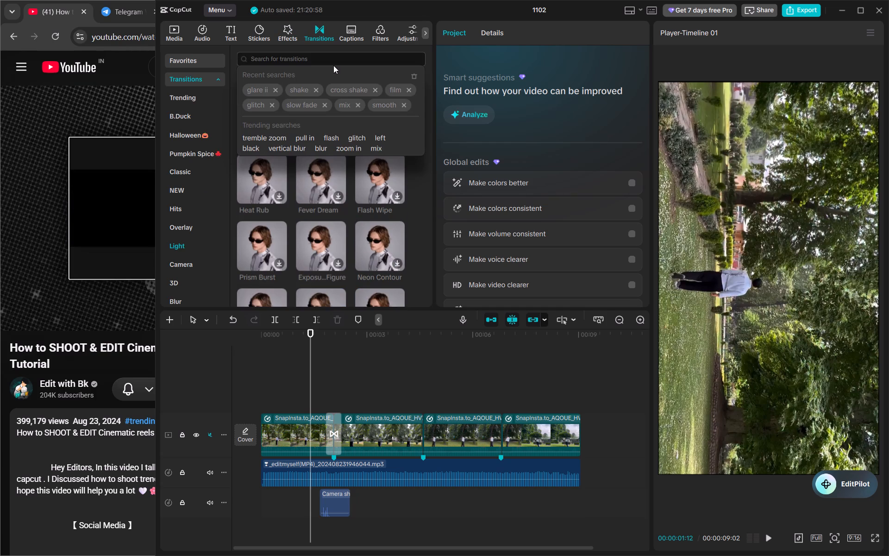
{"action": "type", "text": "black fad"}
{"action": "key", "text": "e"}
{"action": "key", "text": "Return"}
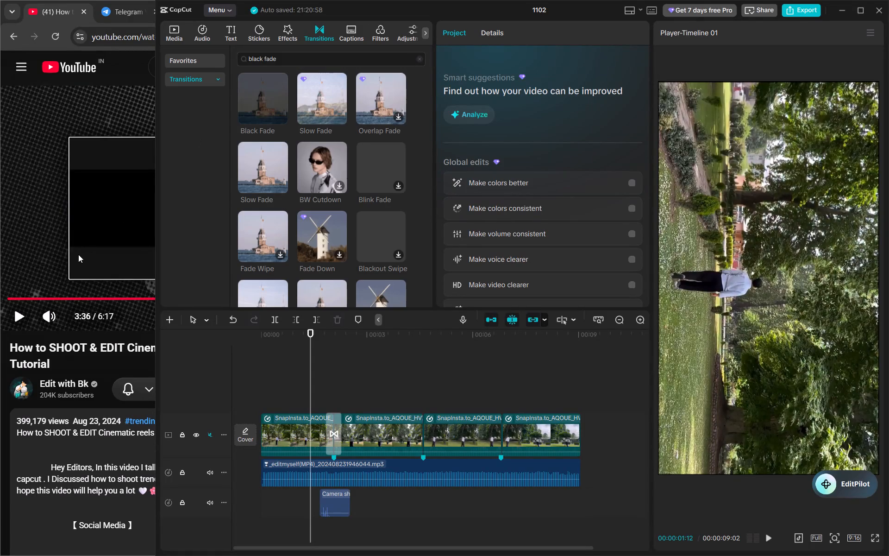
Switch to the YouTube tutorial and replay the section where Black Fade is applied between the shots.
{"action": "left_click", "coordinate": [121, 201]}
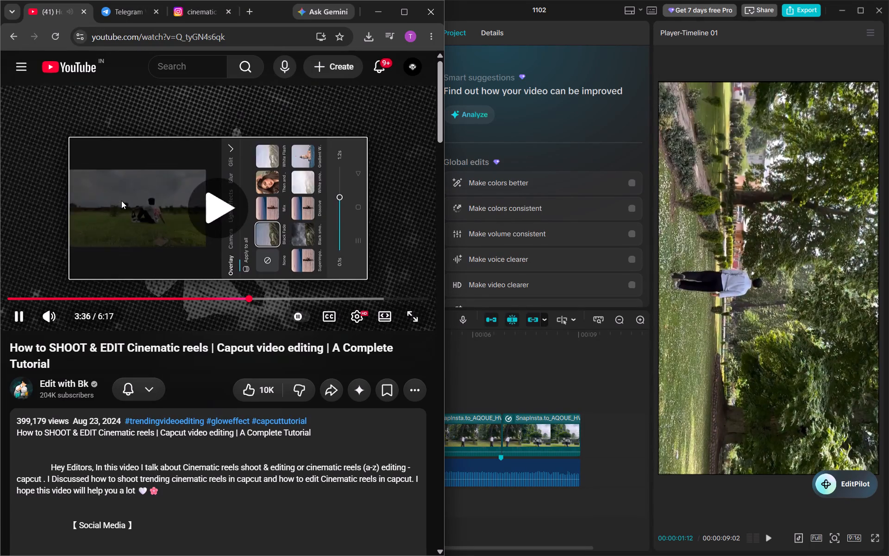
{"action": "left_click", "coordinate": [121, 201]}
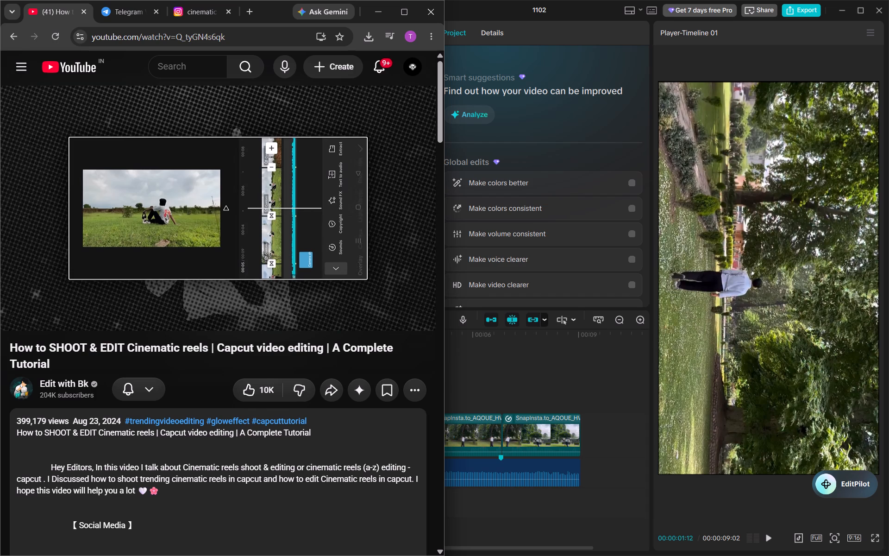
{"action": "left_click", "coordinate": [153, 192]}
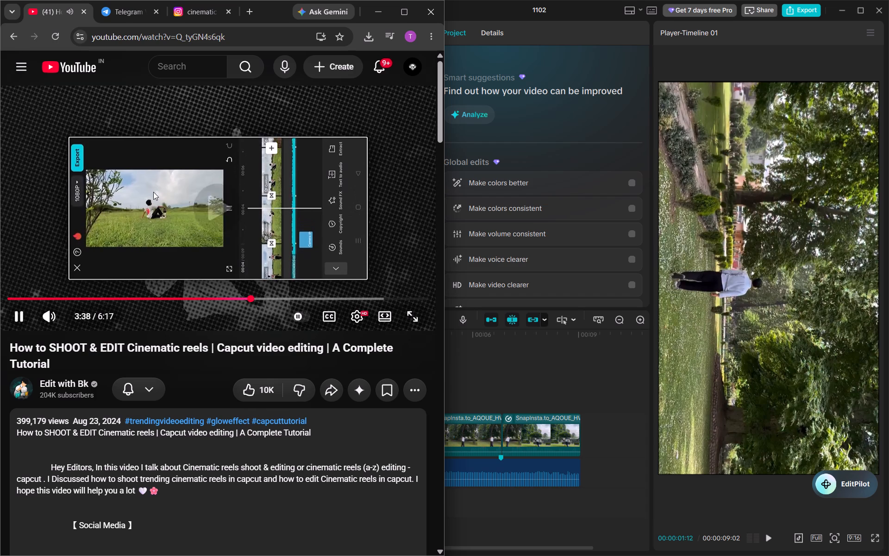
{"action": "key", "text": "Left"}
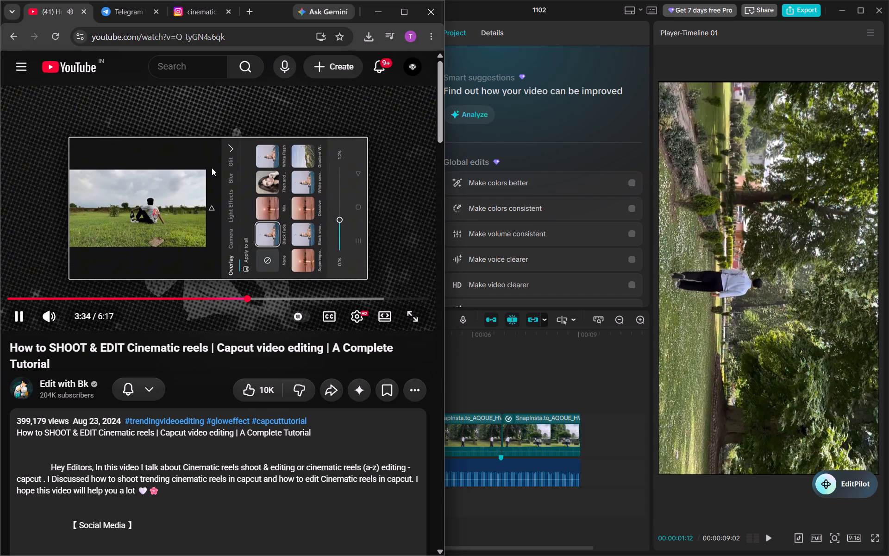
{"action": "key", "text": "Left"}
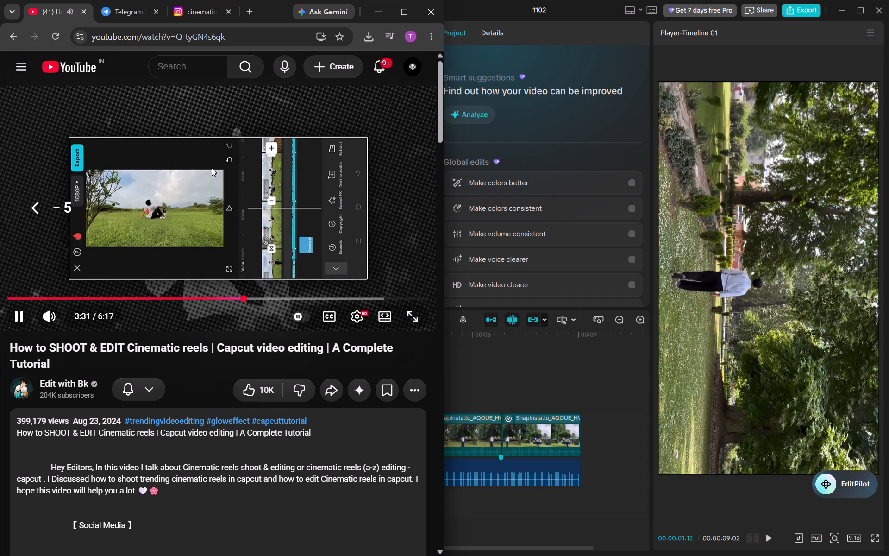
{"action": "left_click", "coordinate": [254, 154]}
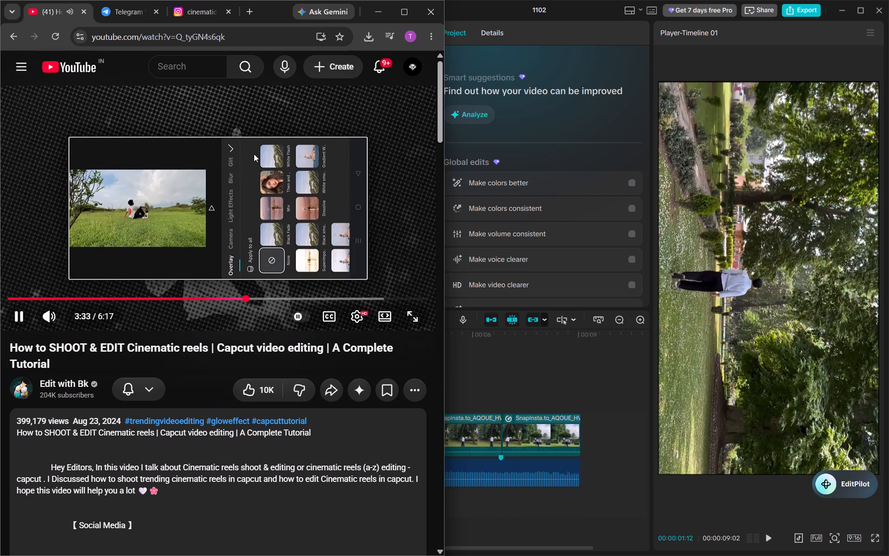
Back in CapCut, inspect the cut between the second and third shots and compare it with the tutorial's Black Fade frame.
{"action": "left_click", "coordinate": [471, 375]}
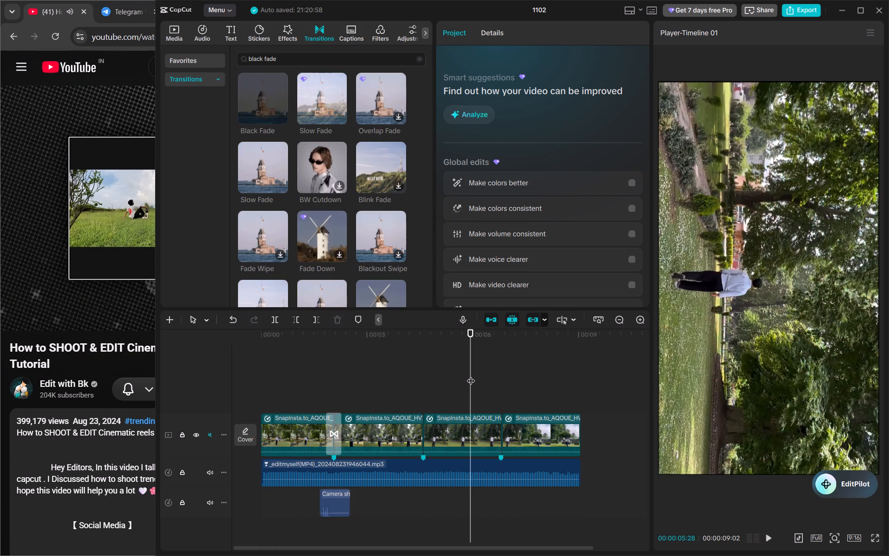
{"action": "left_click_drag", "start_coordinate": [471, 375], "coordinate": [426, 383]}
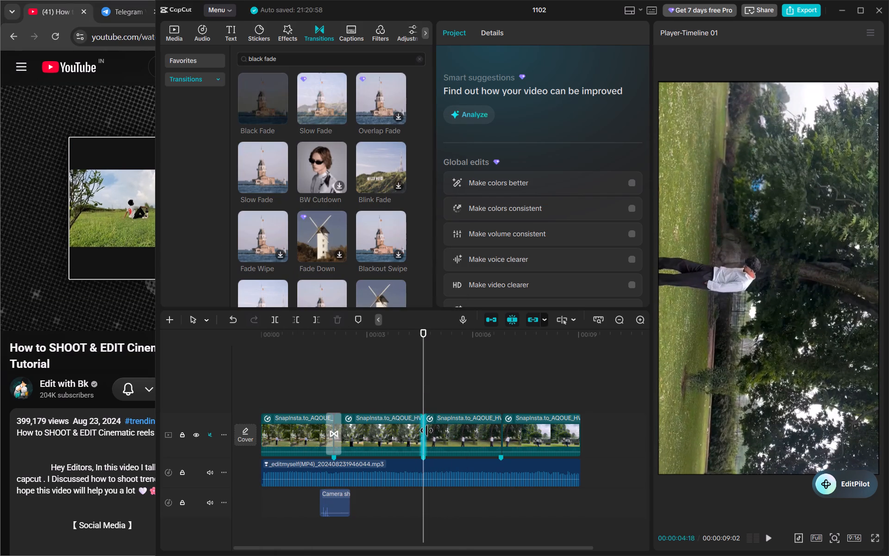
{"action": "left_click", "coordinate": [426, 430]}
{"action": "left_click", "coordinate": [413, 433]}
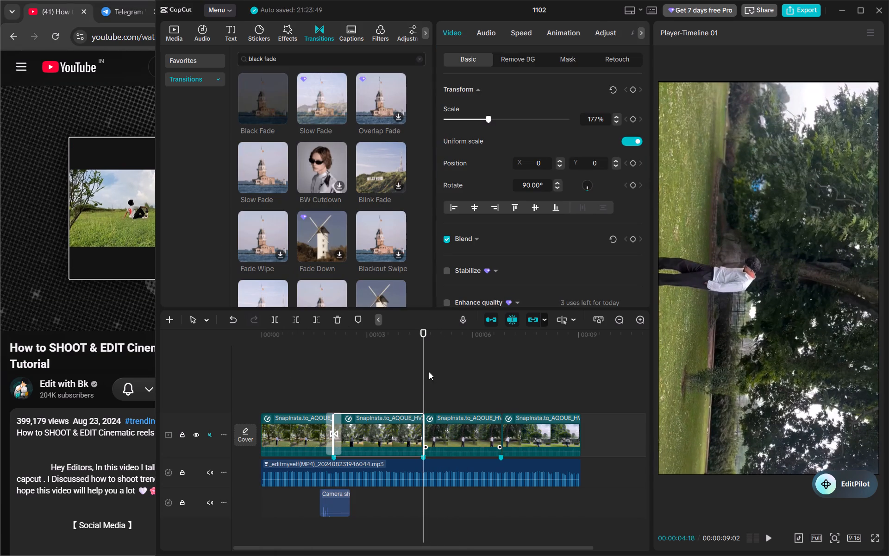
{"action": "left_click", "coordinate": [421, 373]}
{"action": "left_click", "coordinate": [132, 366]}
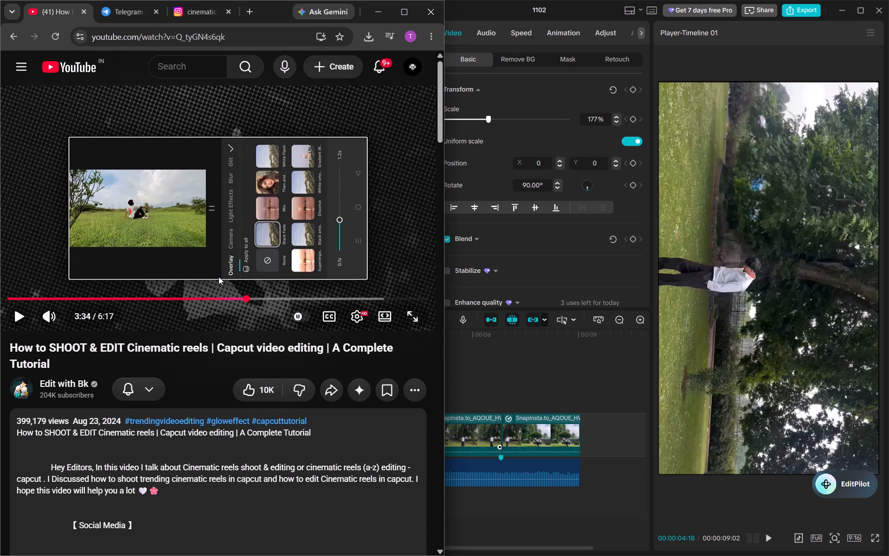
{"action": "left_click", "coordinate": [492, 383]}
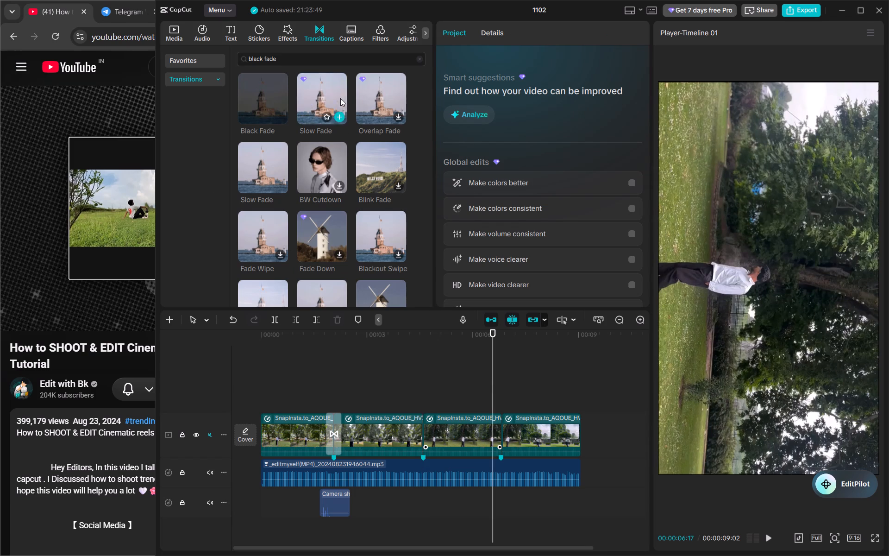
Browse the Overlay transitions for Black Fade, checking the choice against the tutorial.
{"action": "left_click", "coordinate": [218, 77]}
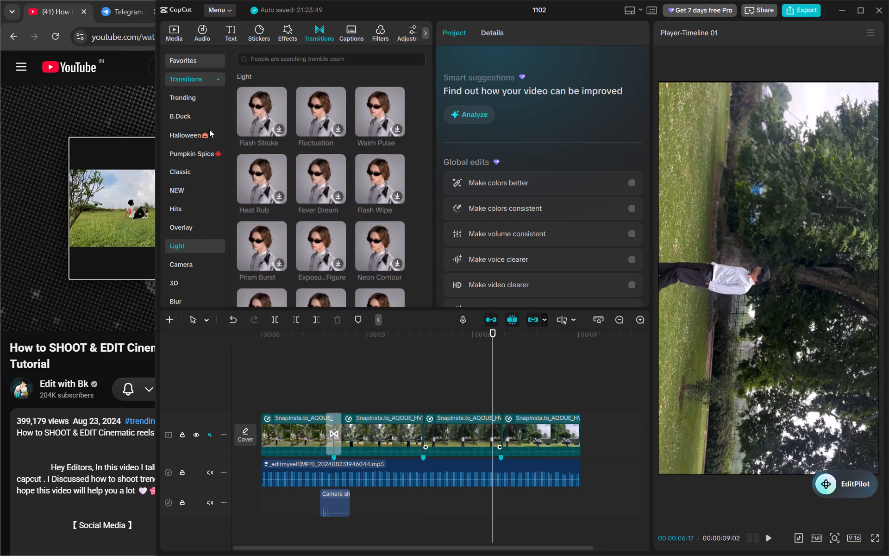
{"action": "left_click", "coordinate": [204, 228]}
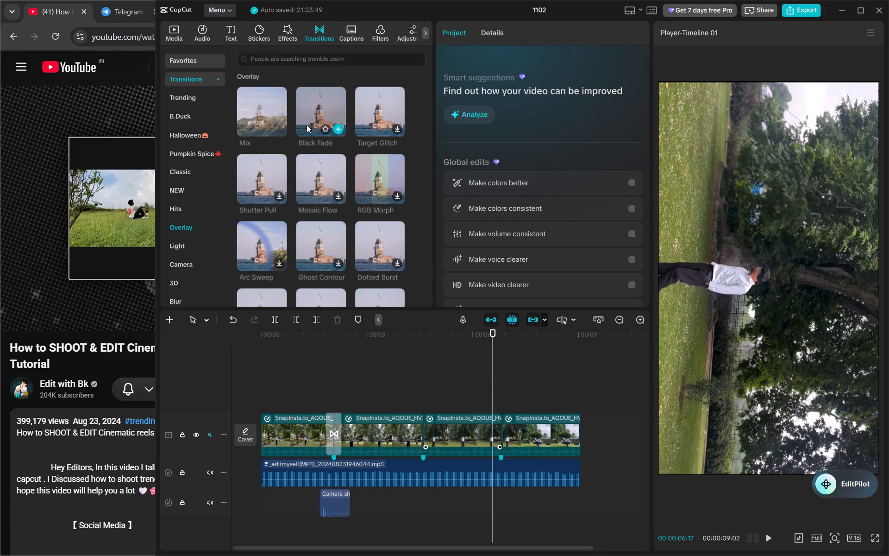
{"action": "scroll", "coordinate": [295, 245], "scroll_direction": "down", "scroll_amount": 3}
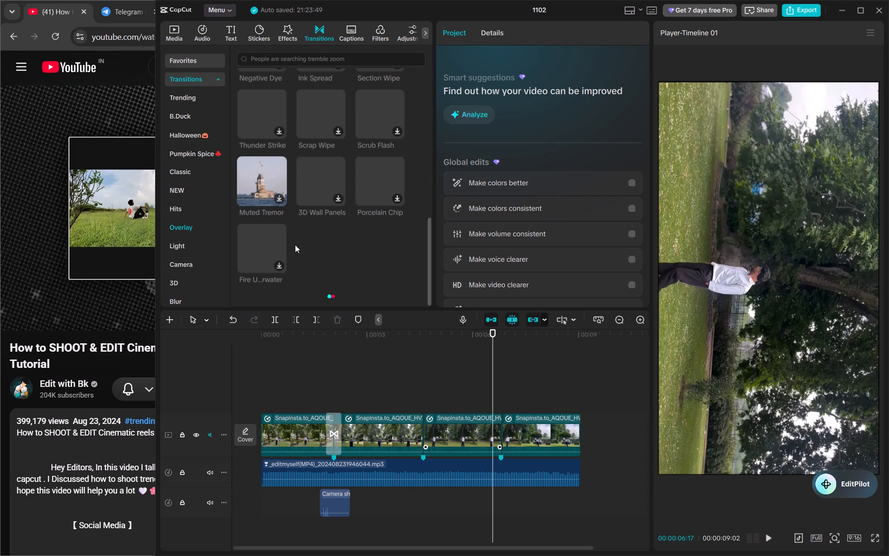
{"action": "left_click", "coordinate": [145, 362]}
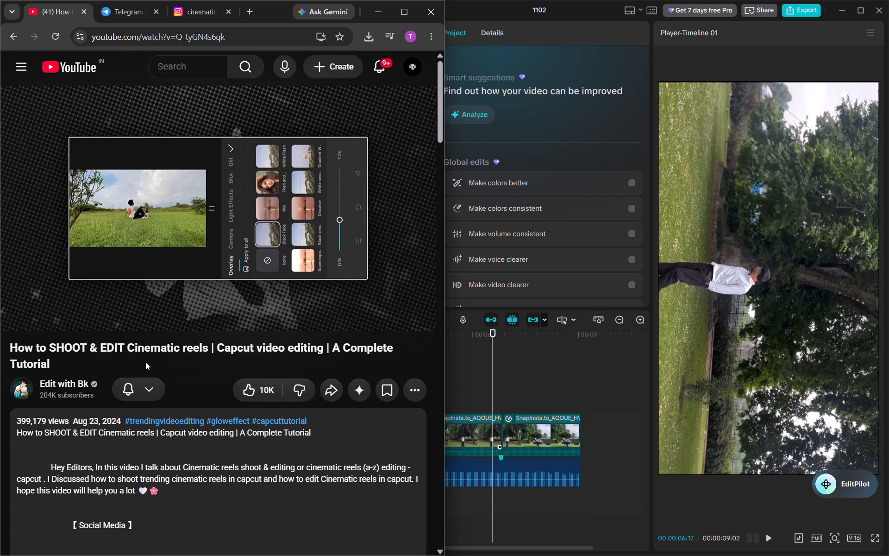
{"action": "left_click", "coordinate": [455, 391]}
{"action": "scroll", "coordinate": [385, 309], "scroll_direction": "up", "scroll_amount": 5}
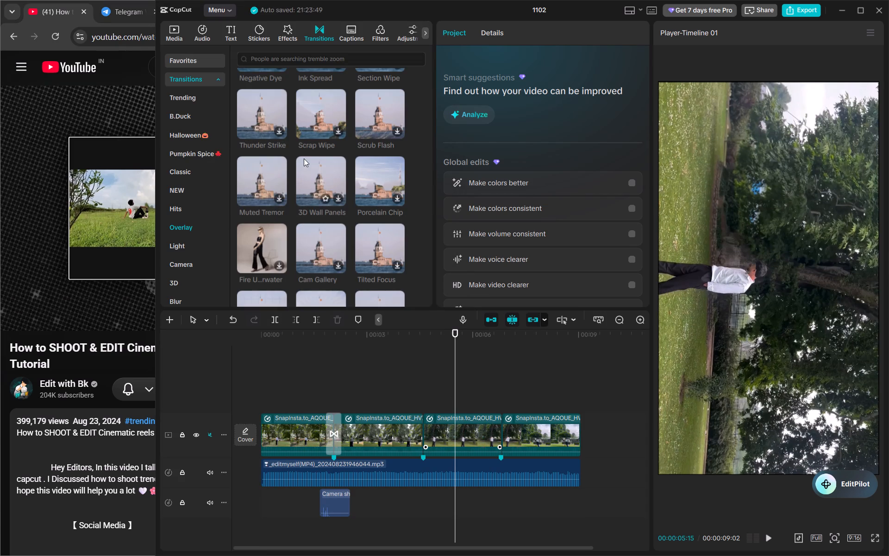
{"action": "scroll", "coordinate": [304, 158], "scroll_direction": "up", "scroll_amount": 6}
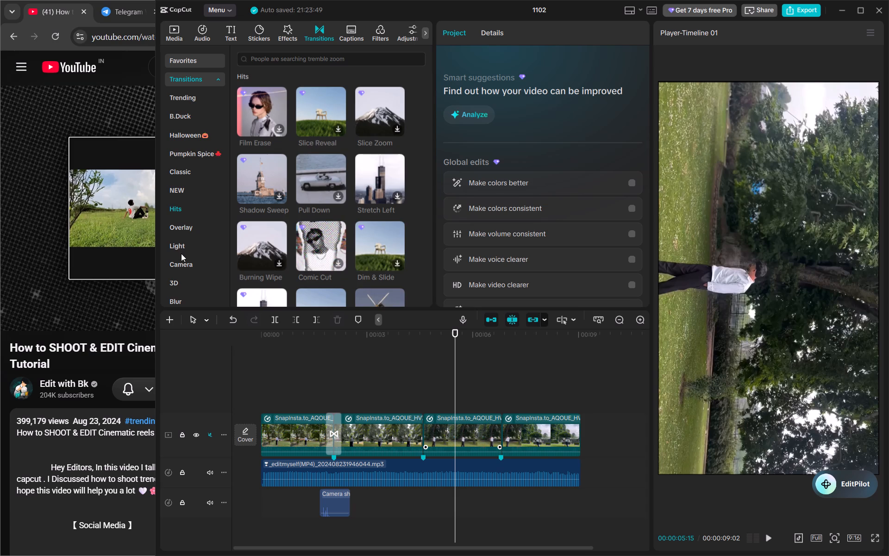
{"action": "scroll", "coordinate": [181, 253], "scroll_direction": "down", "scroll_amount": 1}
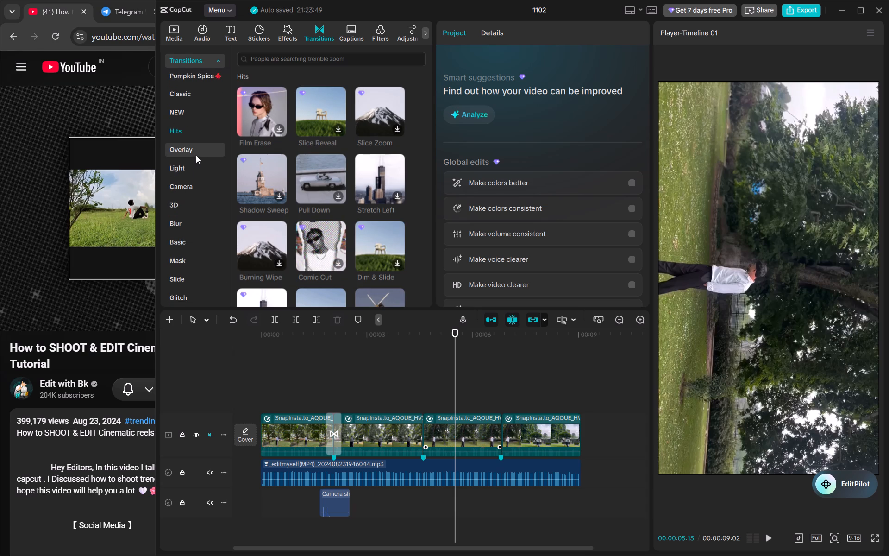
{"action": "left_click", "coordinate": [195, 152]}
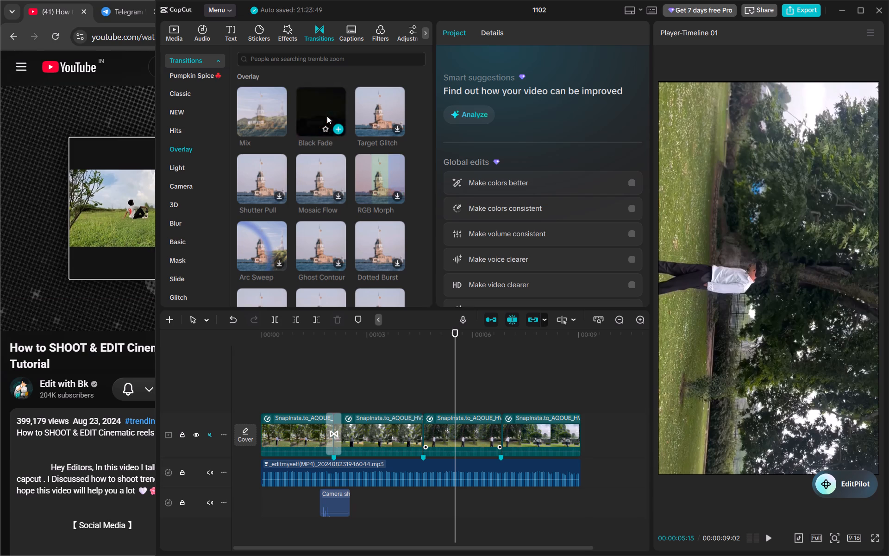
Switch to the YouTube tutorial and watch how Black Fade is placed between the shots.
{"action": "left_click", "coordinate": [100, 254]}
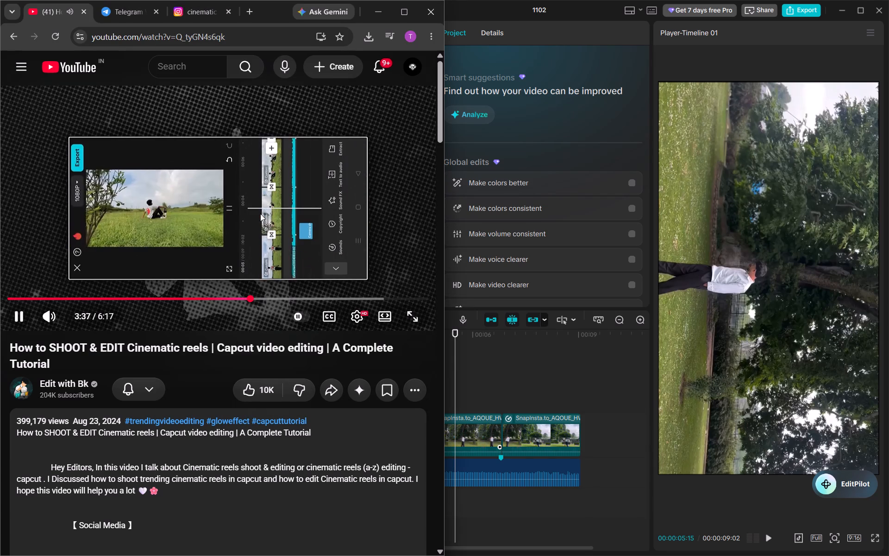
{"action": "left_click", "coordinate": [260, 214]}
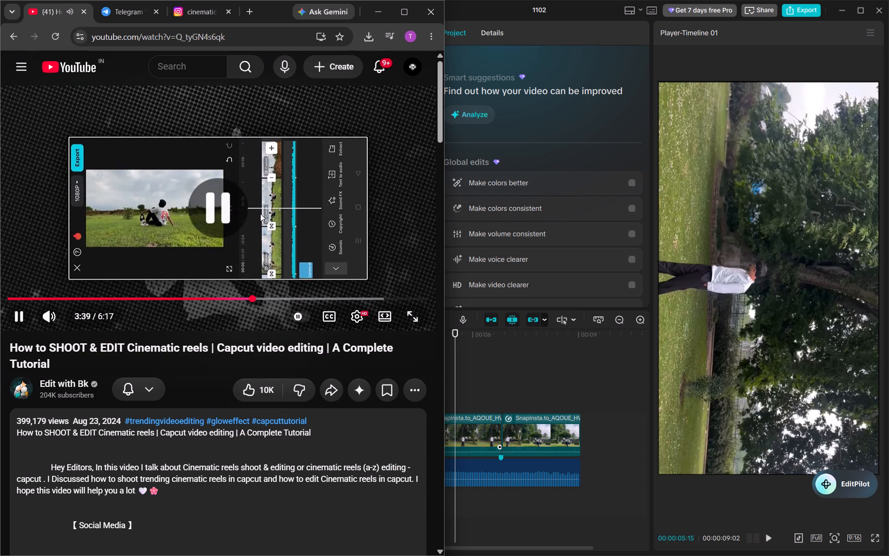
Back in CapCut, add the Overlay transition Black Fade at the cut between the second and third shots.
{"action": "left_click", "coordinate": [467, 335]}
{"action": "left_click_drag", "start_coordinate": [467, 335], "coordinate": [437, 351]}
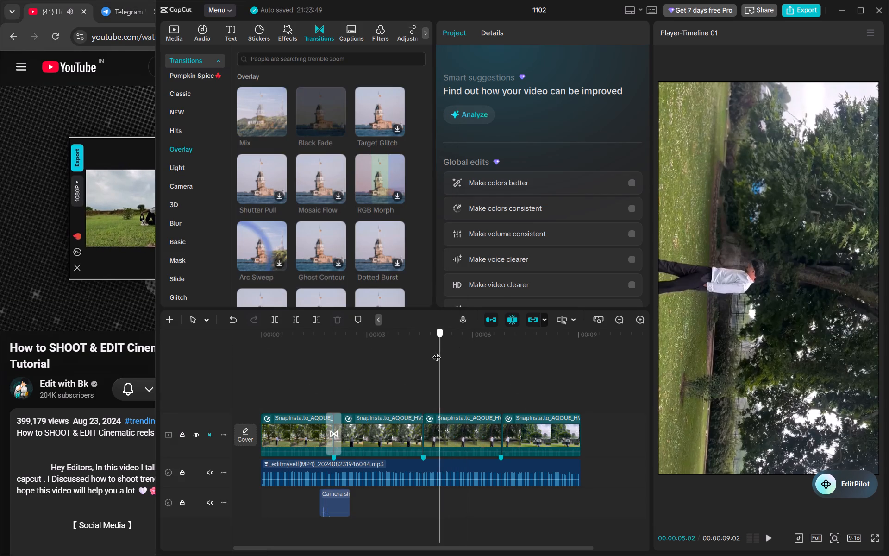
{"action": "left_click_drag", "start_coordinate": [437, 351], "coordinate": [425, 355]}
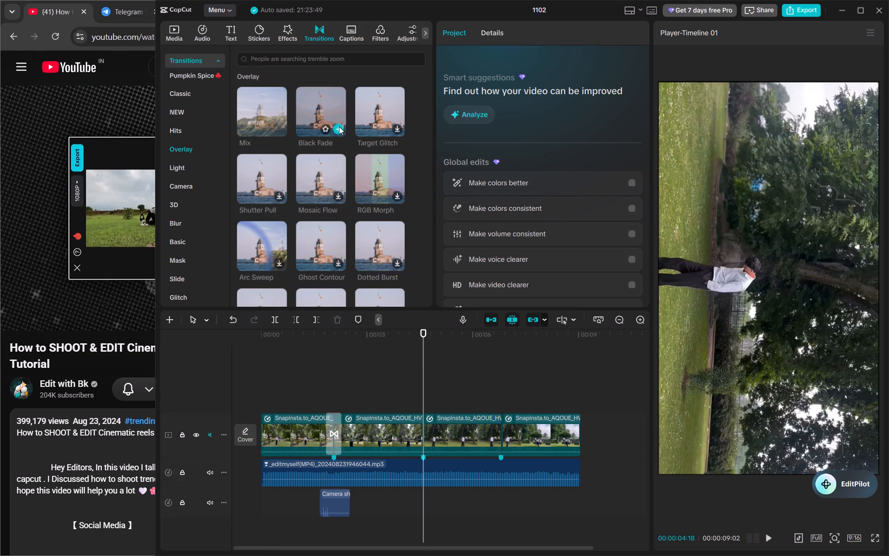
{"action": "left_click", "coordinate": [339, 126]}
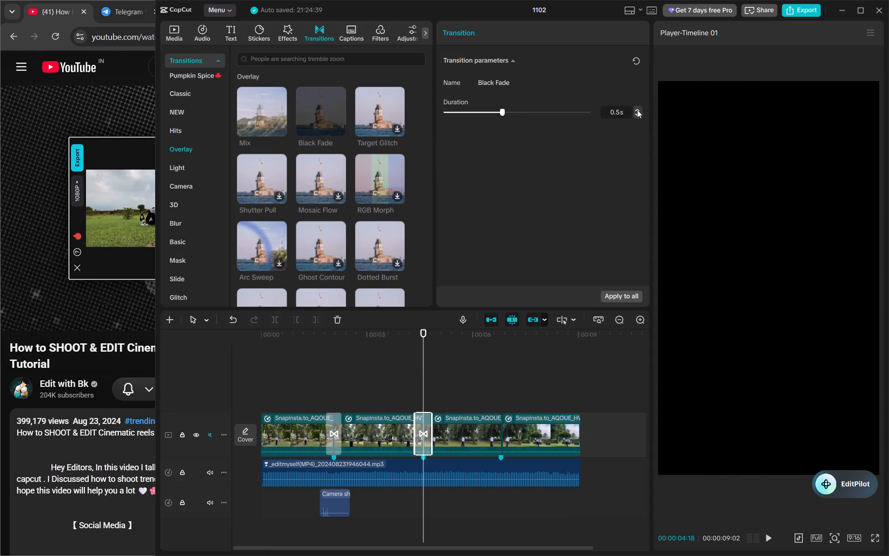
Set the duration of the Black Fade between the second and third shots to 0.7 s.
{"action": "double_click", "coordinate": [637, 110]}
{"action": "left_click", "coordinate": [637, 110]}
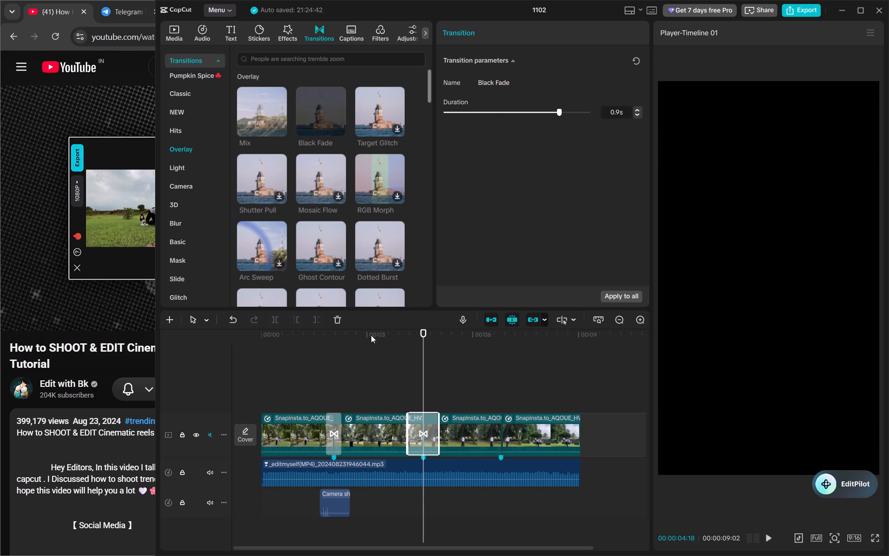
{"action": "left_click", "coordinate": [637, 115]}
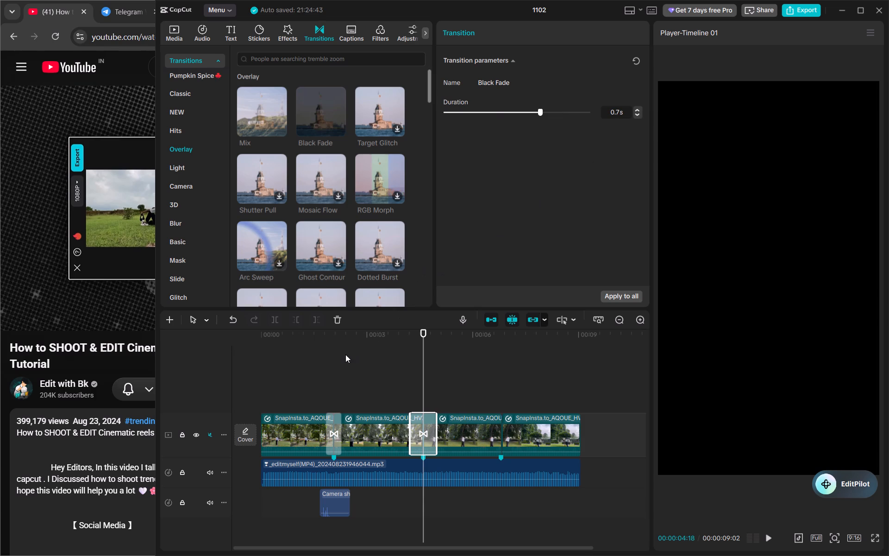
Play the timeline from the second shot into the third to review the Black Fade transition.
{"action": "left_click", "coordinate": [345, 354]}
{"action": "key", "text": "space"}
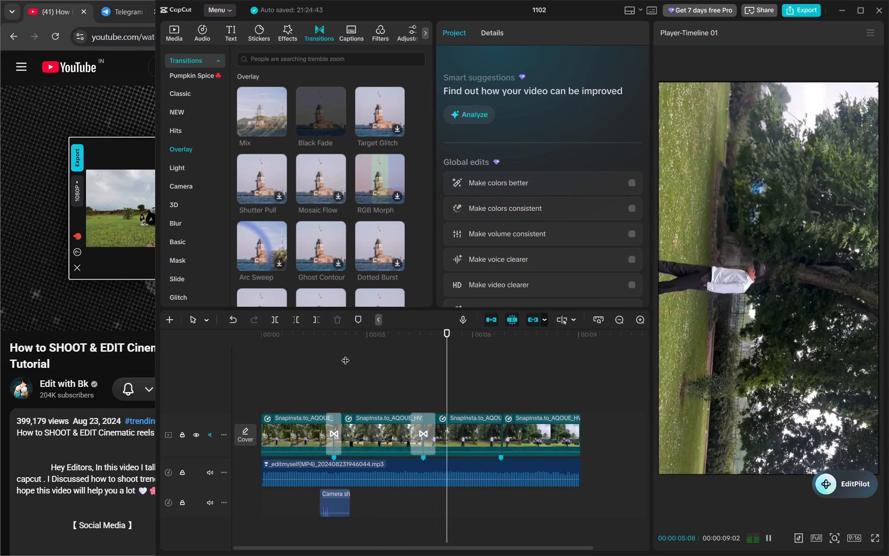
{"action": "key", "text": "space"}
{"action": "left_click", "coordinate": [397, 339]}
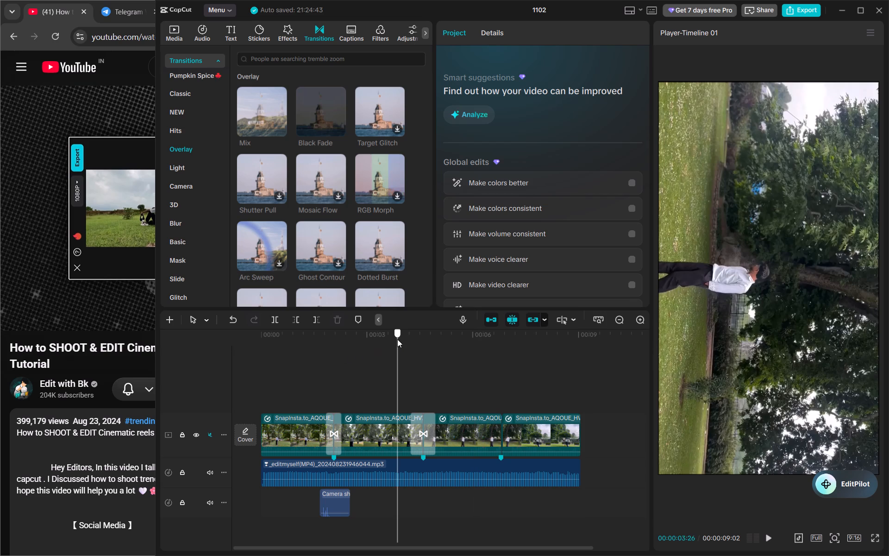
{"action": "key", "text": "space"}
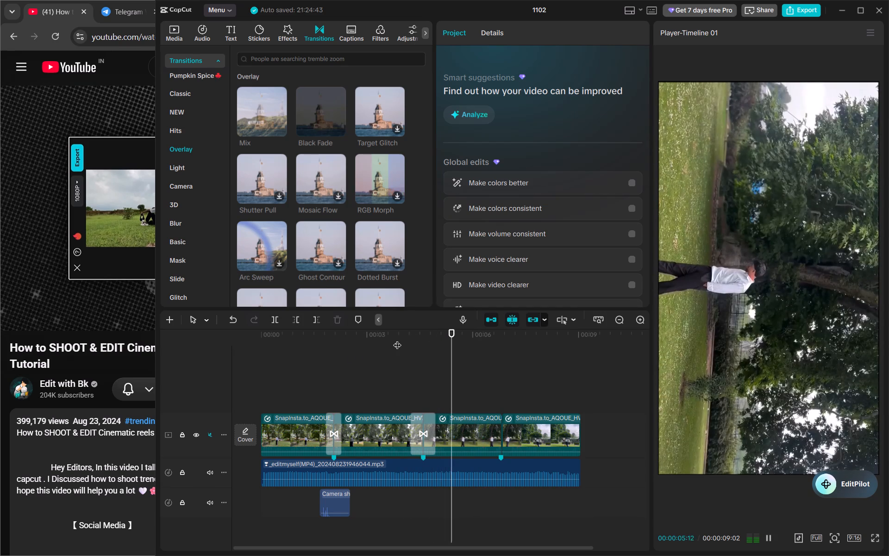
{"action": "key", "text": "space"}
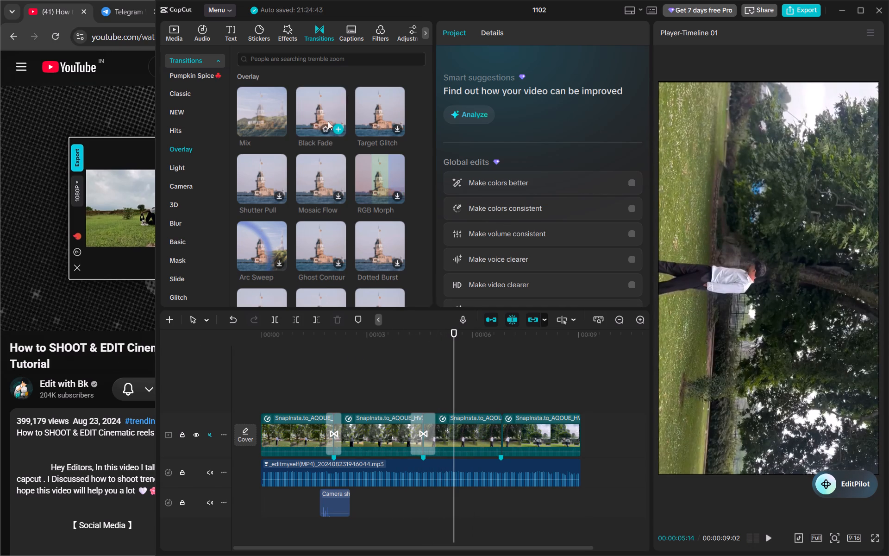
Preview Black Fade, and switch to the YouTube tutorial to check the following shot transitions.
{"action": "left_click", "coordinate": [326, 126]}
{"action": "left_click", "coordinate": [116, 256]}
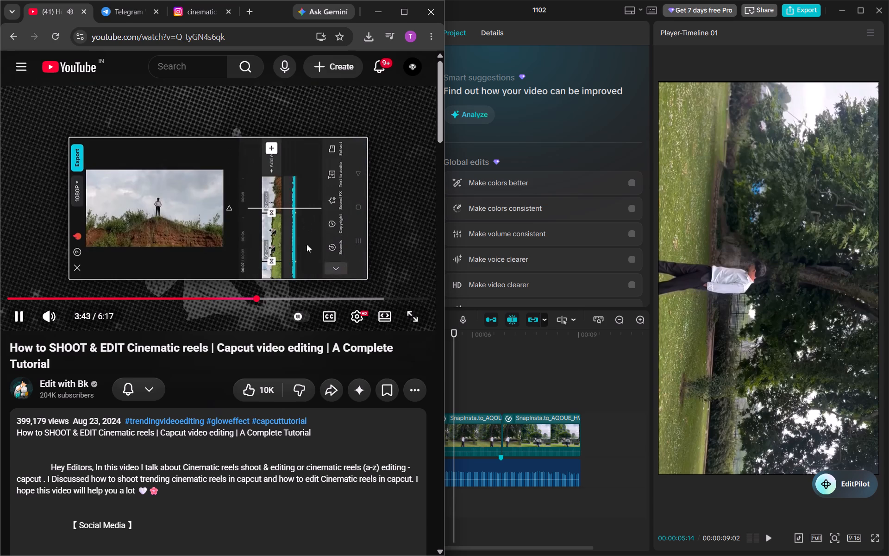
Back in CapCut, add the Black Fade transition at the cut between the third and fourth shots.
{"action": "left_click", "coordinate": [495, 349]}
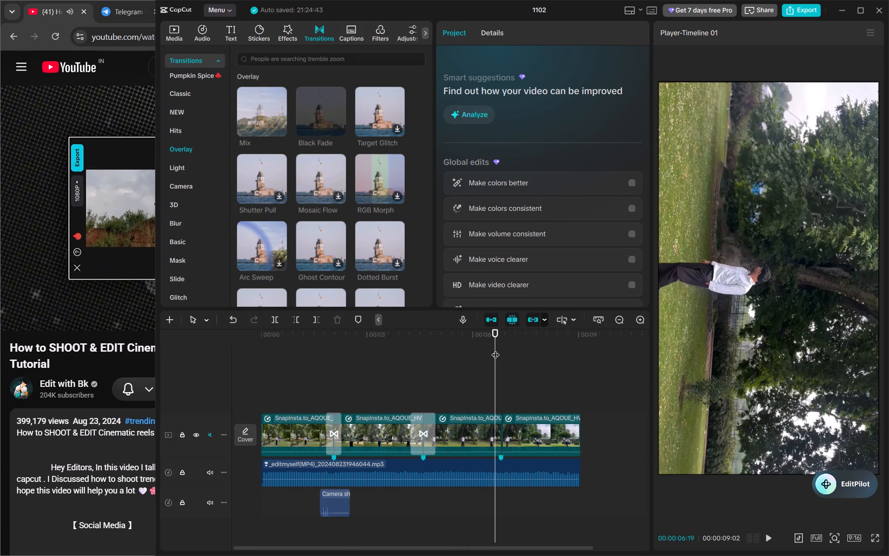
{"action": "left_click", "coordinate": [495, 349]}
{"action": "left_click_drag", "start_coordinate": [495, 349], "coordinate": [501, 349]}
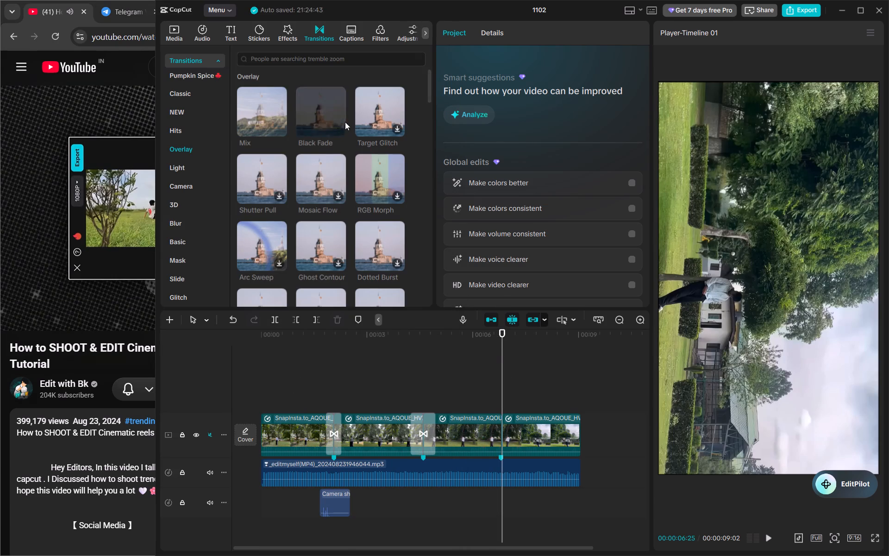
{"action": "left_click", "coordinate": [338, 127]}
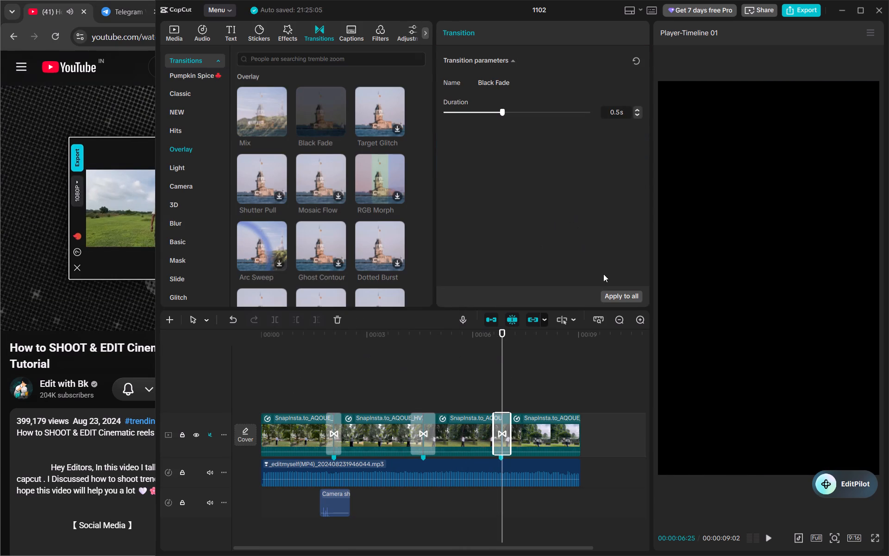
Play the timeline from the third shot into the fourth to review the Black Fade transition.
{"action": "left_click", "coordinate": [424, 350]}
{"action": "key", "text": "space"}
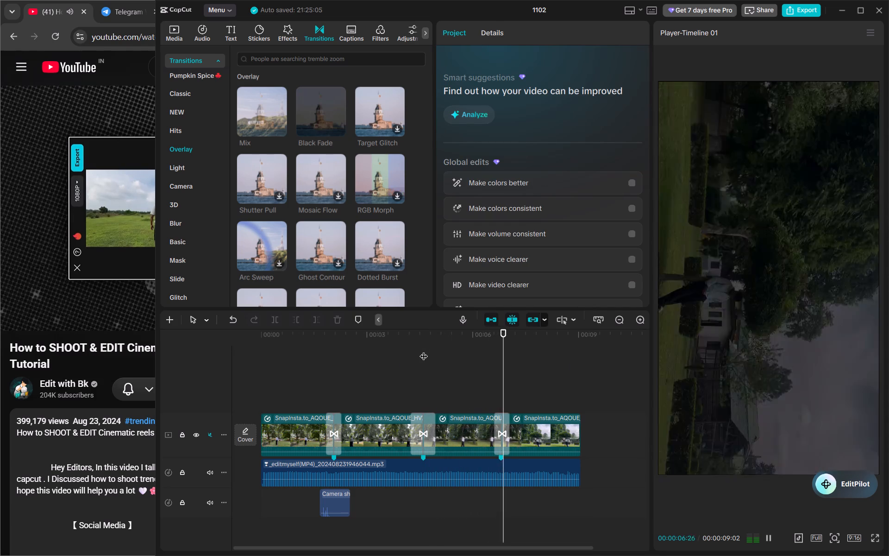
{"action": "key", "text": "space"}
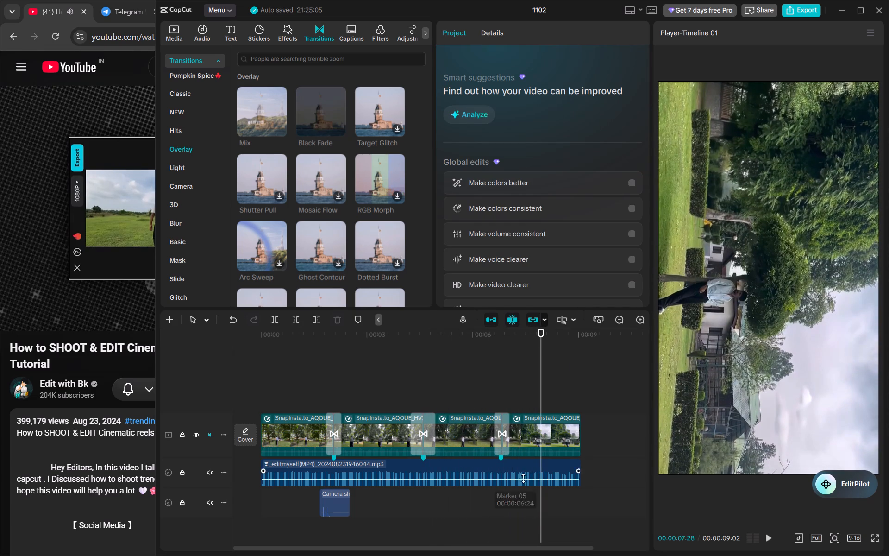
Set the duration of the Black Fade between the third and fourth shots to 0.6 s.
{"action": "left_click", "coordinate": [499, 421]}
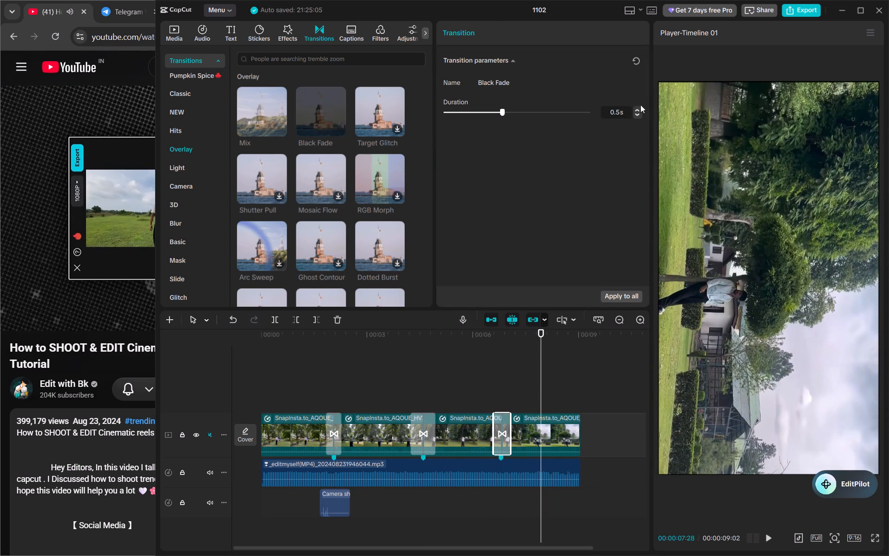
{"action": "left_click", "coordinate": [636, 109]}
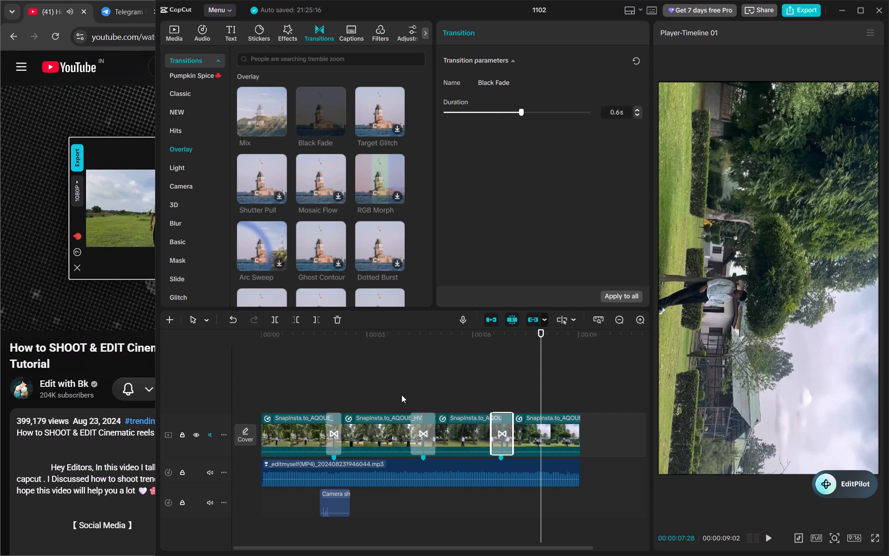
Play the fourth shot through to near the end of the timeline.
{"action": "left_click", "coordinate": [426, 336]}
{"action": "key", "text": "space"}
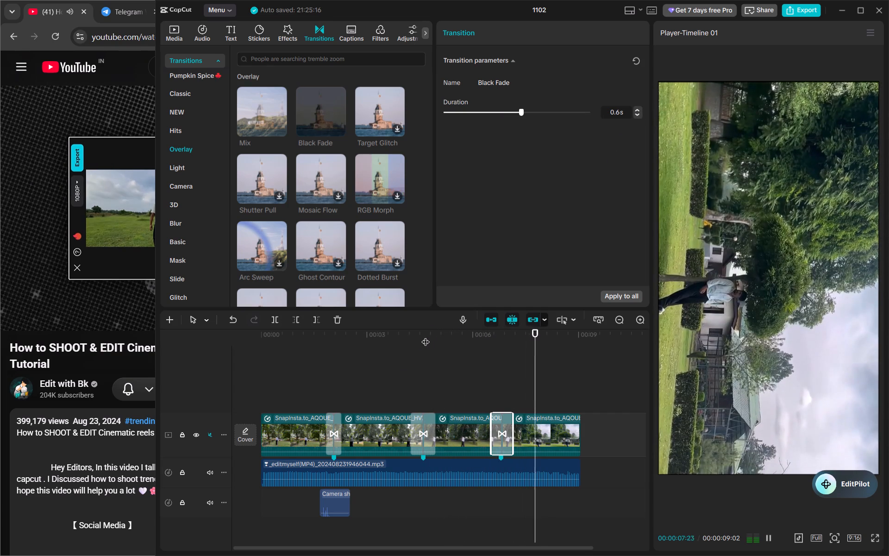
{"action": "key", "text": "space"}
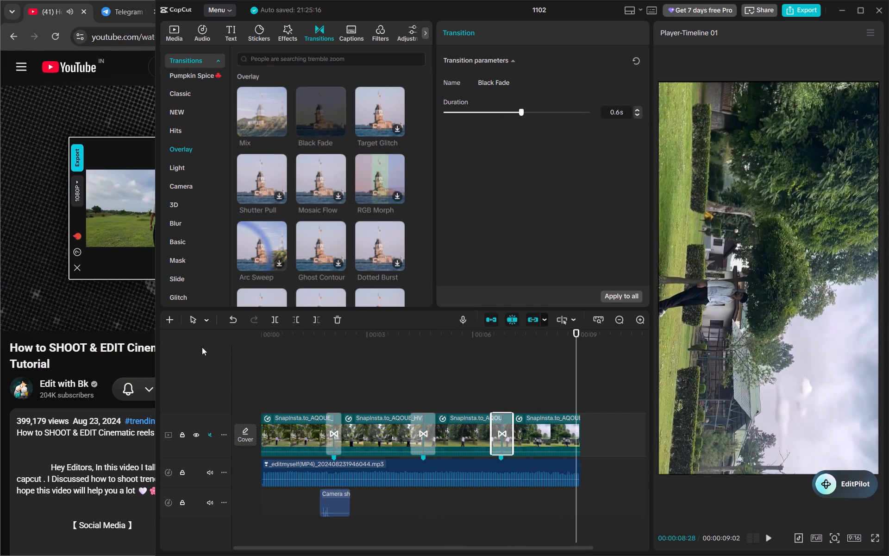
Switch to the YouTube tutorial and replay the part on colour adjustments and HSL, from around 4:00, pausing after it.
{"action": "left_click", "coordinate": [148, 364]}
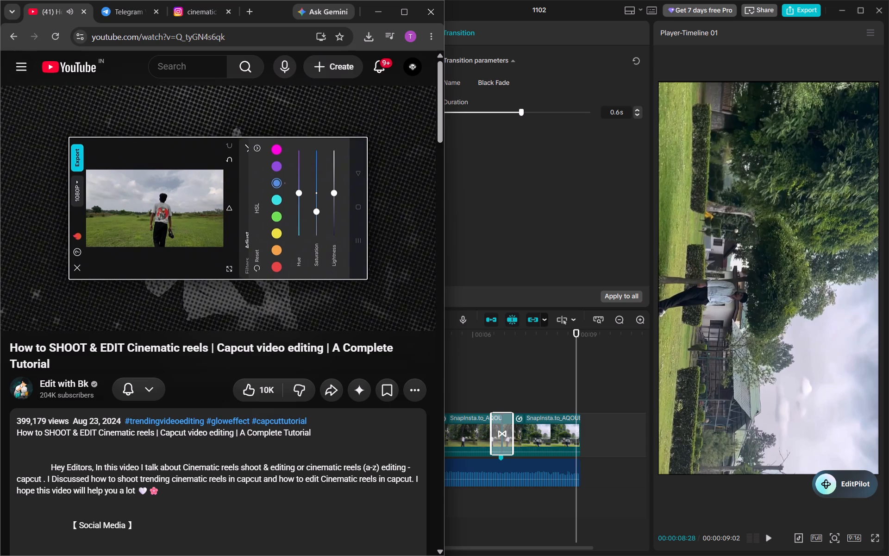
{"action": "key", "text": "Left"}
{"action": "key", "text": "Left"}
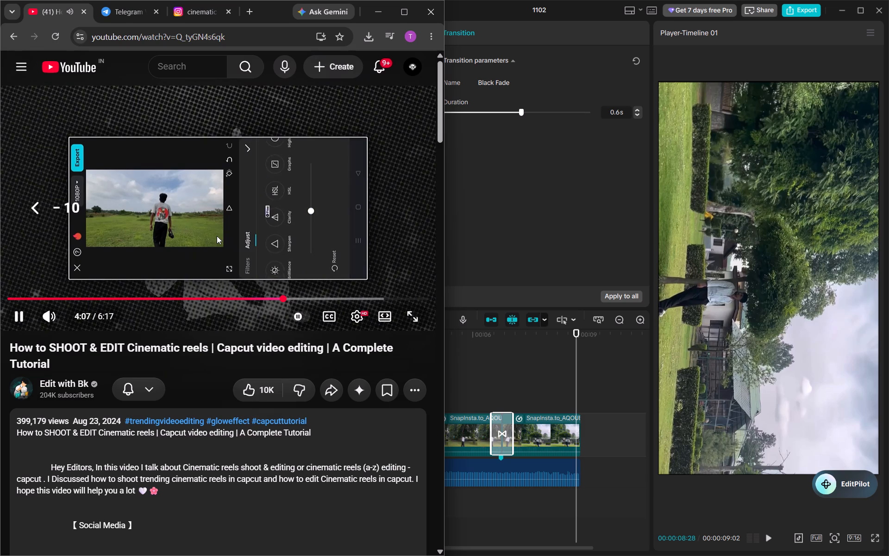
{"action": "key", "text": "Left"}
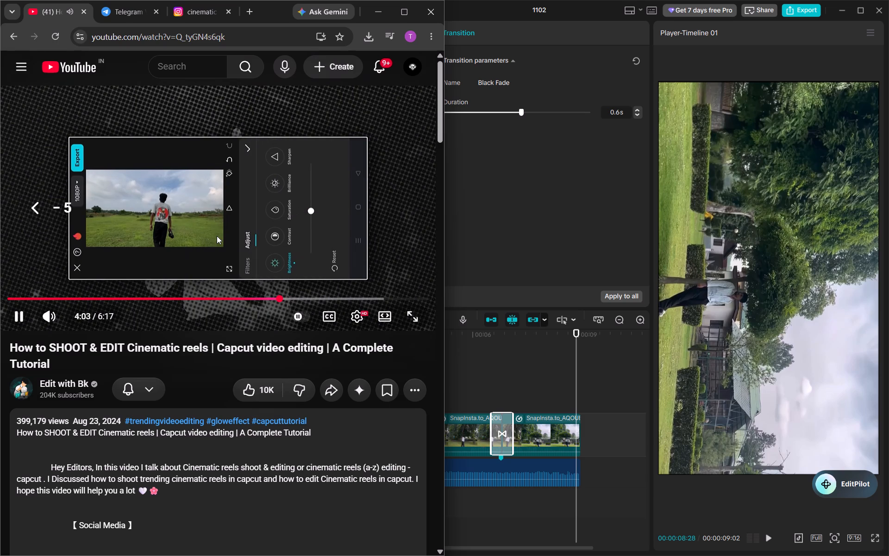
{"action": "key", "text": "Left"}
{"action": "key", "text": "Left"}
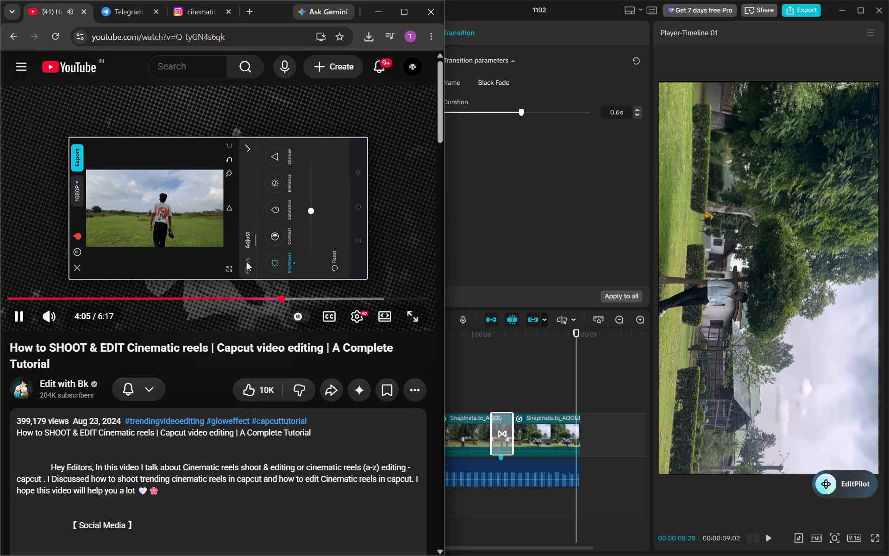
{"action": "left_click", "coordinate": [213, 253]}
Back in CapCut, add a custom adjustment layer above the shots at the start of the timeline.
{"action": "left_click", "coordinate": [467, 367]}
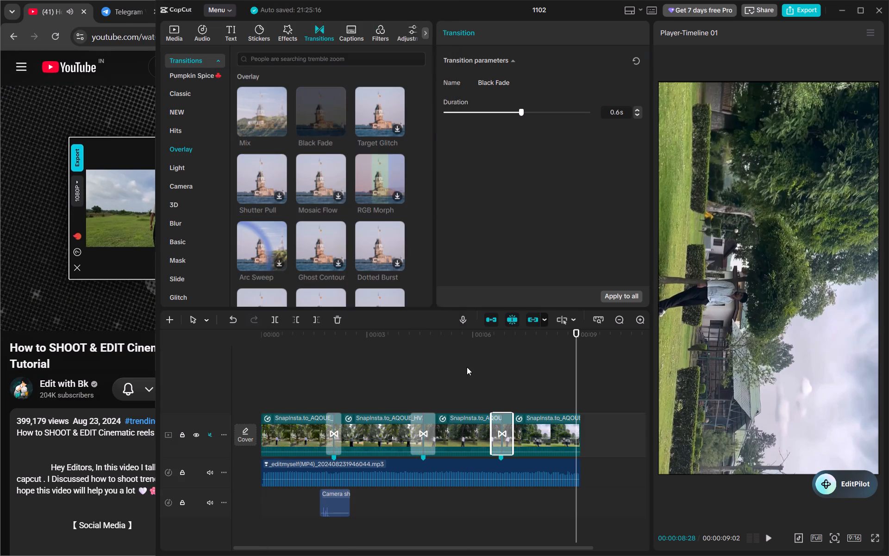
{"action": "left_click_drag", "start_coordinate": [467, 367], "coordinate": [282, 374]}
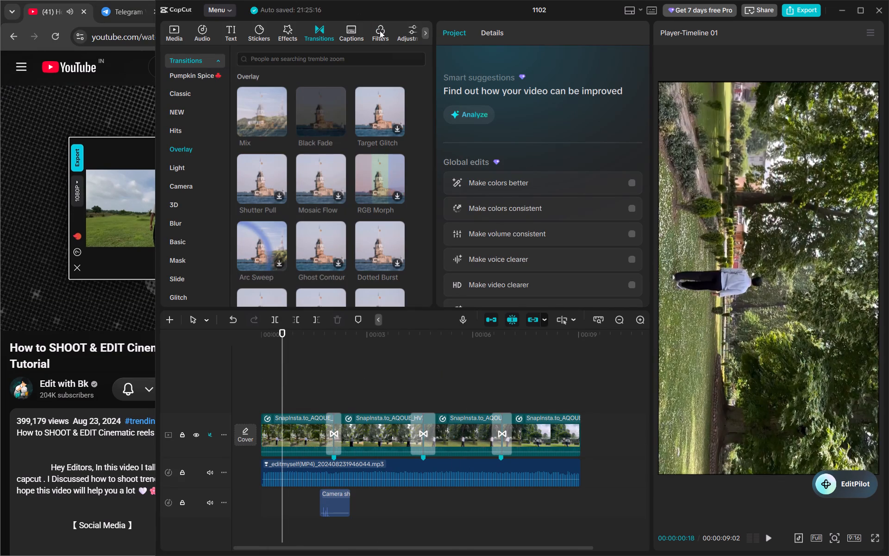
{"action": "left_click", "coordinate": [401, 33]}
{"action": "left_click_drag", "start_coordinate": [263, 67], "coordinate": [263, 398]}
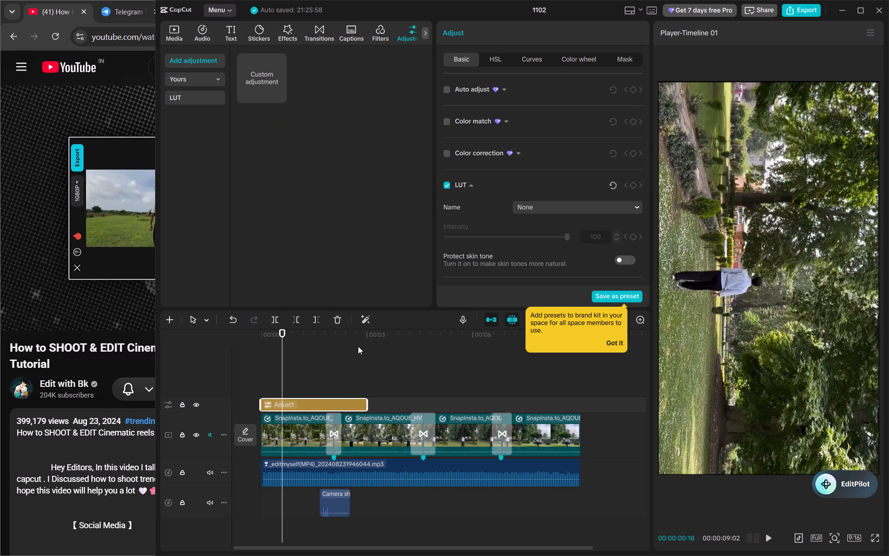
Glance at the paused tutorial, and return to CapCut to examine the adjustment layer's basic colour, lightness and effects settings.
{"action": "left_click", "coordinate": [113, 372]}
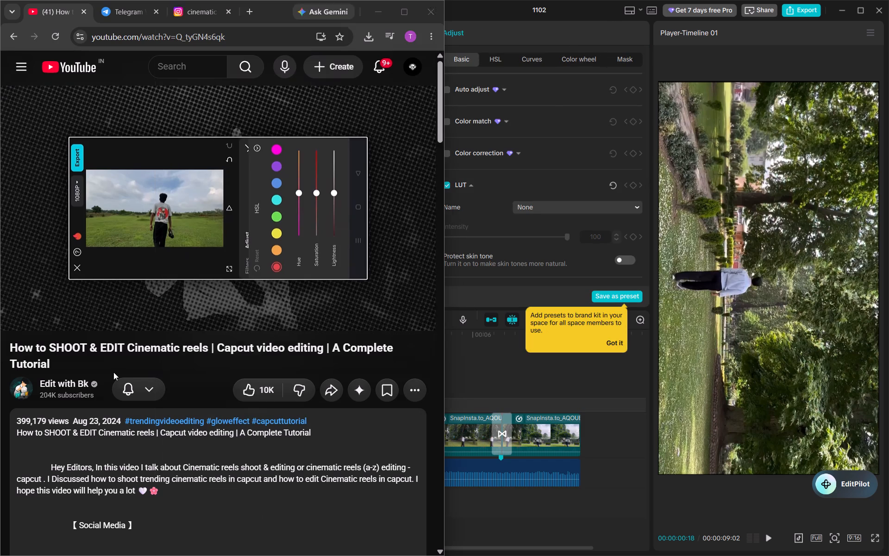
{"action": "left_click", "coordinate": [504, 355]}
{"action": "left_click_drag", "start_coordinate": [504, 355], "coordinate": [281, 387]}
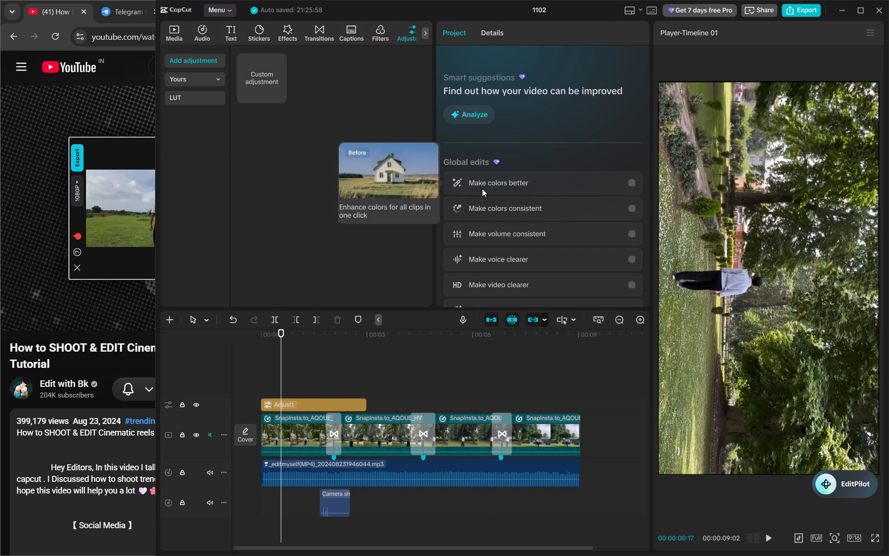
{"action": "left_click", "coordinate": [318, 408]}
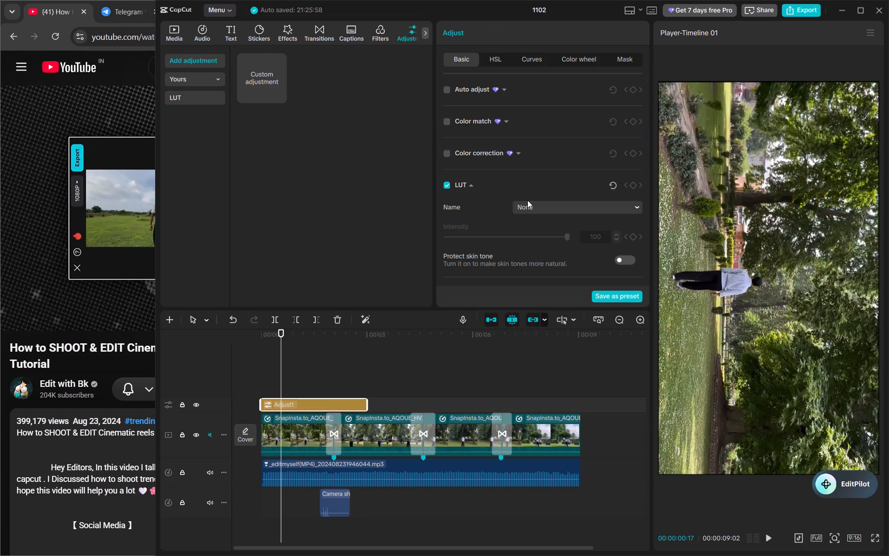
{"action": "scroll", "coordinate": [527, 200], "scroll_direction": "down", "scroll_amount": 2}
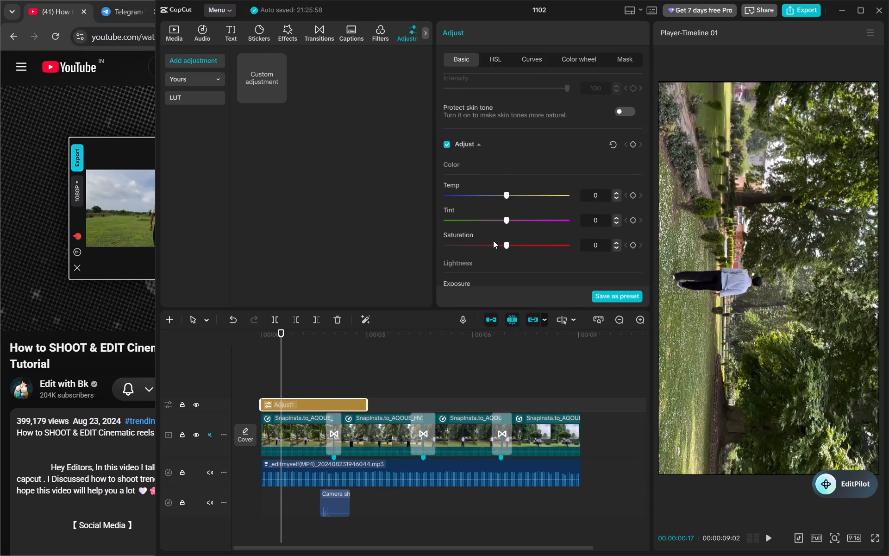
{"action": "scroll", "coordinate": [493, 240], "scroll_direction": "down", "scroll_amount": 3}
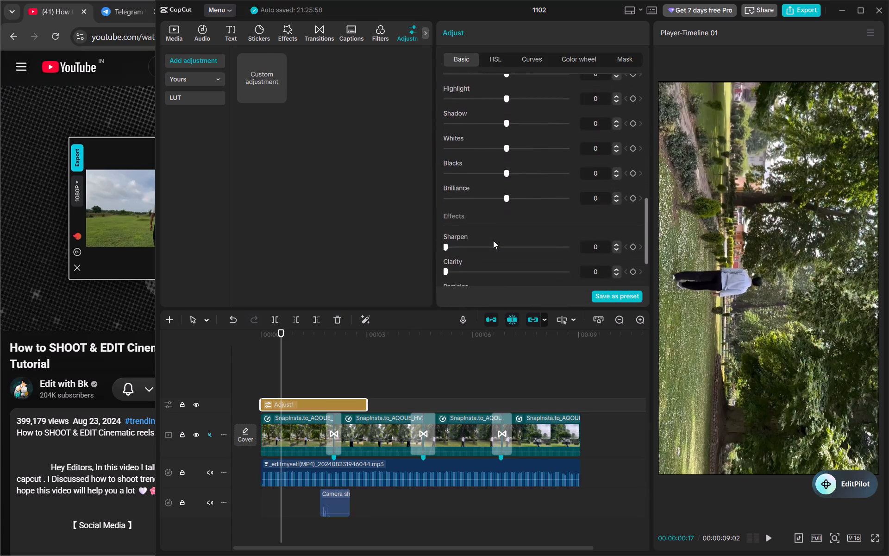
{"action": "scroll", "coordinate": [493, 240], "scroll_direction": "down", "scroll_amount": 2}
{"action": "scroll", "coordinate": [493, 240], "scroll_direction": "up", "scroll_amount": 6}
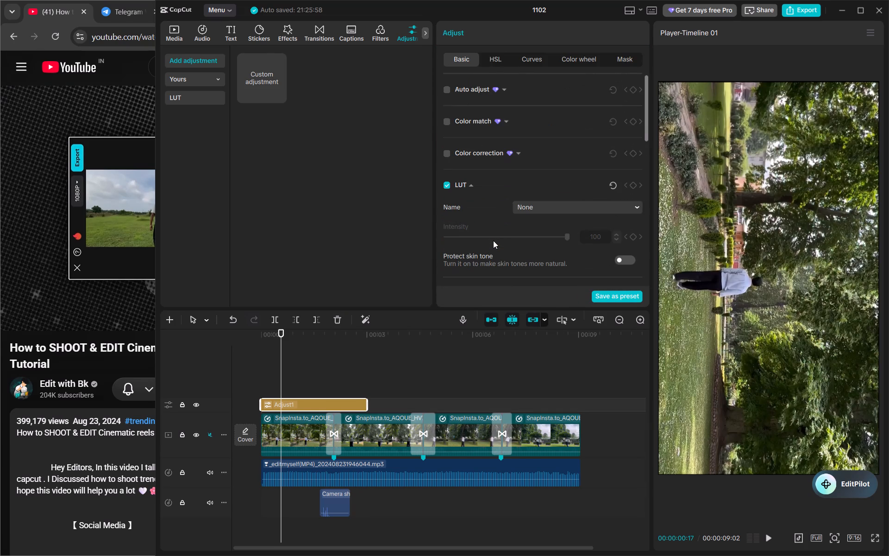
{"action": "scroll", "coordinate": [493, 240], "scroll_direction": "down", "scroll_amount": 1}
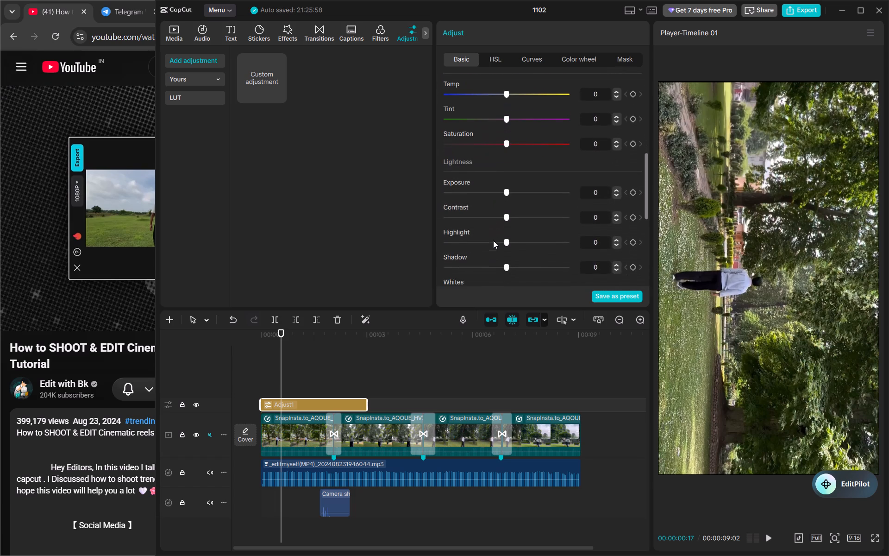
{"action": "scroll", "coordinate": [493, 240], "scroll_direction": "down", "scroll_amount": 1}
{"action": "scroll", "coordinate": [493, 240], "scroll_direction": "up", "scroll_amount": 1}
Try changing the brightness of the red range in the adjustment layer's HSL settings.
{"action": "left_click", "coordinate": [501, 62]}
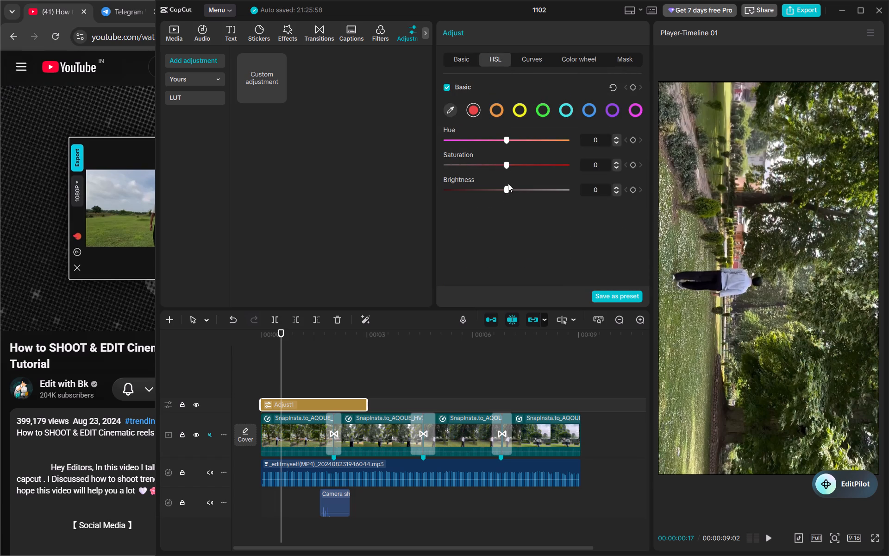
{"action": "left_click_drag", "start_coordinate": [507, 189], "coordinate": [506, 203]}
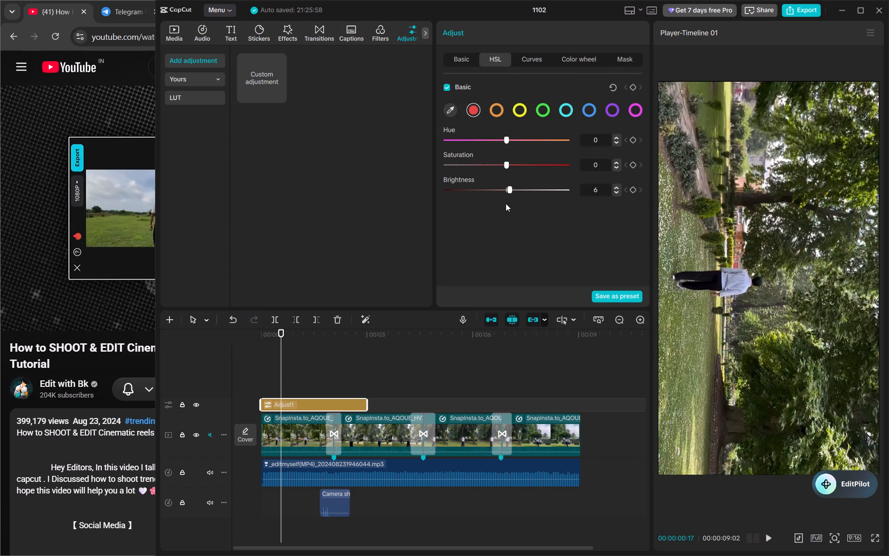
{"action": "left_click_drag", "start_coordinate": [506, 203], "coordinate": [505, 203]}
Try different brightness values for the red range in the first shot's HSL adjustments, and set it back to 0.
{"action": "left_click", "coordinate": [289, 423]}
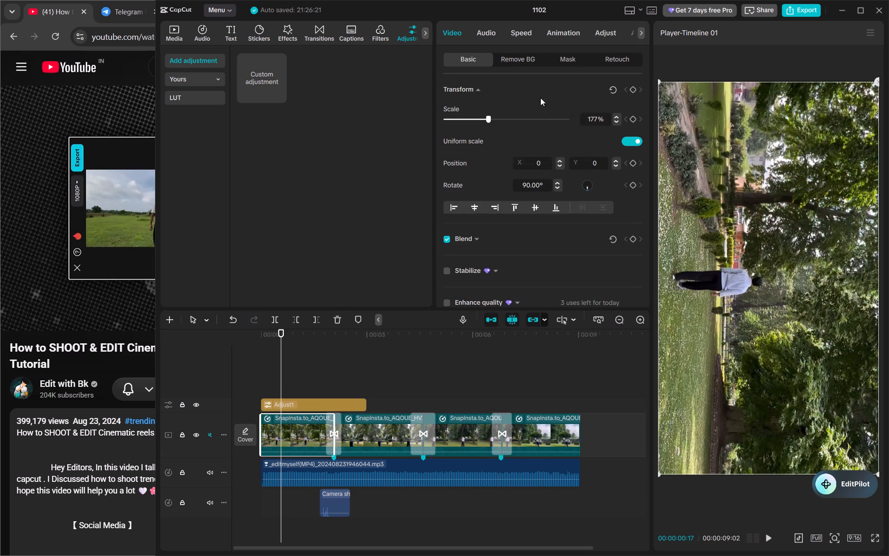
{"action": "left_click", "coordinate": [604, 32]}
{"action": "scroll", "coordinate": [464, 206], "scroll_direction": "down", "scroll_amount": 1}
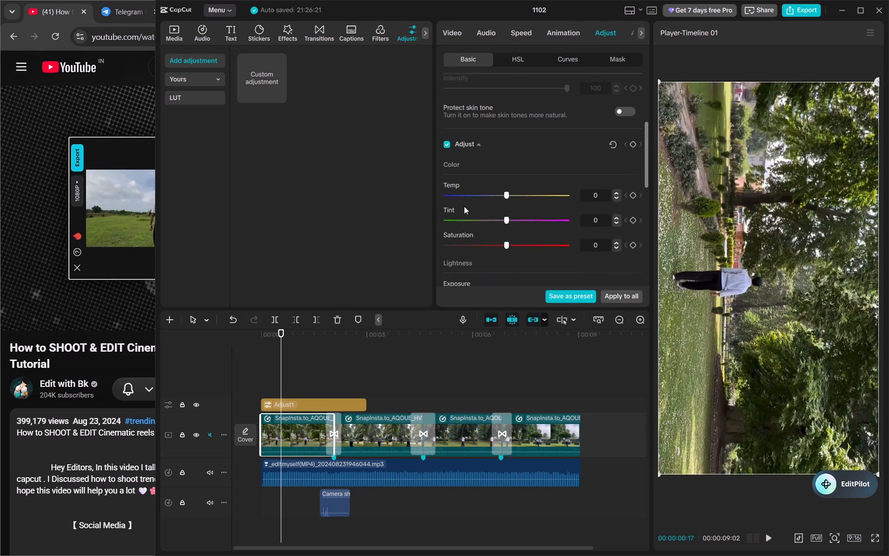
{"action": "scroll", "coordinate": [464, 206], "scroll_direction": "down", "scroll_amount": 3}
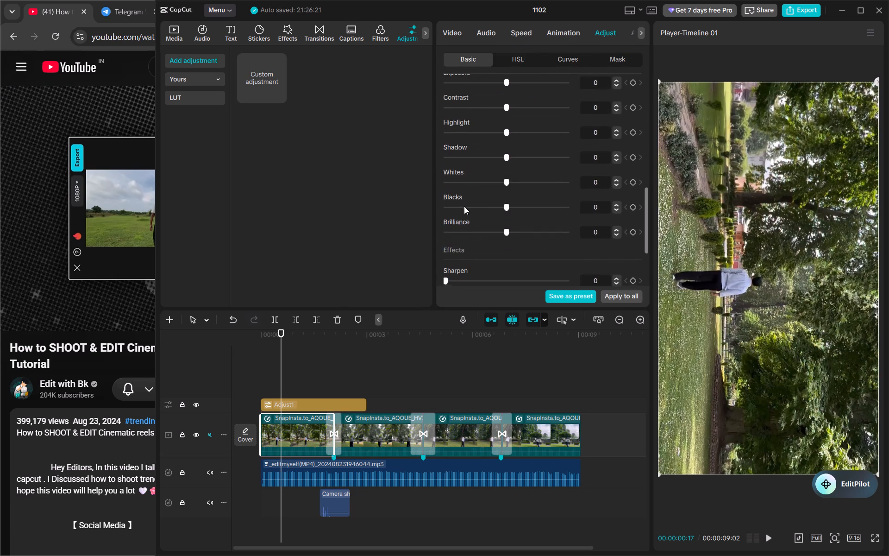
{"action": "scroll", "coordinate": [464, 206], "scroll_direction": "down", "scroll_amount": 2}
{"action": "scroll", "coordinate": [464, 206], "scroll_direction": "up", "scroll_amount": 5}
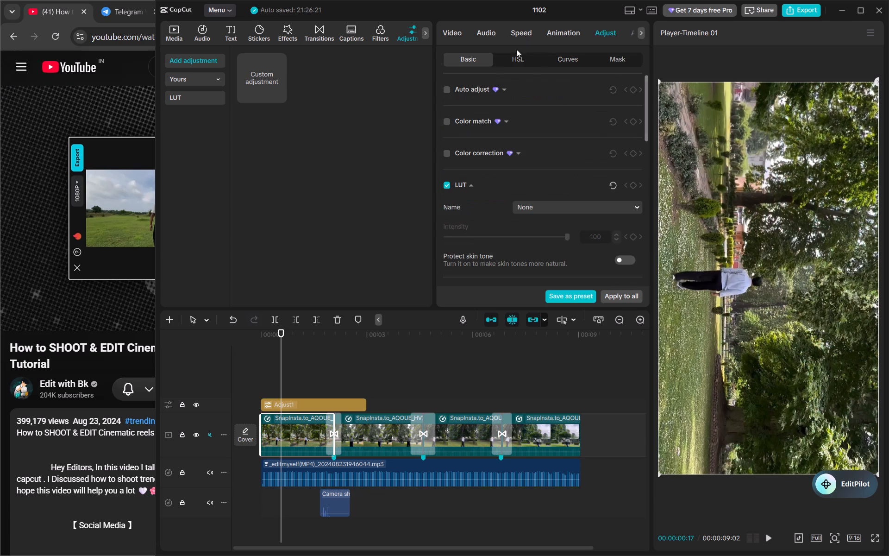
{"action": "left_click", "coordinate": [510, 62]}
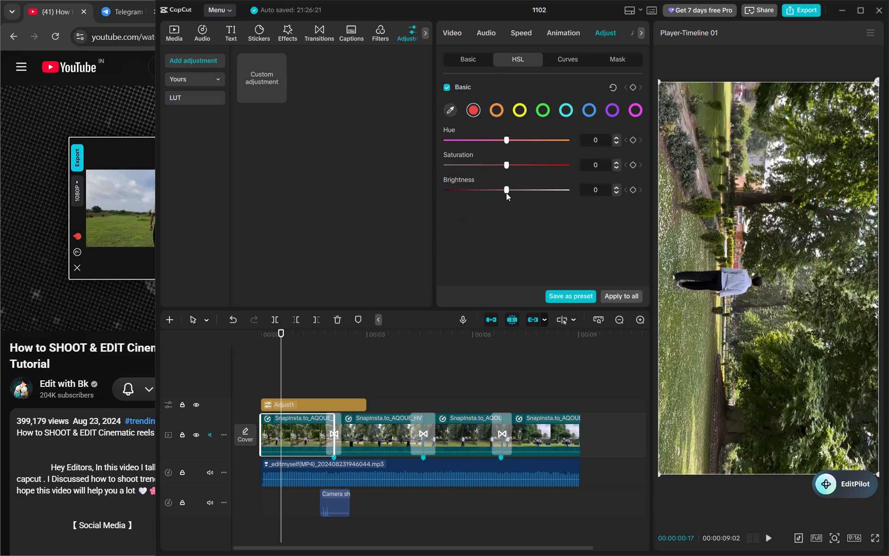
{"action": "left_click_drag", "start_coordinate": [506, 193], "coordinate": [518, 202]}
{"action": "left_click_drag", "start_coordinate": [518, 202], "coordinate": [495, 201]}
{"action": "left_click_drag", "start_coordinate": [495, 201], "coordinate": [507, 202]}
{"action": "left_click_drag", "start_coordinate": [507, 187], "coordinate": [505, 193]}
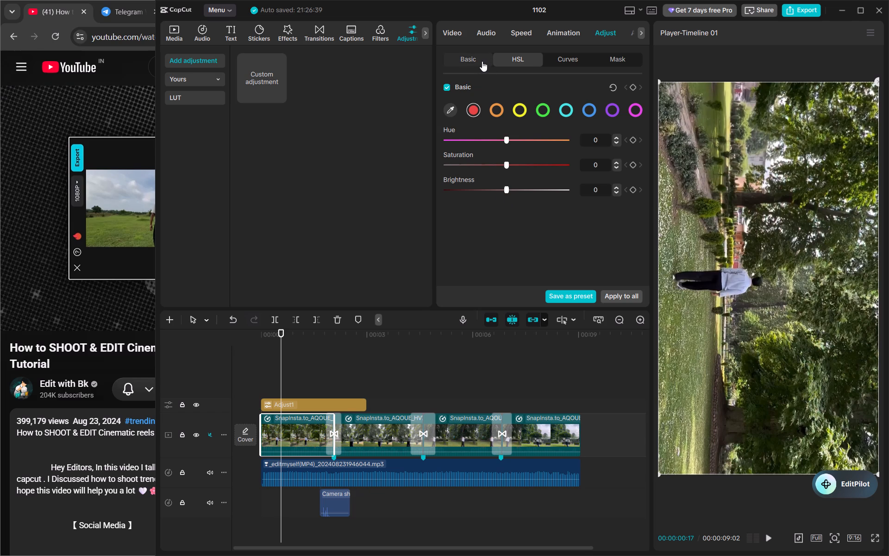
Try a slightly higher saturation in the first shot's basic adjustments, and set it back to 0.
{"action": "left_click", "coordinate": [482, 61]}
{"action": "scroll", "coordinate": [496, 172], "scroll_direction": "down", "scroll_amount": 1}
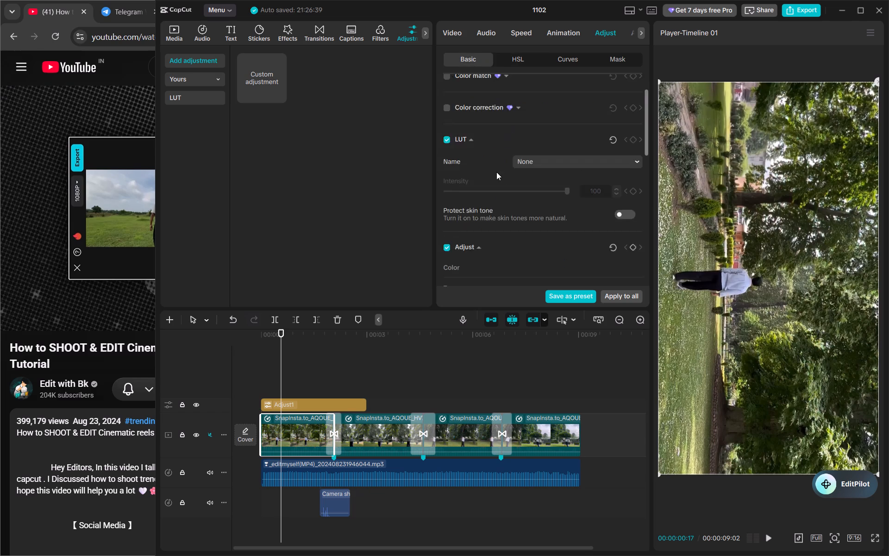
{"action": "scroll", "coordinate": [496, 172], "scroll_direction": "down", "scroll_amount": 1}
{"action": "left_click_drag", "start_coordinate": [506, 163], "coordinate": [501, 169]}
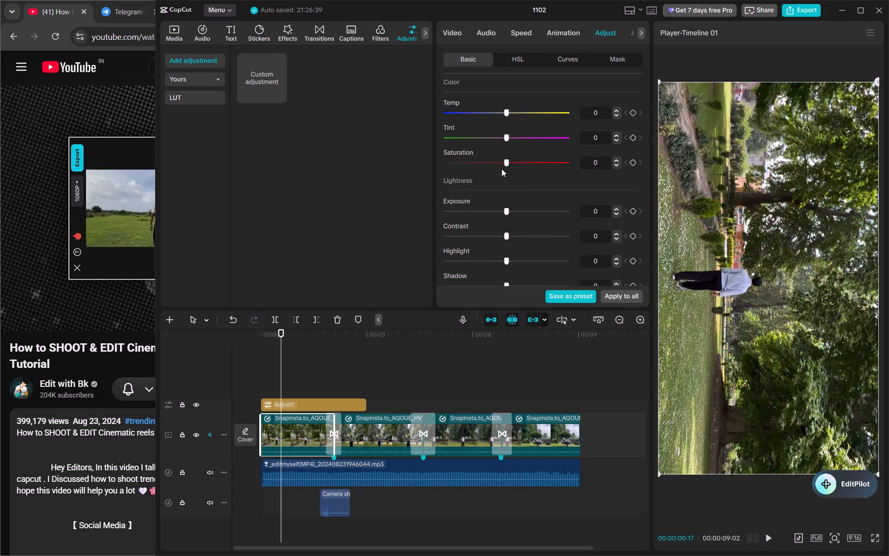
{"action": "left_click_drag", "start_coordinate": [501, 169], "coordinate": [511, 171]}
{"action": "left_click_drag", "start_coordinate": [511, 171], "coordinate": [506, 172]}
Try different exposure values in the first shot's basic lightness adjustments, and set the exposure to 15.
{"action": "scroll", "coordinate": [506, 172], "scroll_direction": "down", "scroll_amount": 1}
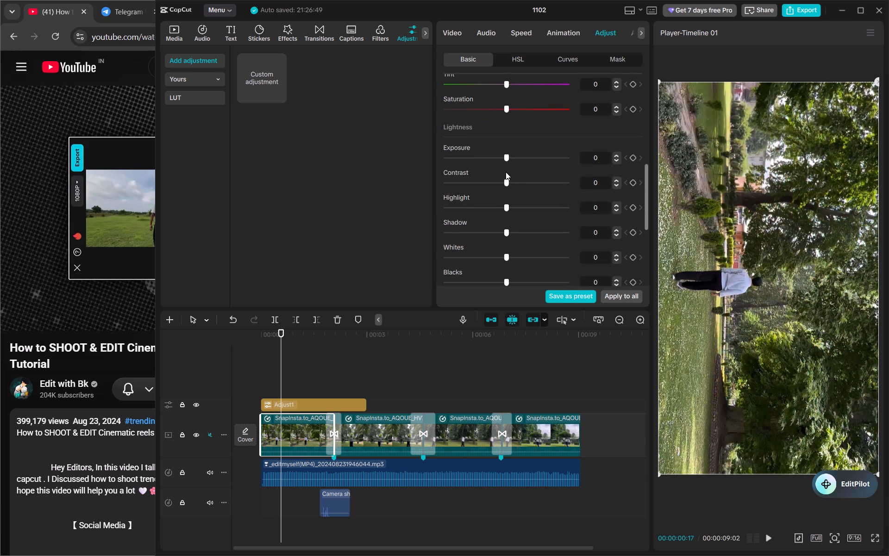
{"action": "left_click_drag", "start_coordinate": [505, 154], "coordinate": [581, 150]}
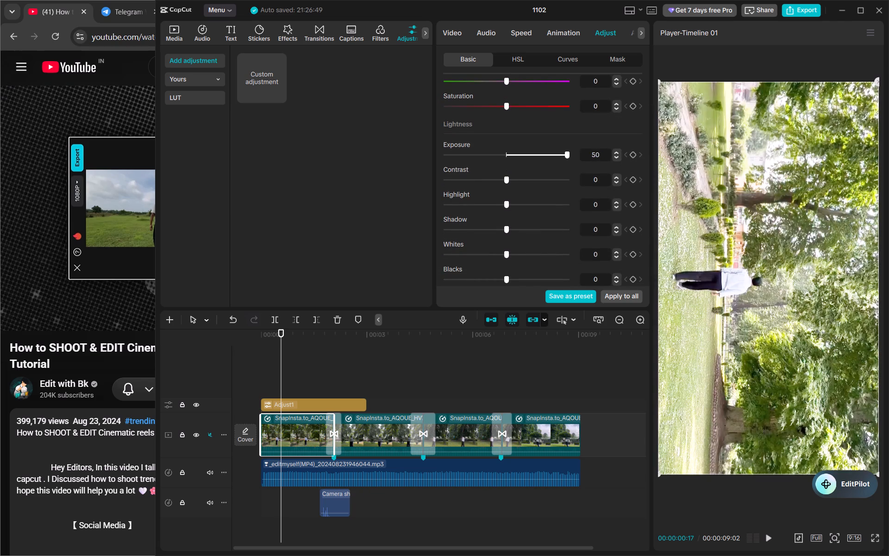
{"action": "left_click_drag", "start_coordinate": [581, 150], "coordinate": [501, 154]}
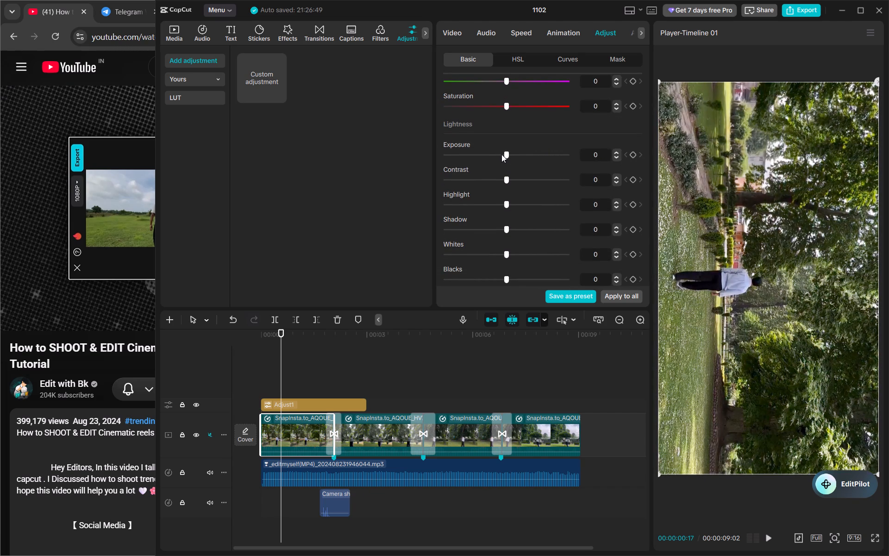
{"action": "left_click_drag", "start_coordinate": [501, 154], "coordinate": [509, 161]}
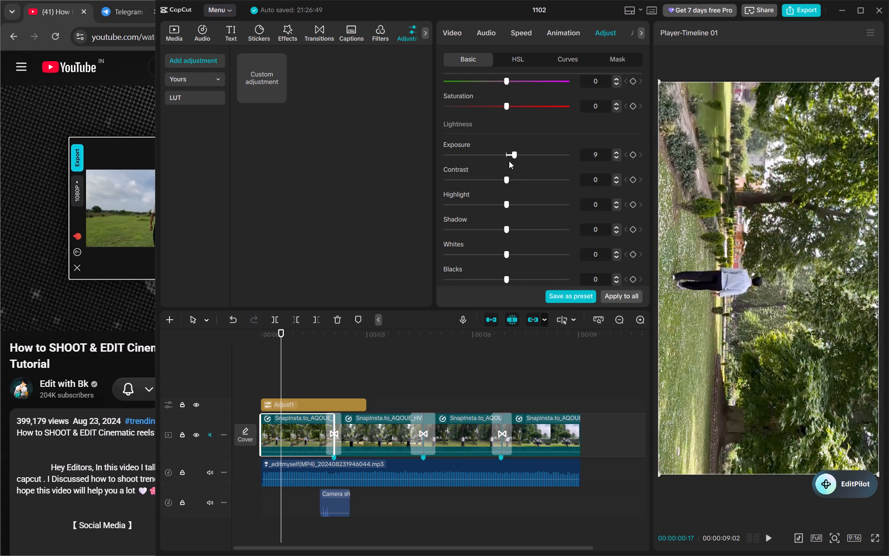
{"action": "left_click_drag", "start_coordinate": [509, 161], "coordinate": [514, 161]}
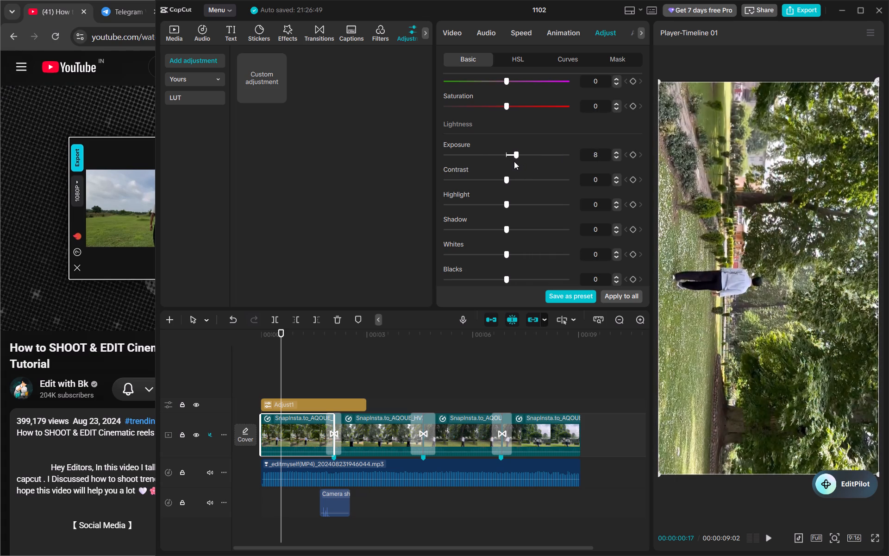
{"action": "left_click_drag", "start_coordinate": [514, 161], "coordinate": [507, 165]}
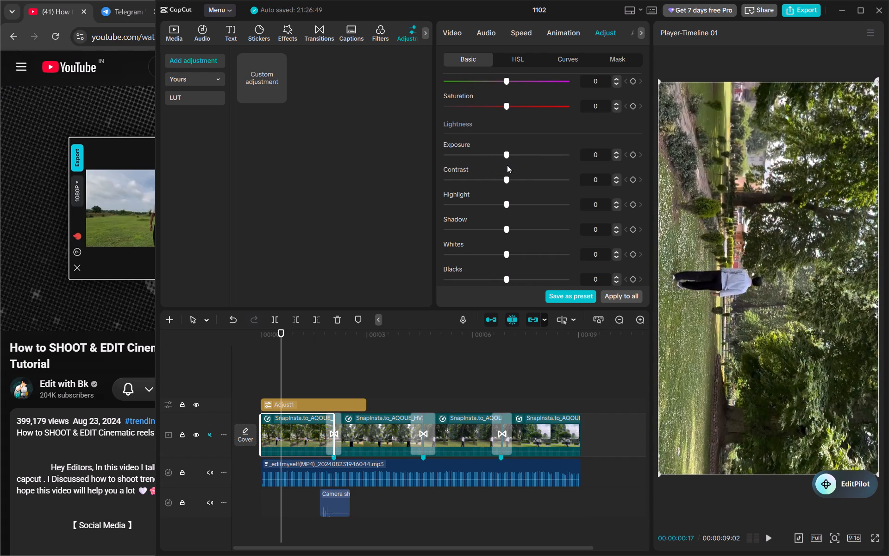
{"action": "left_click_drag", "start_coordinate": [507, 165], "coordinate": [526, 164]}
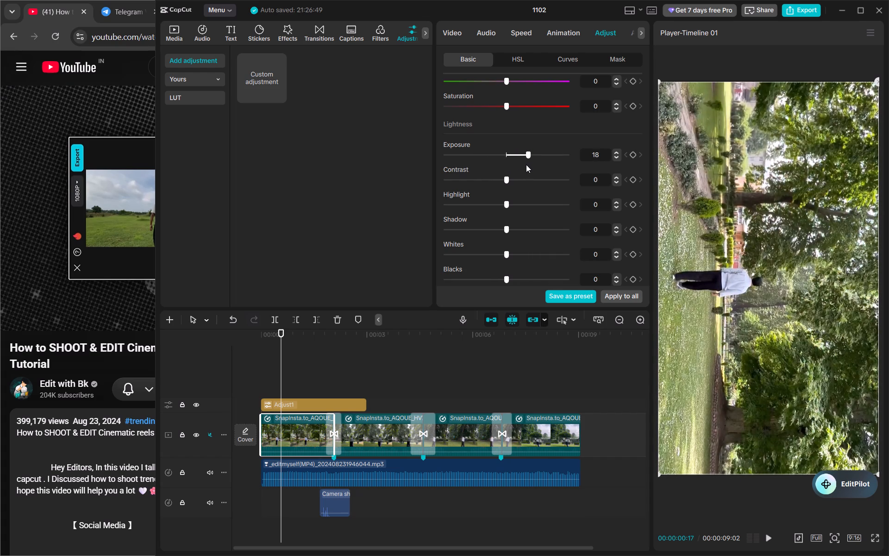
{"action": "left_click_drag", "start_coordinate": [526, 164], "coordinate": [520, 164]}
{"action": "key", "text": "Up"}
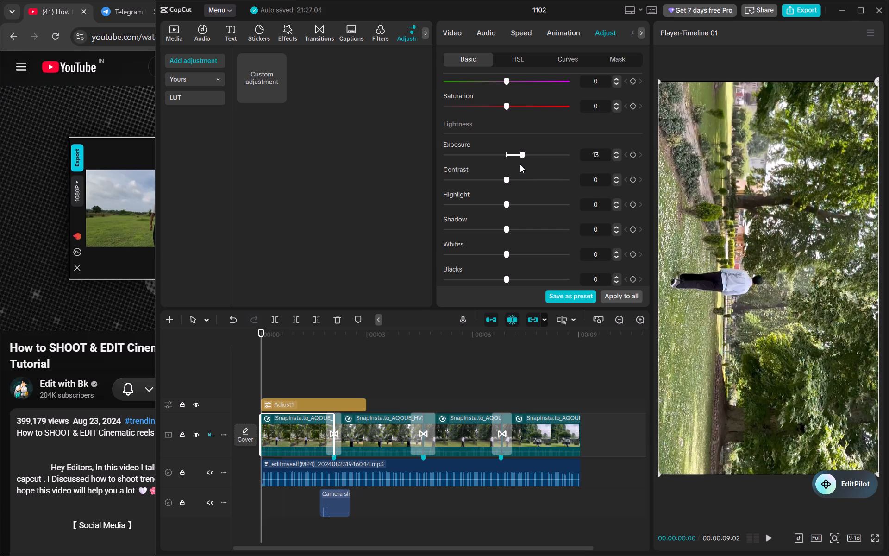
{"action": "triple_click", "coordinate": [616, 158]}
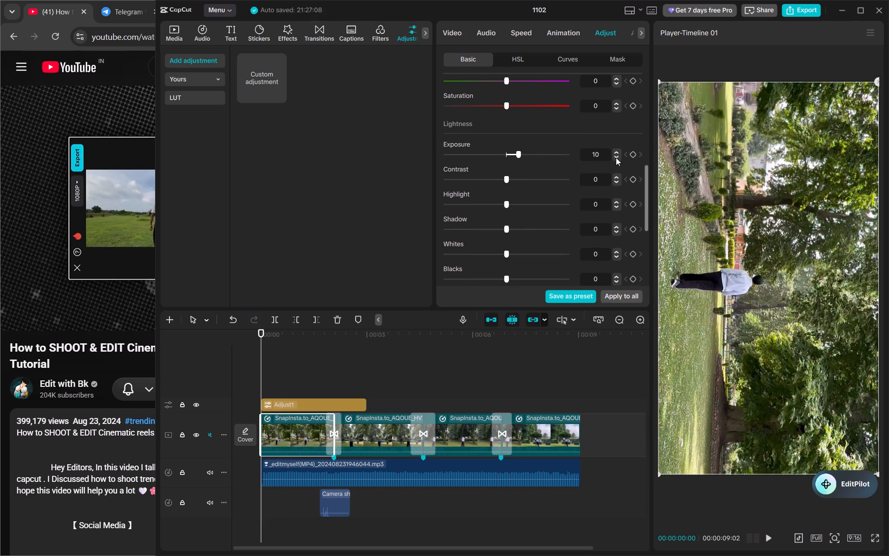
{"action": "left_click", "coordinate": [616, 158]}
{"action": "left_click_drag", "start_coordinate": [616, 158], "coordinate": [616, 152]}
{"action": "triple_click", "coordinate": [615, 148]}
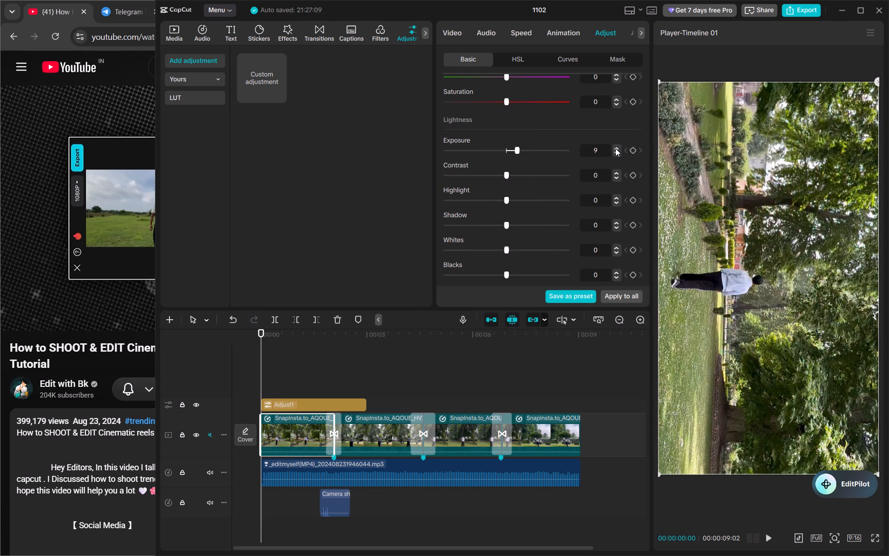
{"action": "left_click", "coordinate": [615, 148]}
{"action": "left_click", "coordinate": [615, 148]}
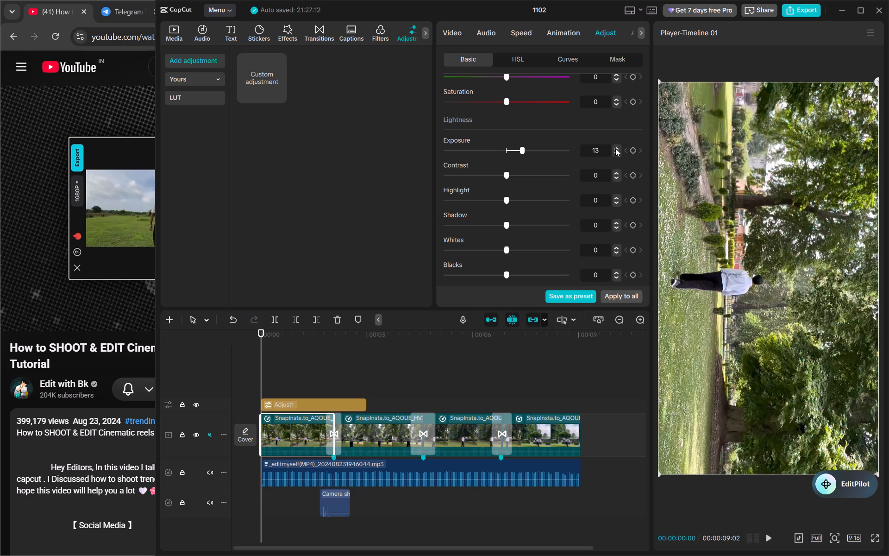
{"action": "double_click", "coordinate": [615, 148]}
Switch to the YouTube tutorial in Chrome and play a moment of its HSL section.
{"action": "left_click", "coordinate": [131, 278]}
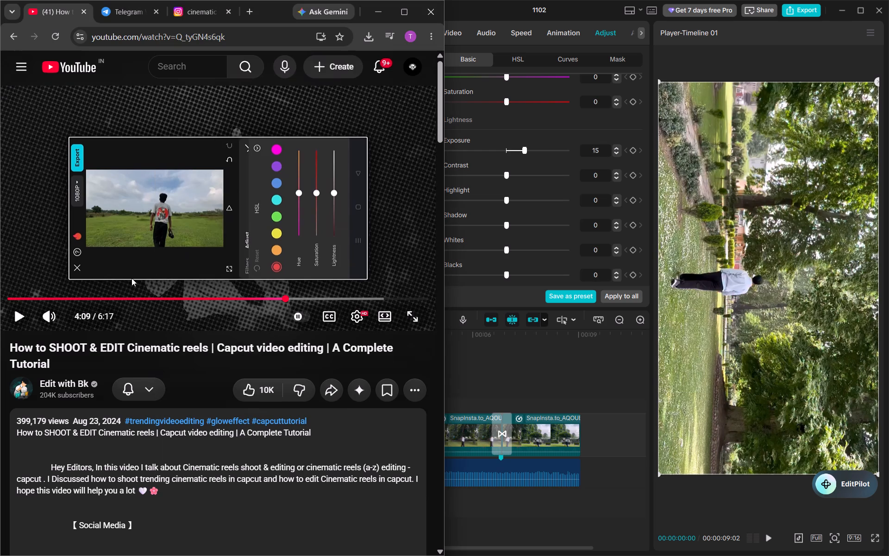
{"action": "left_click", "coordinate": [178, 245]}
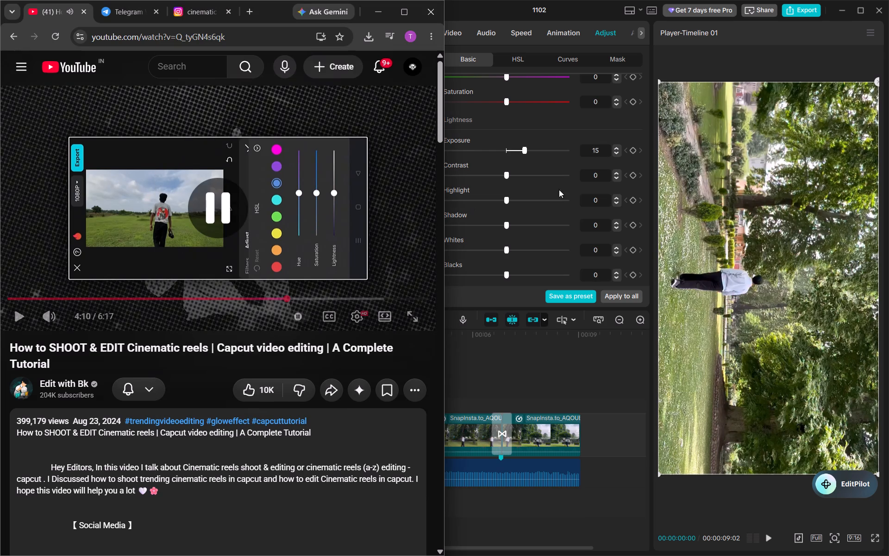
Back in CapCut, set the first shot's exposure to 10.
{"action": "left_click", "coordinate": [616, 152]}
{"action": "double_click", "coordinate": [616, 152]}
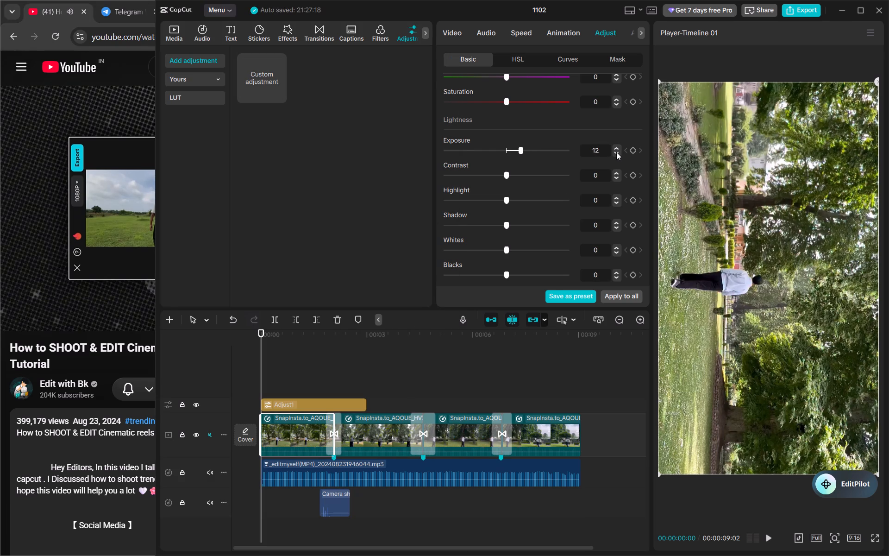
{"action": "left_click", "coordinate": [616, 152]}
{"action": "left_click", "coordinate": [616, 152]}
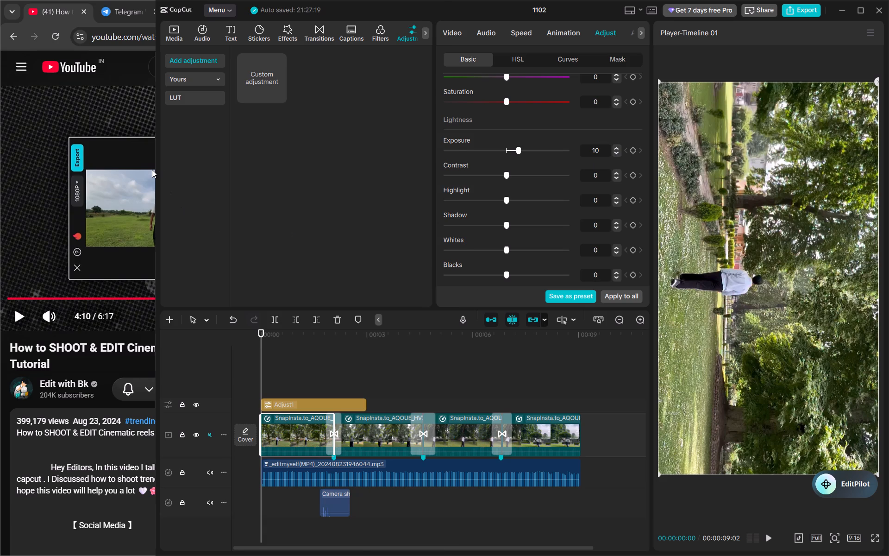
Play the tutorial's HSL section briefly, and in CapCut select the blue range in the first shot's HSL adjustments.
{"action": "left_click", "coordinate": [152, 170]}
{"action": "left_click", "coordinate": [221, 224]}
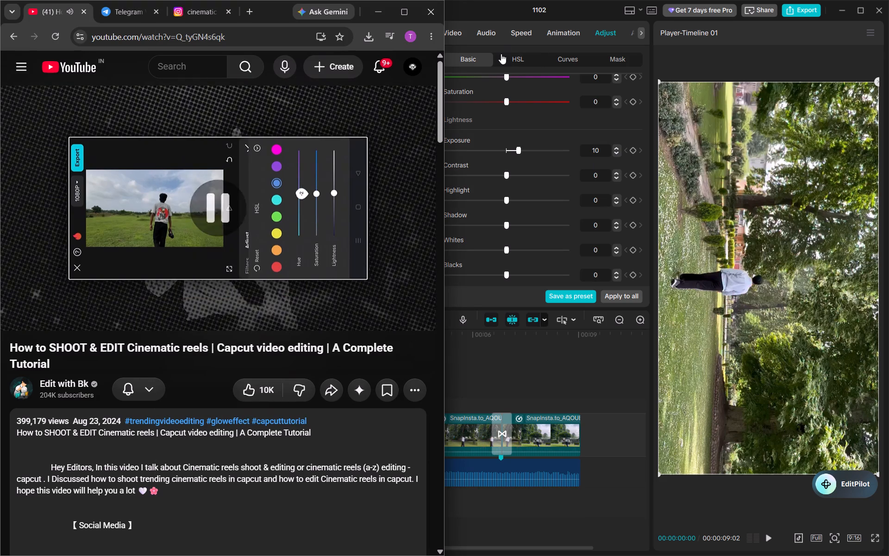
{"action": "left_click", "coordinate": [505, 59]}
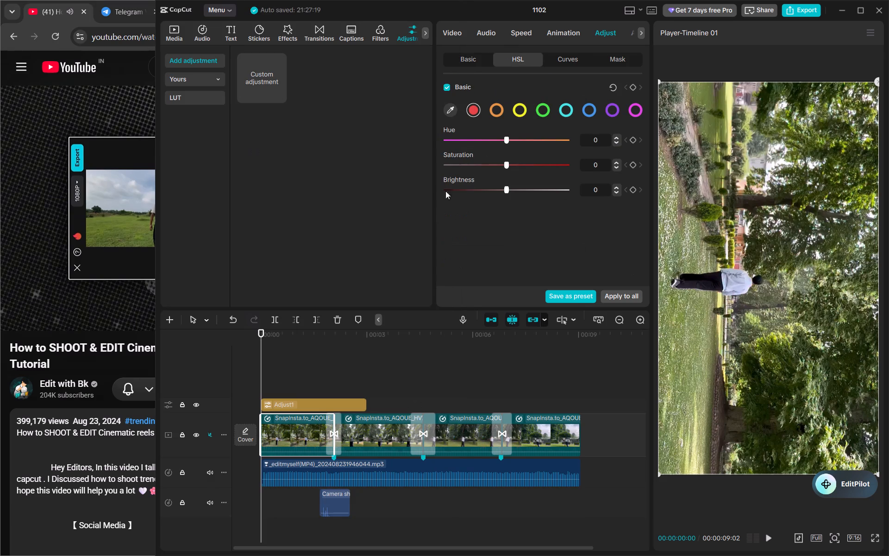
{"action": "left_click", "coordinate": [65, 217]}
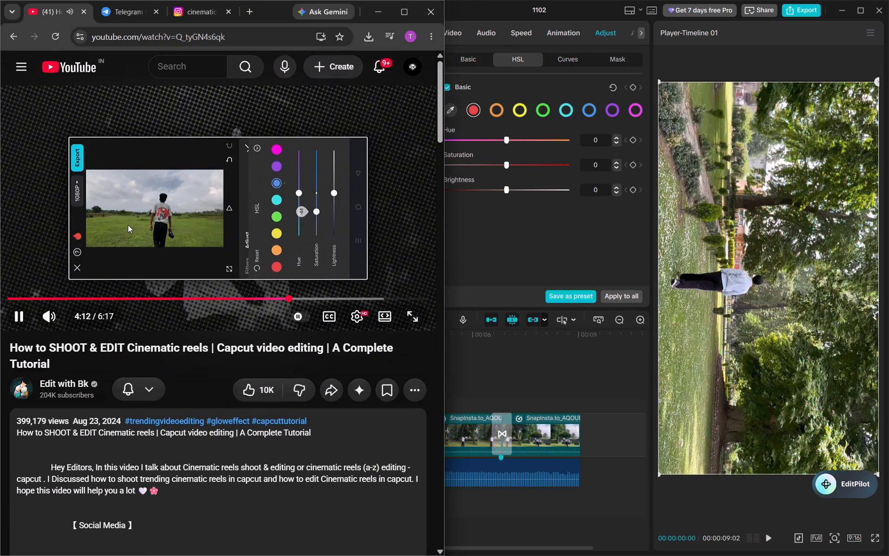
{"action": "left_click", "coordinate": [128, 225]}
{"action": "left_click", "coordinate": [463, 216]}
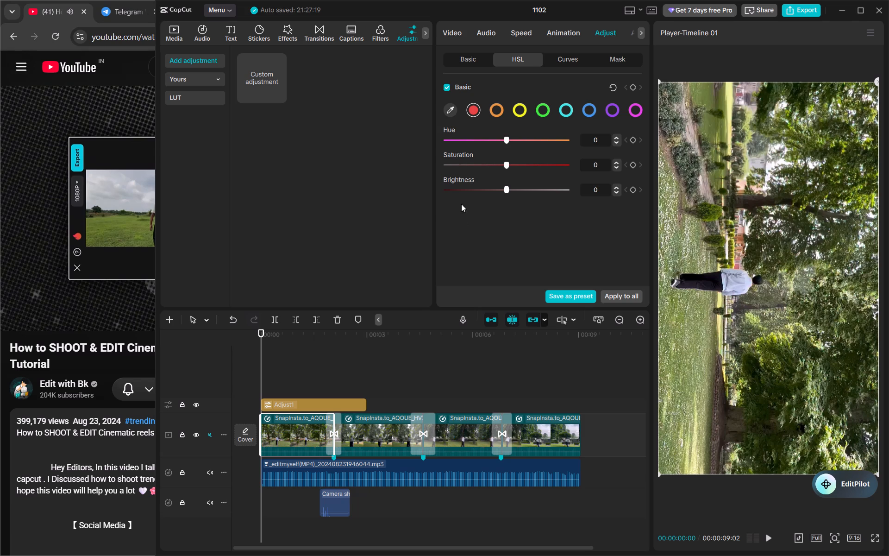
{"action": "left_click", "coordinate": [463, 155]}
{"action": "left_click", "coordinate": [463, 155]}
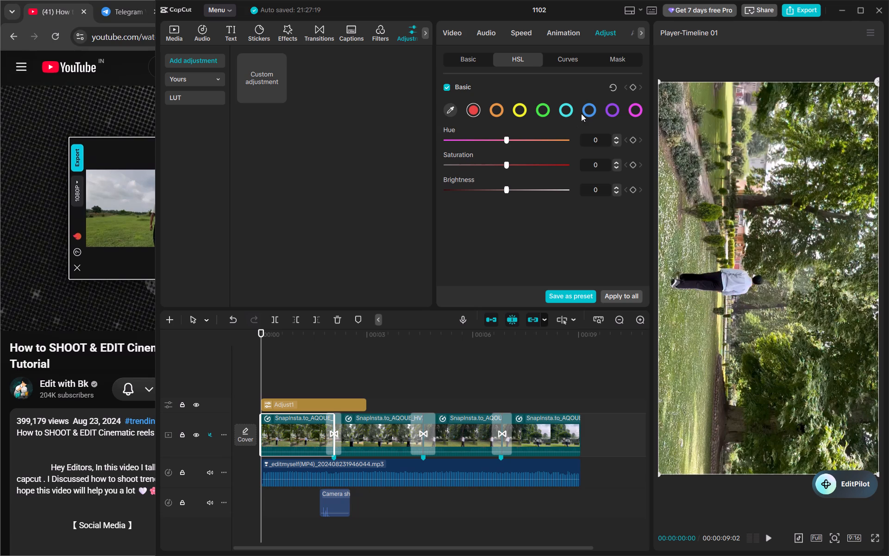
{"action": "left_click", "coordinate": [587, 109]}
Switch to the tutorial and watch the rest of its HSL colour explanation, pausing at about 4:34.
{"action": "left_click", "coordinate": [75, 223]}
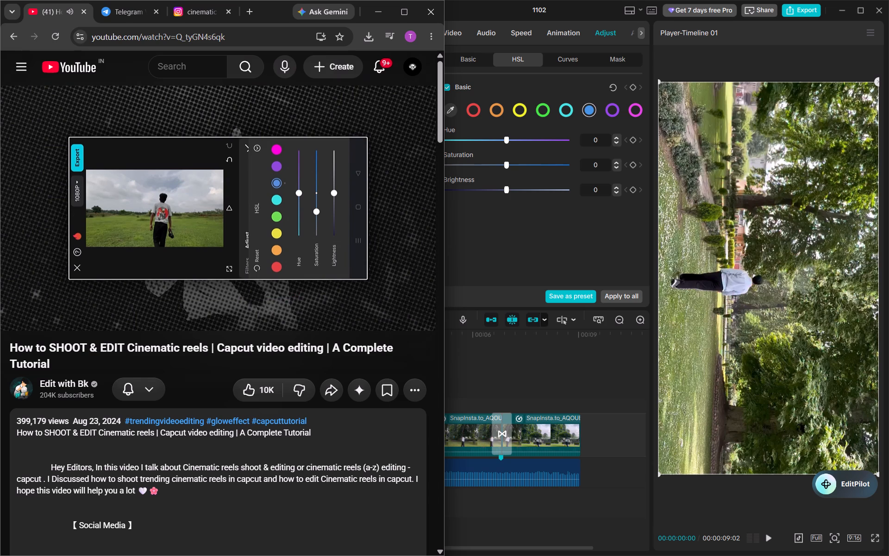
{"action": "left_click", "coordinate": [255, 234]}
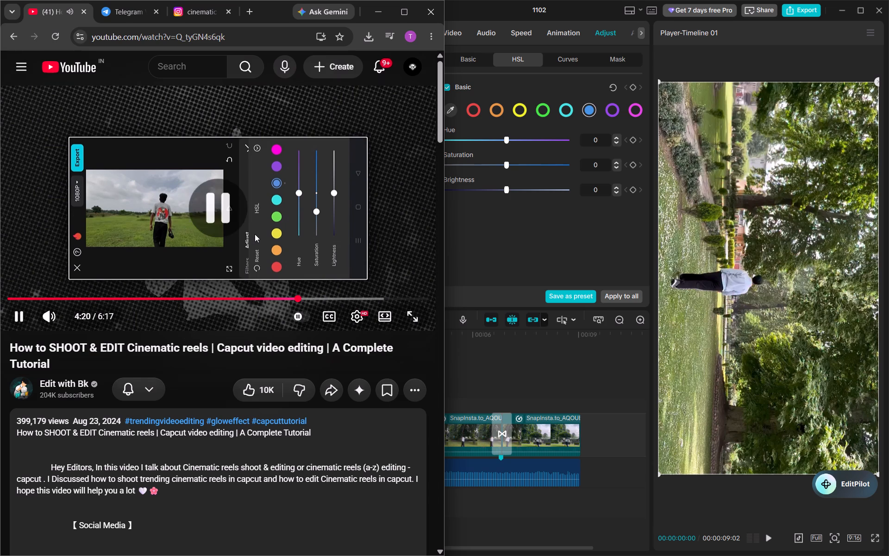
{"action": "left_click", "coordinate": [255, 234]}
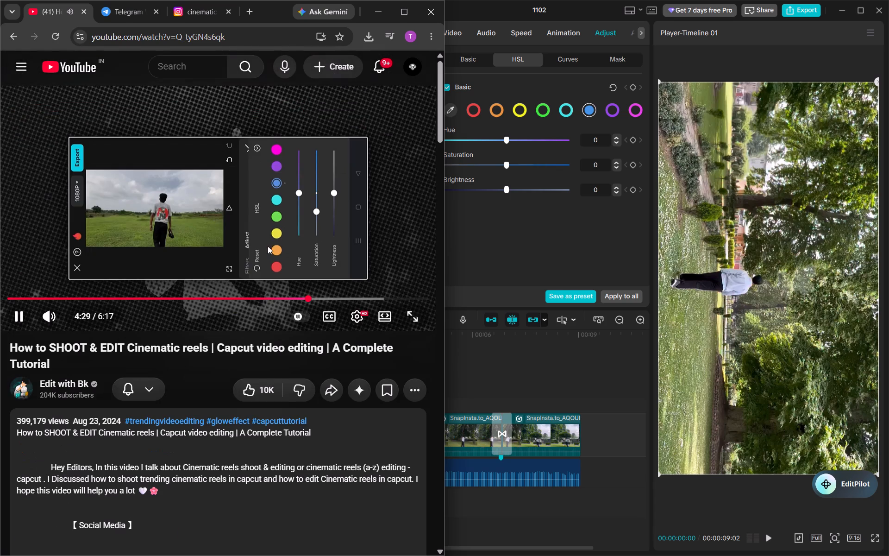
{"action": "left_click", "coordinate": [191, 232]}
{"action": "left_click", "coordinate": [191, 232]}
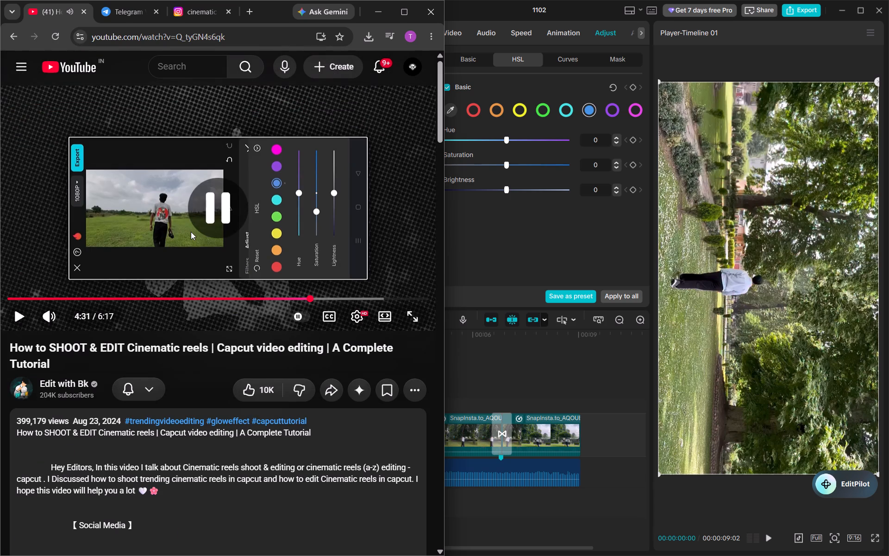
{"action": "left_click", "coordinate": [213, 212]}
Back in CapCut, set the saturation of the first shot's blue range to -26 in HSL.
{"action": "left_click", "coordinate": [501, 208]}
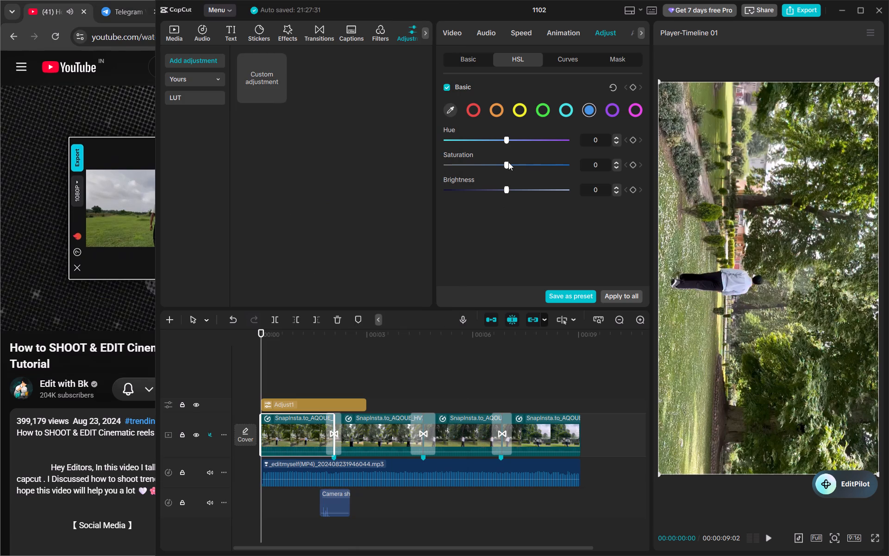
{"action": "left_click_drag", "start_coordinate": [508, 164], "coordinate": [430, 185]}
{"action": "left_click_drag", "start_coordinate": [430, 185], "coordinate": [499, 183]}
{"action": "left_click_drag", "start_coordinate": [499, 183], "coordinate": [496, 184]}
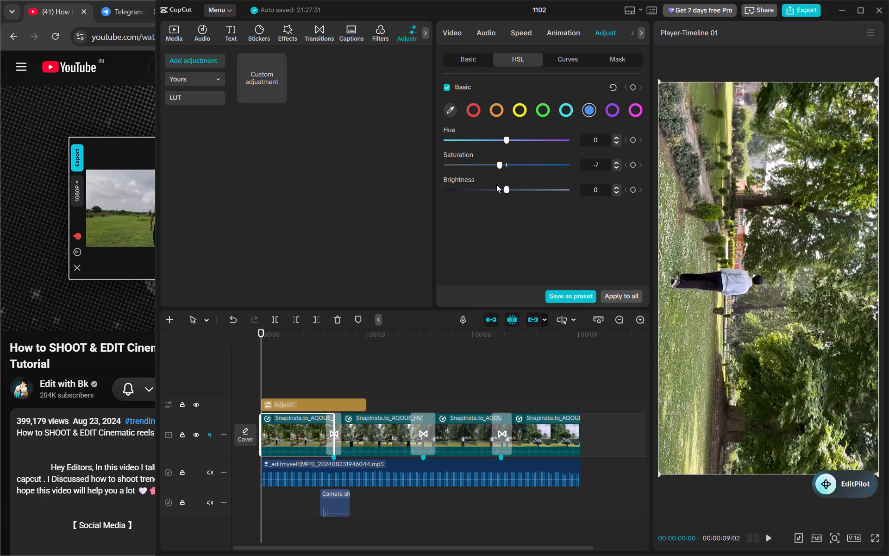
{"action": "left_click_drag", "start_coordinate": [496, 184], "coordinate": [488, 184]}
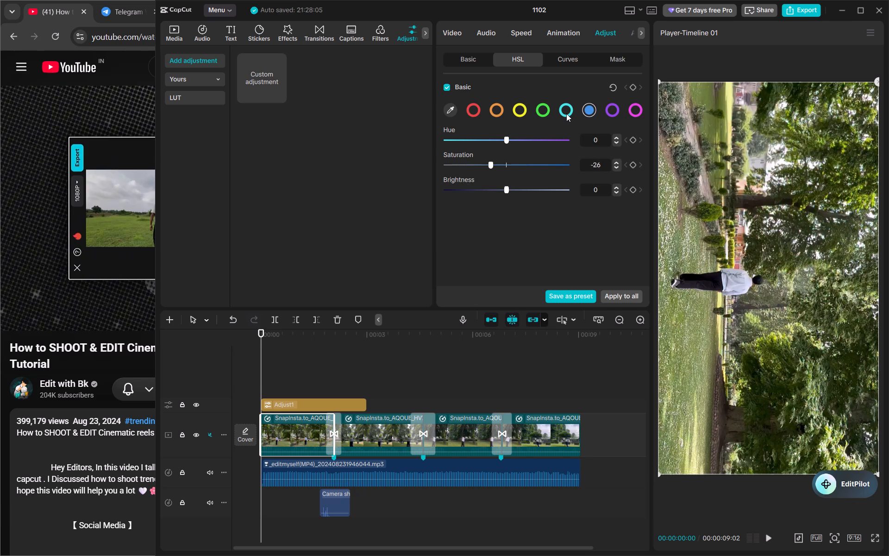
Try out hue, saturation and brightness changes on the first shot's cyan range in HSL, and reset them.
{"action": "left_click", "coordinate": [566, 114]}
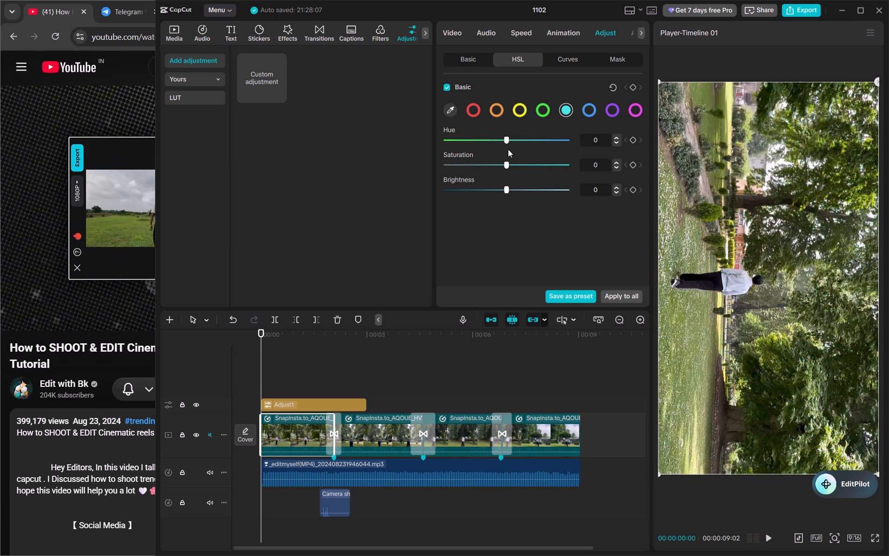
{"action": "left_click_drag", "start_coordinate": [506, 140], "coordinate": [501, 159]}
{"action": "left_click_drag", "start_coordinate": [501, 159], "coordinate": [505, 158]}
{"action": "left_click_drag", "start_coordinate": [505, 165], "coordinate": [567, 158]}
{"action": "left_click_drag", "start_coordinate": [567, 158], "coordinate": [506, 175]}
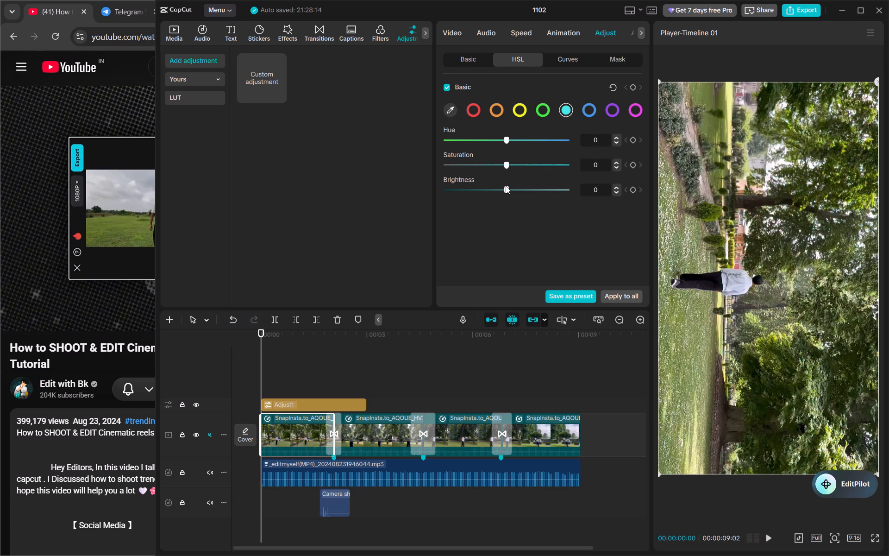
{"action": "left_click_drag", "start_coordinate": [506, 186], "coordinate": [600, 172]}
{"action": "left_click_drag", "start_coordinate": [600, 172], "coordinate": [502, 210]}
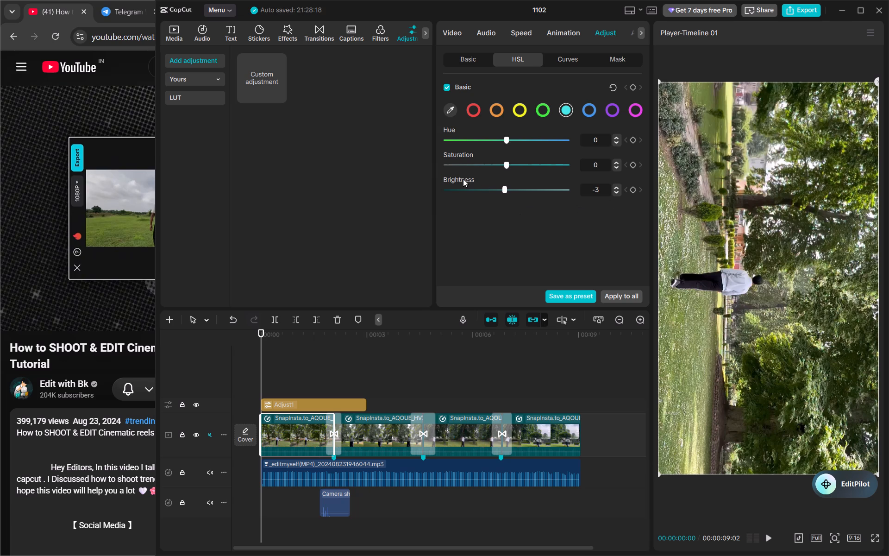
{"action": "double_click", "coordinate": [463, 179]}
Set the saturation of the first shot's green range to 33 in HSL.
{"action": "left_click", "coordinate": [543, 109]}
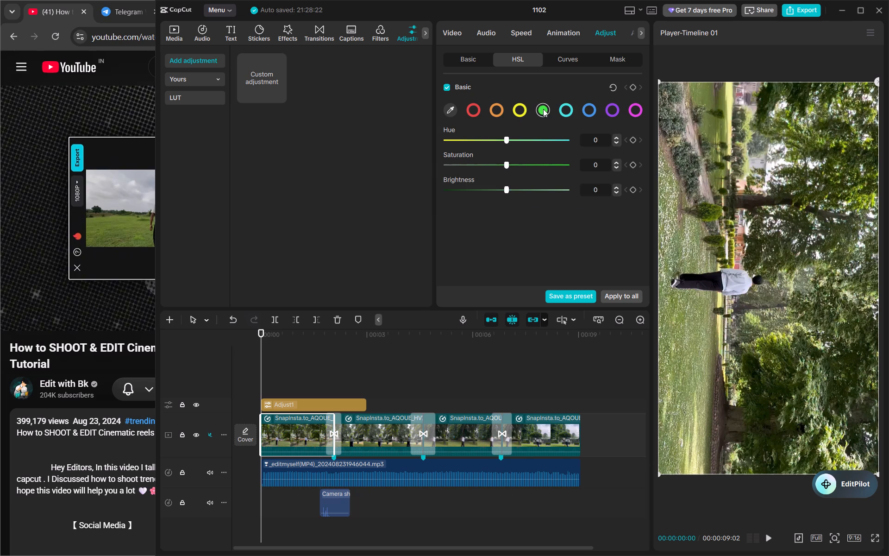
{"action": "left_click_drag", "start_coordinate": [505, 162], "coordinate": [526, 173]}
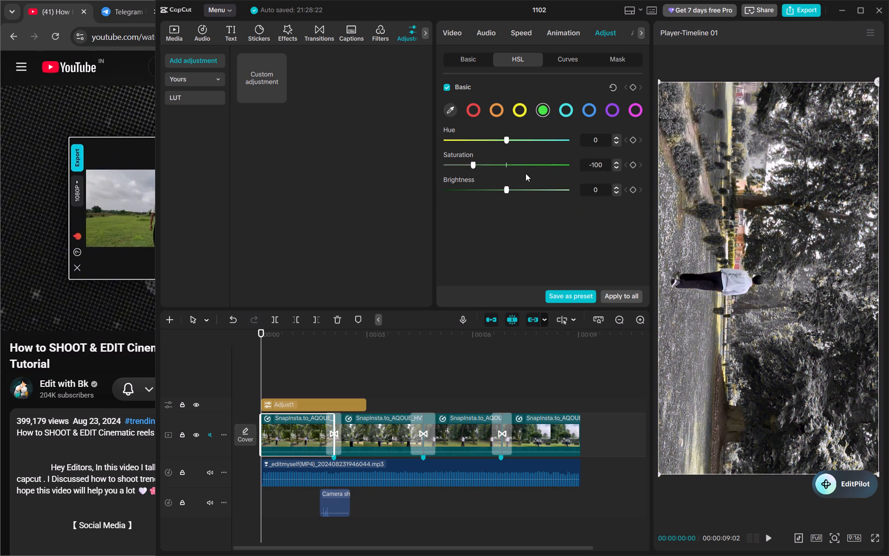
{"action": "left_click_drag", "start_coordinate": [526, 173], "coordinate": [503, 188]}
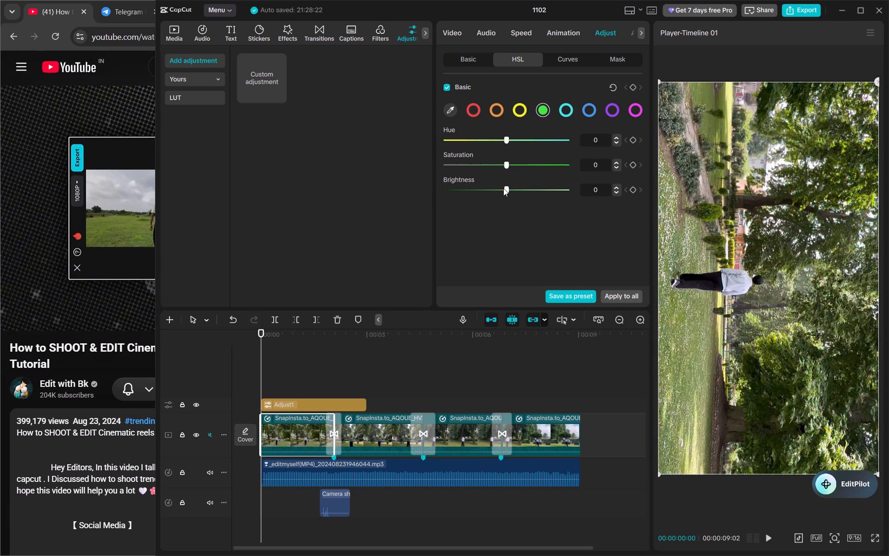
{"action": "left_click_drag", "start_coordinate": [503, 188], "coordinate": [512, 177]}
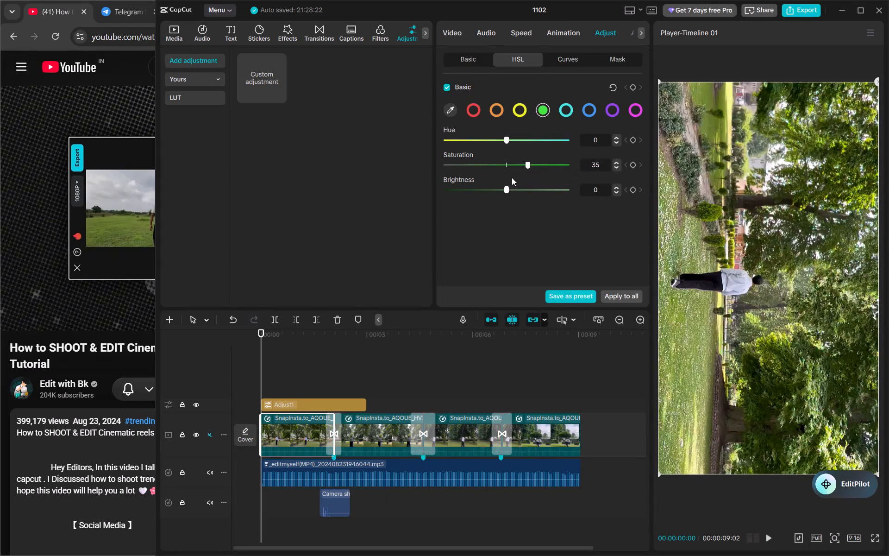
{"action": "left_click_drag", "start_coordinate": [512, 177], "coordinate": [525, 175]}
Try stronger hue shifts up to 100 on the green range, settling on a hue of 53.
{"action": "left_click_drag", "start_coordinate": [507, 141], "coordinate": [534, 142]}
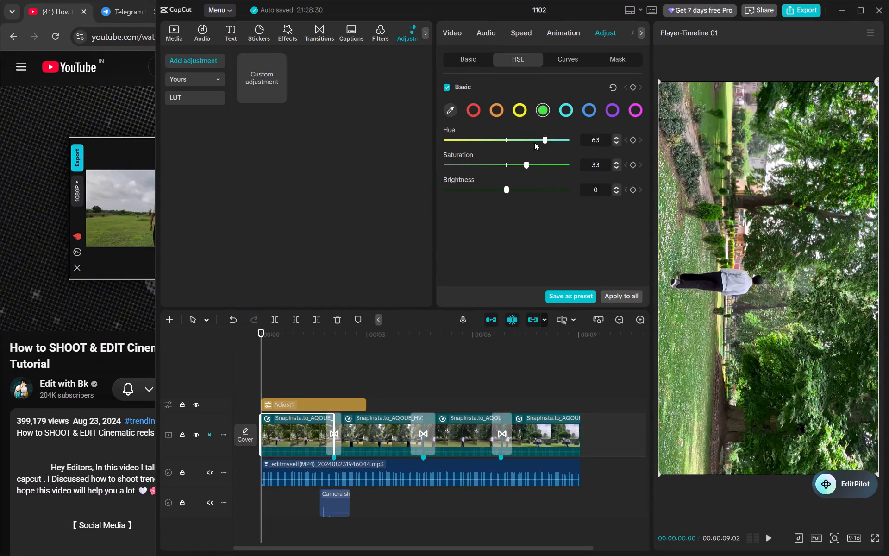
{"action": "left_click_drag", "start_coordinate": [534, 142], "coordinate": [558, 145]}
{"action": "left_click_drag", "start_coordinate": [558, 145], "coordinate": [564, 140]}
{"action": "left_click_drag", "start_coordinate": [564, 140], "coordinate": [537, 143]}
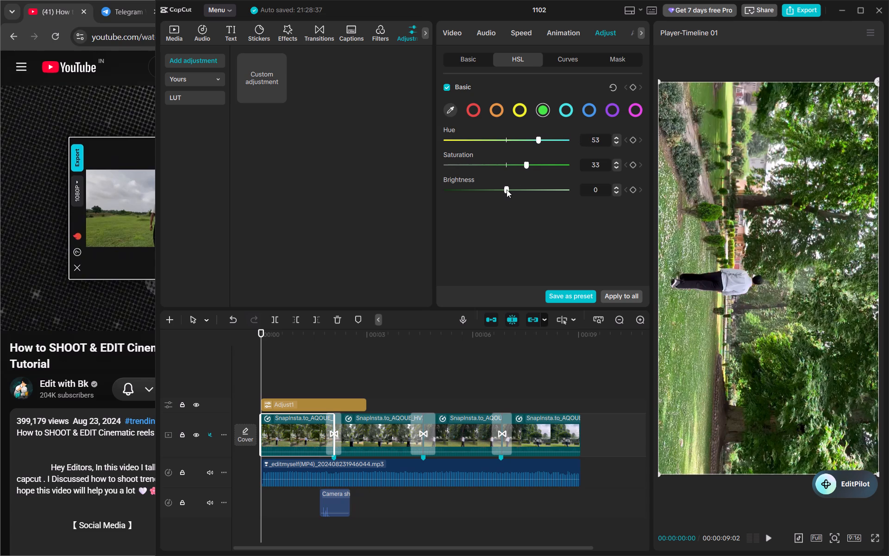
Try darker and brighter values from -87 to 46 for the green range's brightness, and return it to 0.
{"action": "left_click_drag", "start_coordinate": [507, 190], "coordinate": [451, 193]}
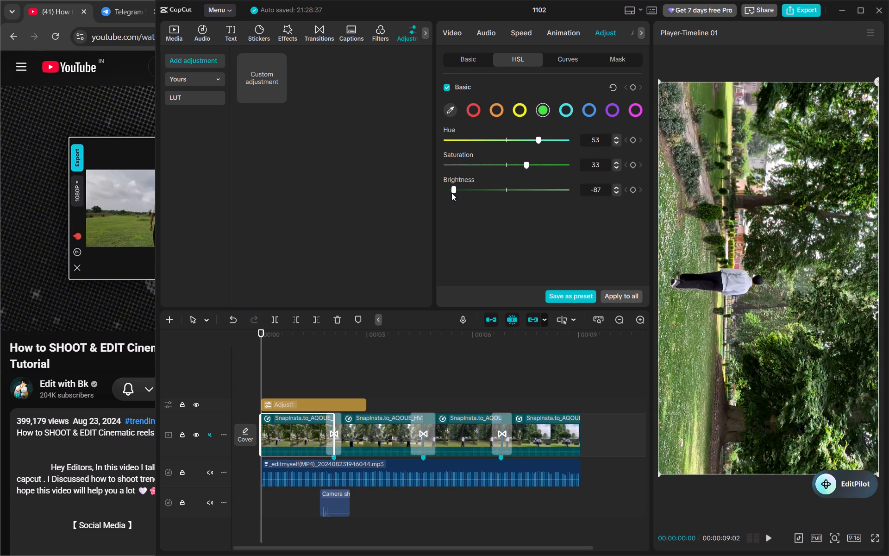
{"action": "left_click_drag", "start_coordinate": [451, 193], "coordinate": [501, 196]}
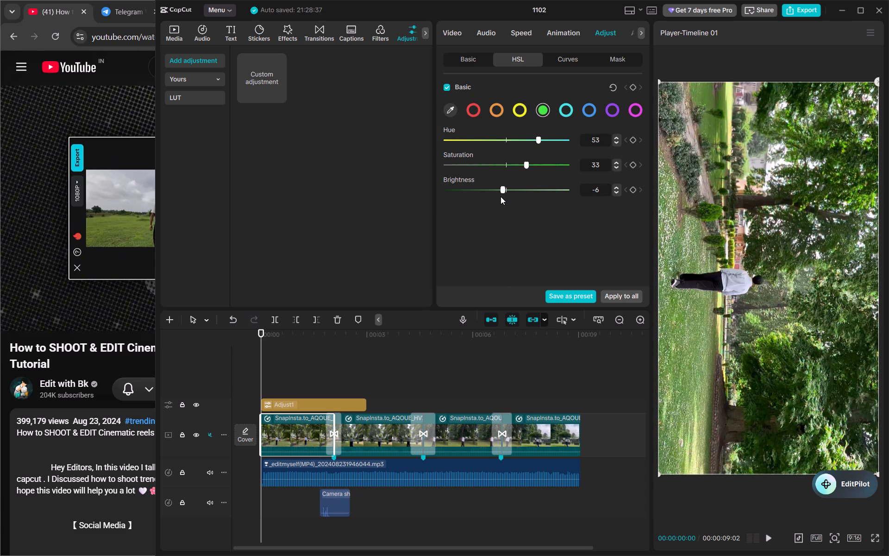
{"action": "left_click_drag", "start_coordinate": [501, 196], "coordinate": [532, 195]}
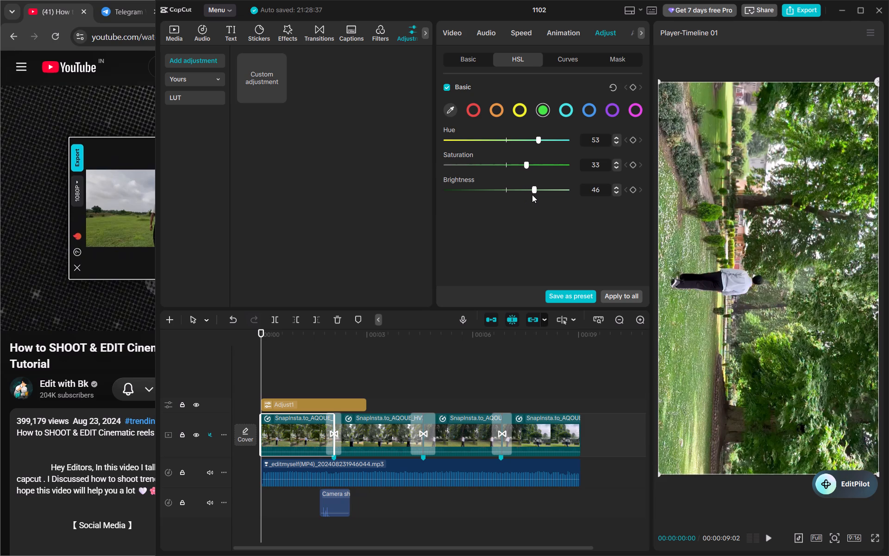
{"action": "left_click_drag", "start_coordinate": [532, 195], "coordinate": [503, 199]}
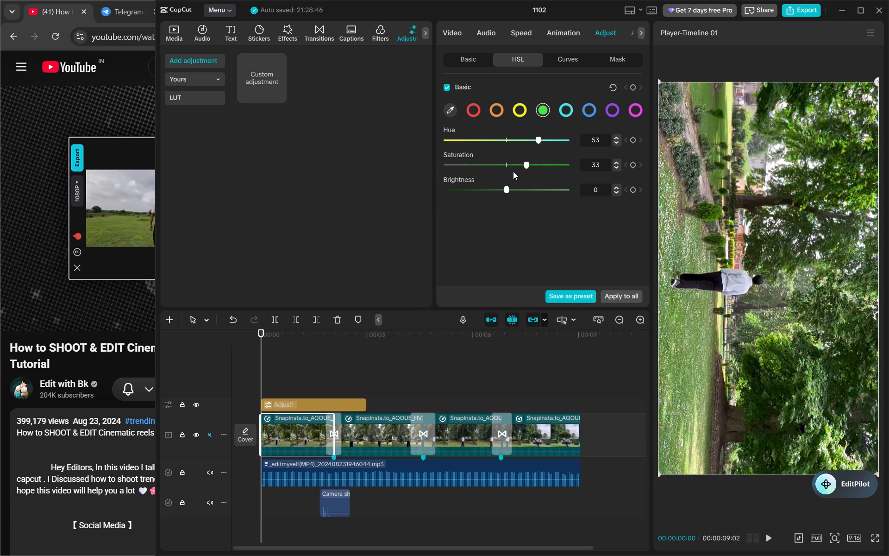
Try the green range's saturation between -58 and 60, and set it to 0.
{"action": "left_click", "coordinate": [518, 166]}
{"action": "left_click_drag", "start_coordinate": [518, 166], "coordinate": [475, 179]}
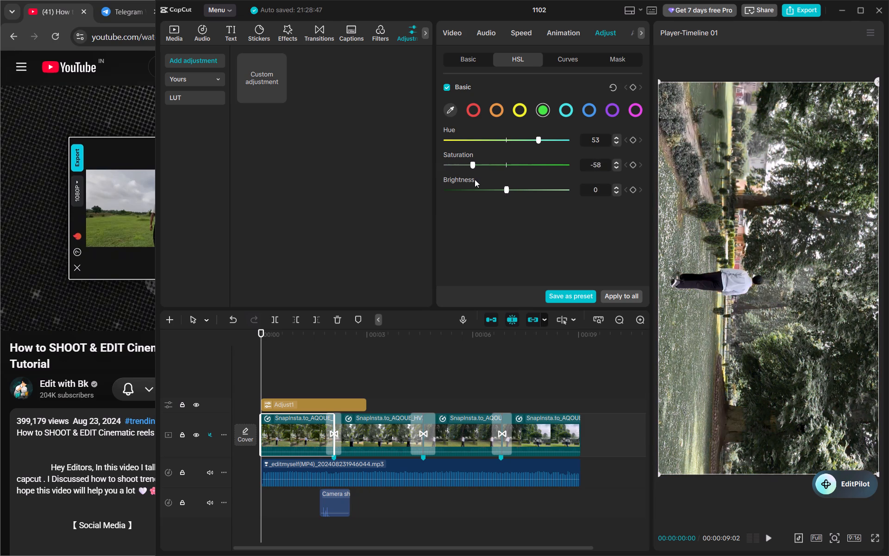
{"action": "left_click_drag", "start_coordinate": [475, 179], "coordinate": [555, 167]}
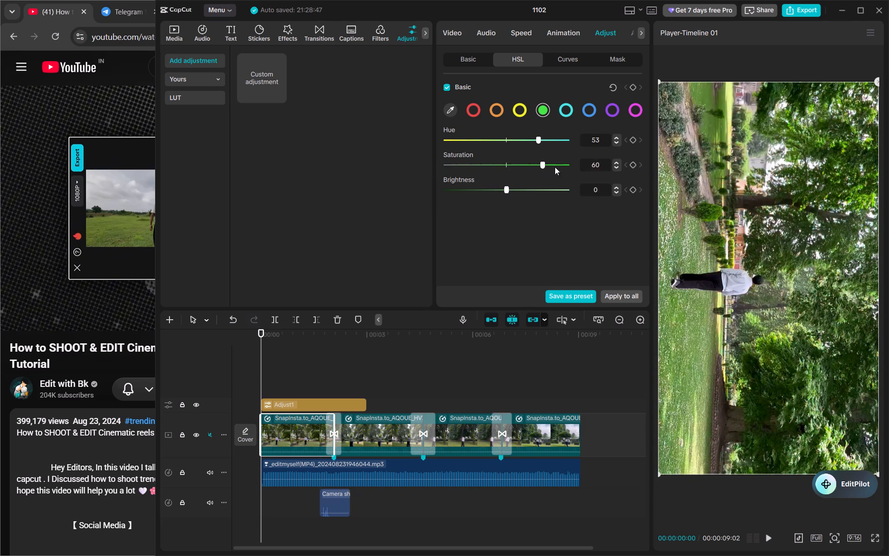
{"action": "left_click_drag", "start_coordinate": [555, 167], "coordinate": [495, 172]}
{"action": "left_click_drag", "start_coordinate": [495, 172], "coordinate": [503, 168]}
In the first shot's basic adjustments, set the exposure to 0.
{"action": "left_click", "coordinate": [477, 58]}
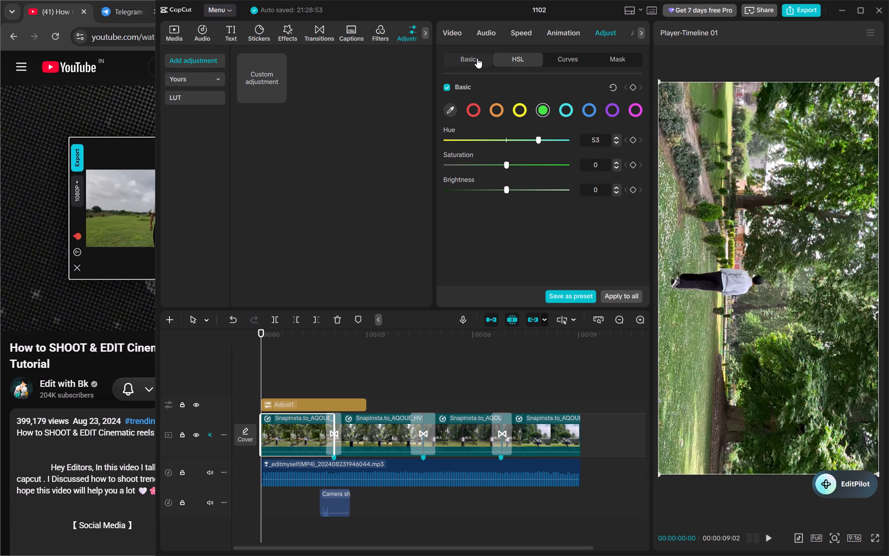
{"action": "scroll", "coordinate": [488, 194], "scroll_direction": "down", "scroll_amount": 2}
{"action": "scroll", "coordinate": [488, 194], "scroll_direction": "up", "scroll_amount": 2}
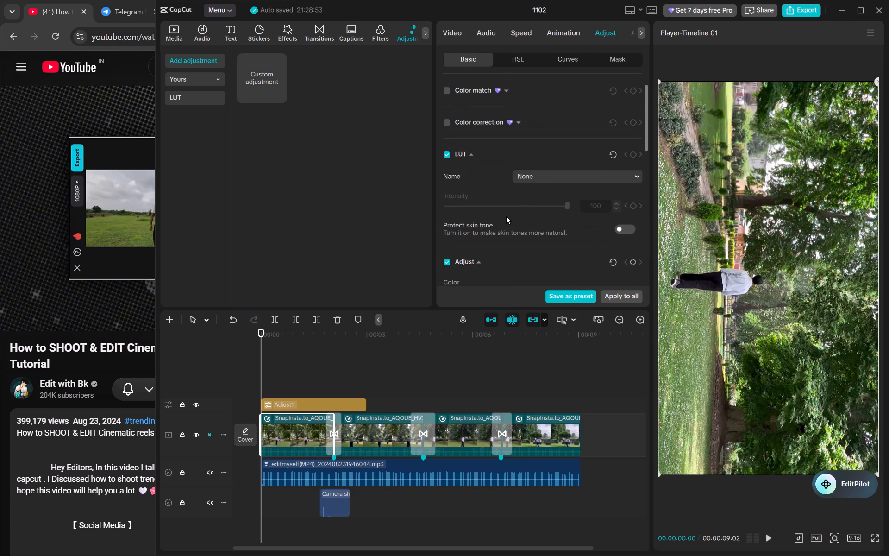
{"action": "scroll", "coordinate": [506, 216], "scroll_direction": "down", "scroll_amount": 1}
{"action": "left_click_drag", "start_coordinate": [518, 193], "coordinate": [505, 195]}
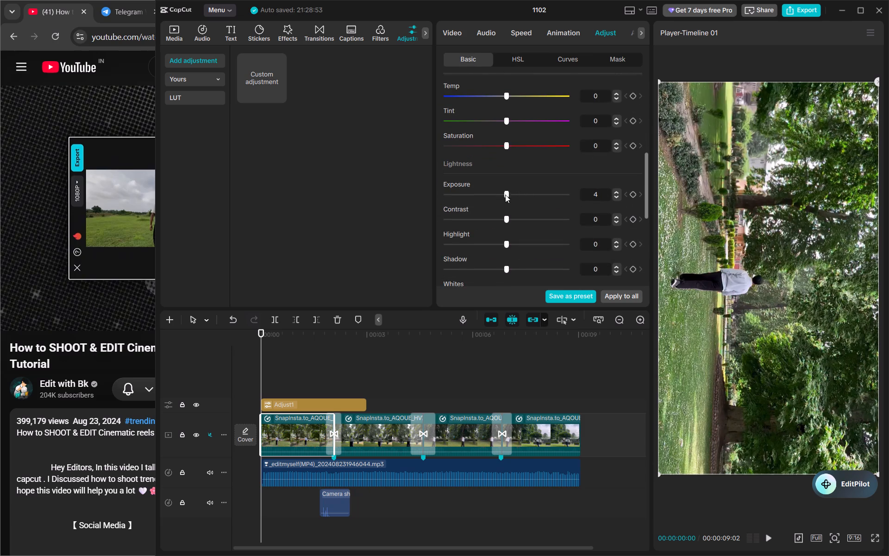
{"action": "left_click_drag", "start_coordinate": [505, 195], "coordinate": [518, 197]}
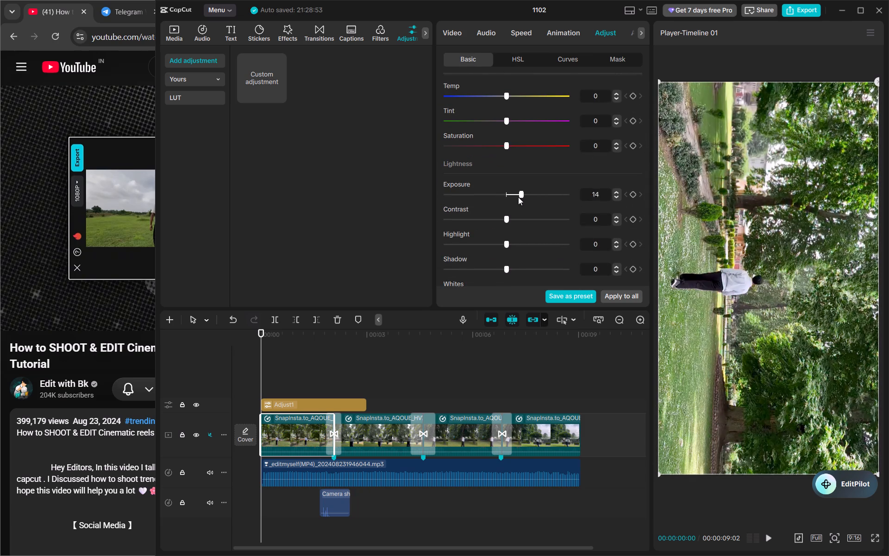
{"action": "left_click_drag", "start_coordinate": [518, 197], "coordinate": [506, 196]}
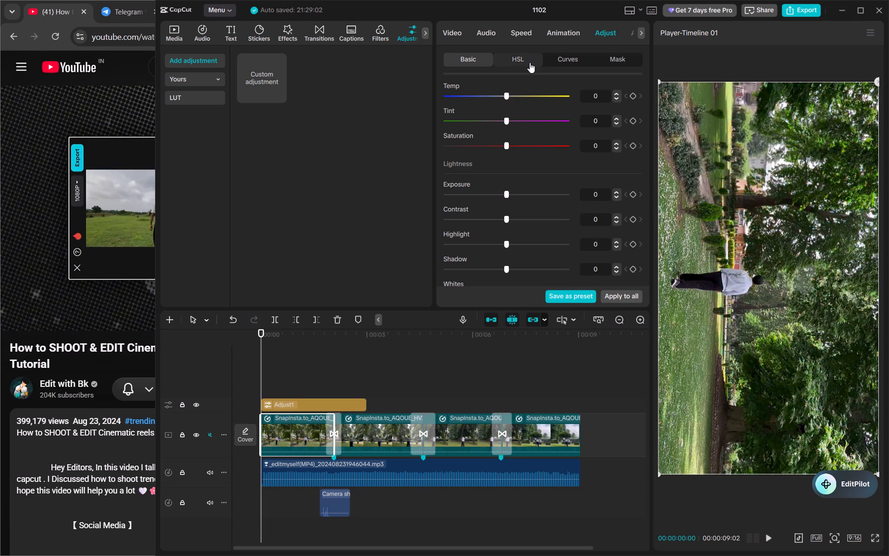
Return to the first shot's HSL adjustments and set the green range's saturation to 50.
{"action": "left_click", "coordinate": [526, 58]}
{"action": "left_click", "coordinate": [507, 188]}
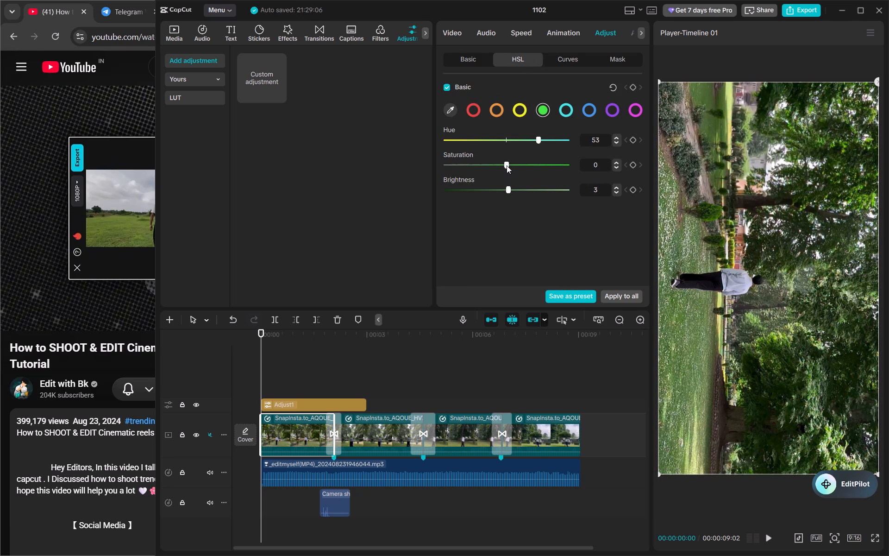
{"action": "left_click_drag", "start_coordinate": [507, 164], "coordinate": [550, 159]}
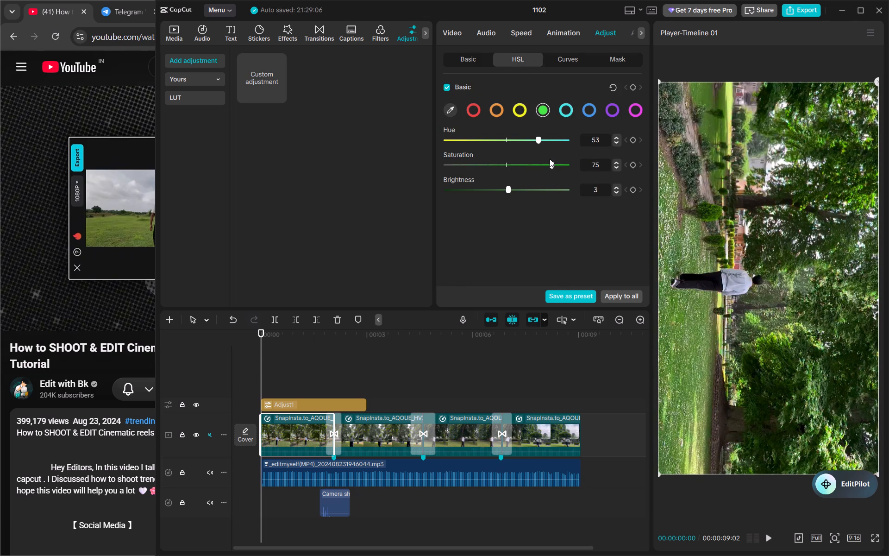
{"action": "left_click_drag", "start_coordinate": [550, 159], "coordinate": [536, 163]}
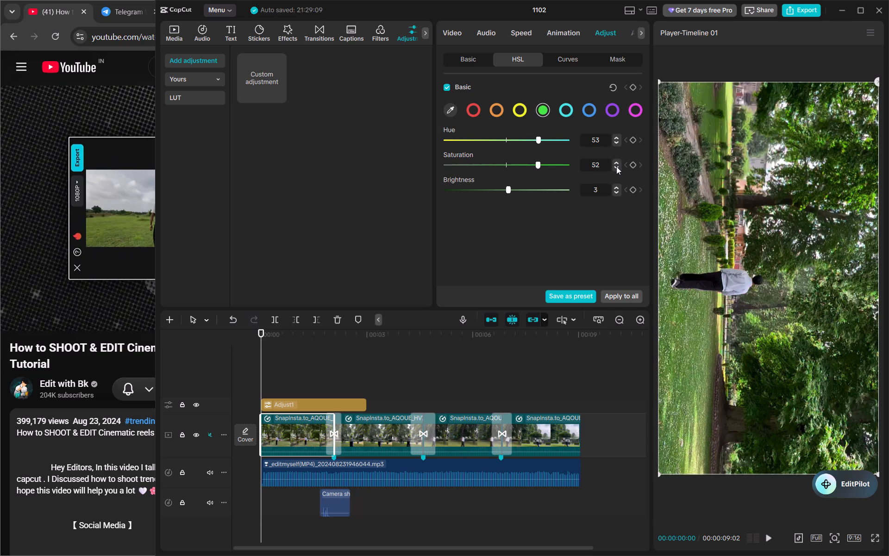
{"action": "double_click", "coordinate": [616, 166]}
Set the brightness of the first shot's green range to 39 in HSL.
{"action": "left_click_drag", "start_coordinate": [507, 190], "coordinate": [506, 197]}
{"action": "left_click_drag", "start_coordinate": [506, 197], "coordinate": [526, 193]}
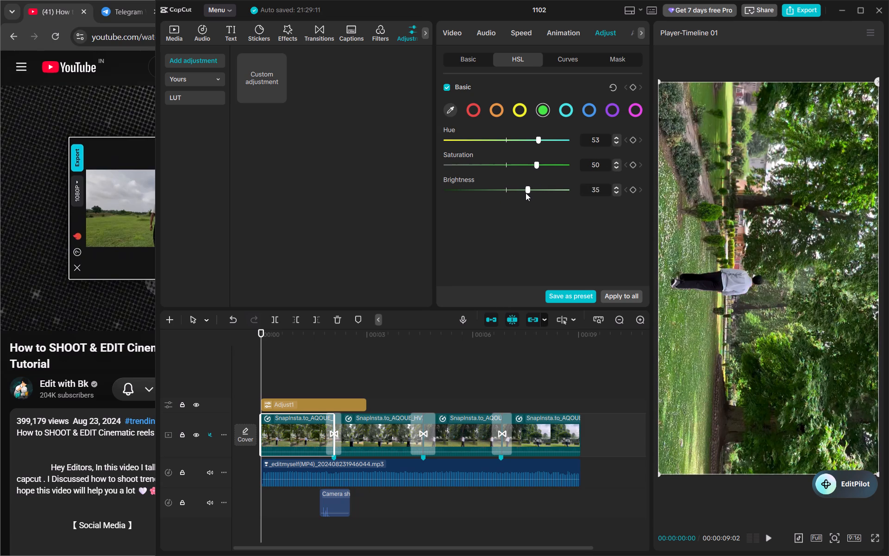
{"action": "left_click_drag", "start_coordinate": [526, 193], "coordinate": [555, 194]}
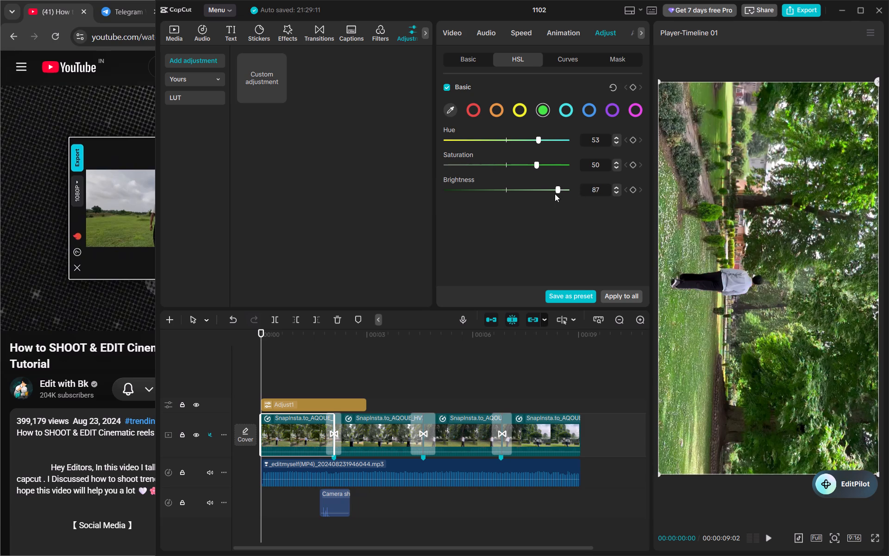
{"action": "left_click_drag", "start_coordinate": [555, 194], "coordinate": [528, 194]}
Set the hue of the first shot's green range to -100, turning the foliage golden.
{"action": "left_click_drag", "start_coordinate": [538, 139], "coordinate": [413, 138]}
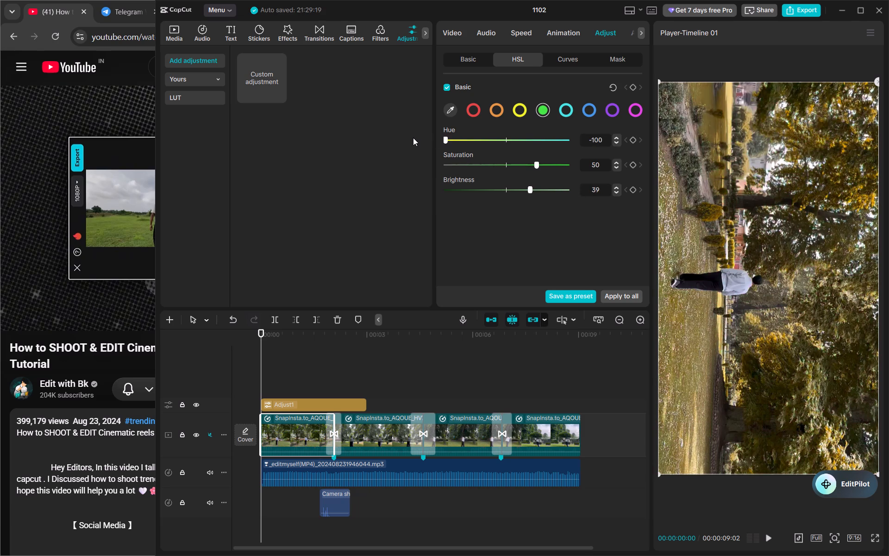
Set the first shot's green range in HSL to hue 56, saturation 51 and brightness 35.
{"action": "left_click_drag", "start_coordinate": [413, 138], "coordinate": [558, 131]}
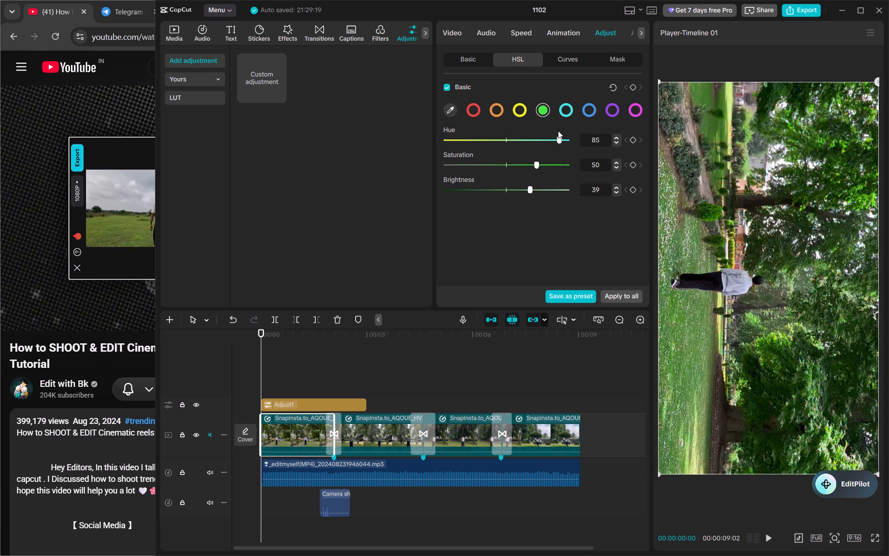
{"action": "left_click_drag", "start_coordinate": [558, 131], "coordinate": [505, 141]}
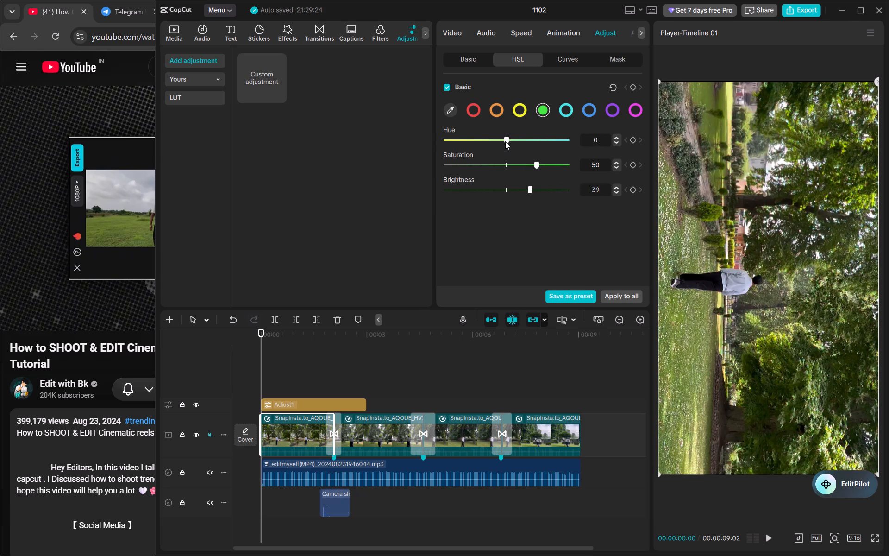
{"action": "left_click_drag", "start_coordinate": [540, 167], "coordinate": [540, 171]}
{"action": "left_click_drag", "start_coordinate": [540, 171], "coordinate": [535, 171]}
{"action": "left_click_drag", "start_coordinate": [531, 187], "coordinate": [546, 190]}
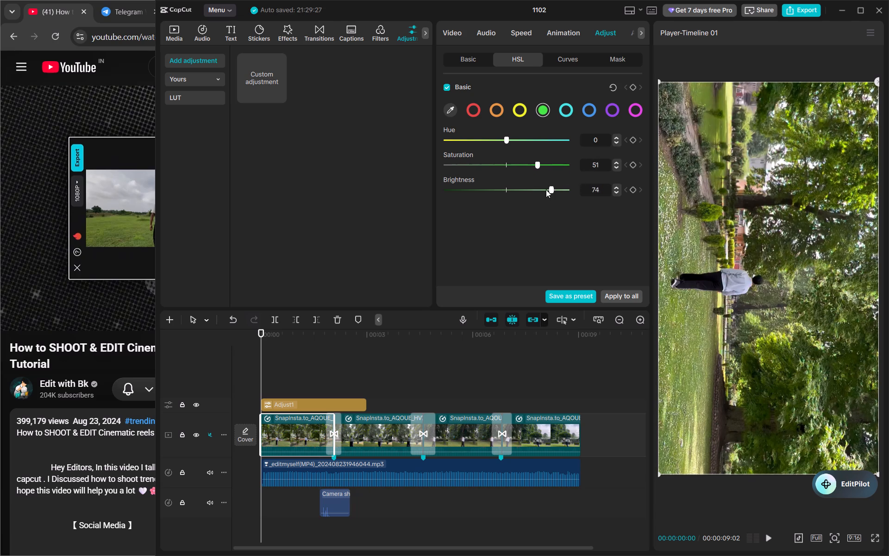
{"action": "left_click_drag", "start_coordinate": [546, 190], "coordinate": [526, 190]}
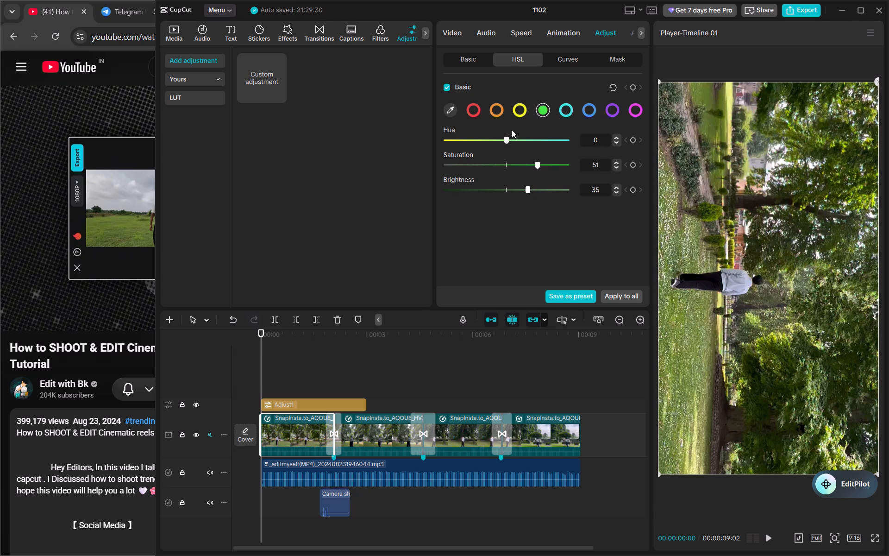
{"action": "left_click", "coordinate": [522, 138]}
{"action": "left_click_drag", "start_coordinate": [522, 138], "coordinate": [525, 142]}
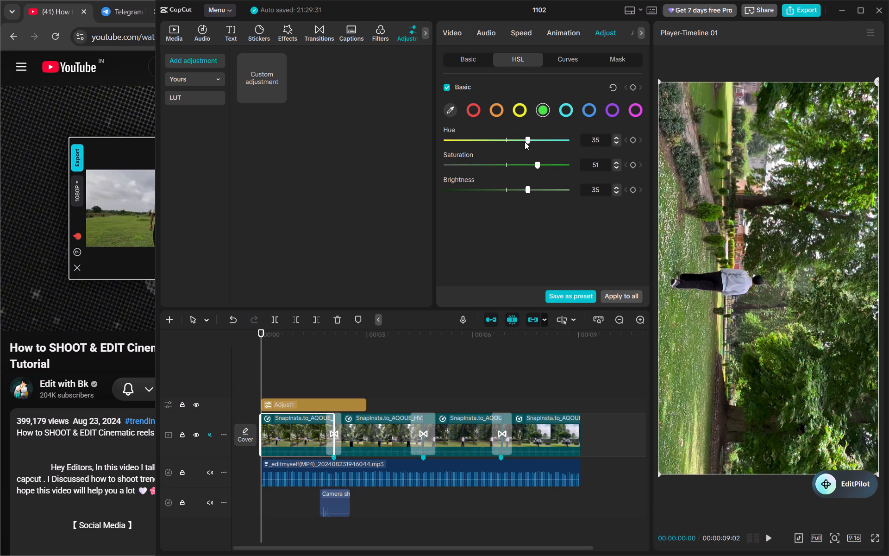
{"action": "left_click_drag", "start_coordinate": [525, 142], "coordinate": [537, 140]}
{"action": "left_click_drag", "start_coordinate": [537, 140], "coordinate": [538, 139]}
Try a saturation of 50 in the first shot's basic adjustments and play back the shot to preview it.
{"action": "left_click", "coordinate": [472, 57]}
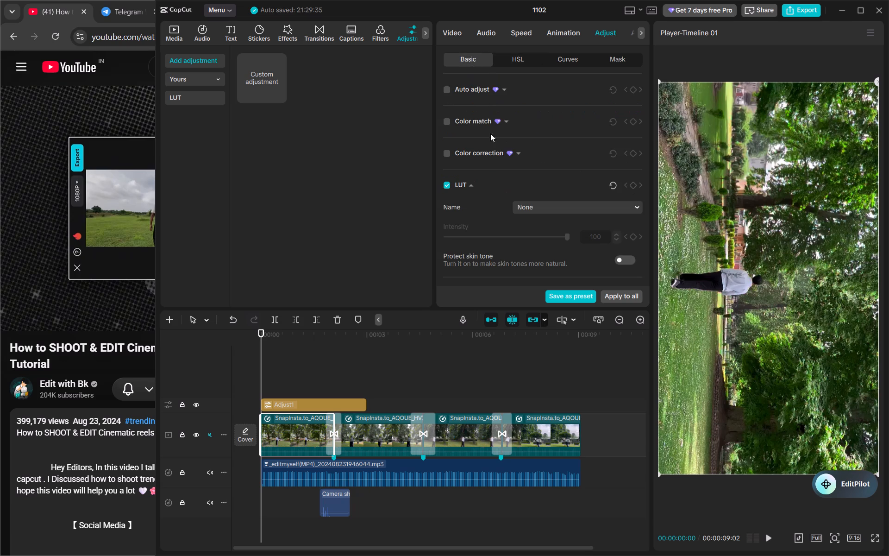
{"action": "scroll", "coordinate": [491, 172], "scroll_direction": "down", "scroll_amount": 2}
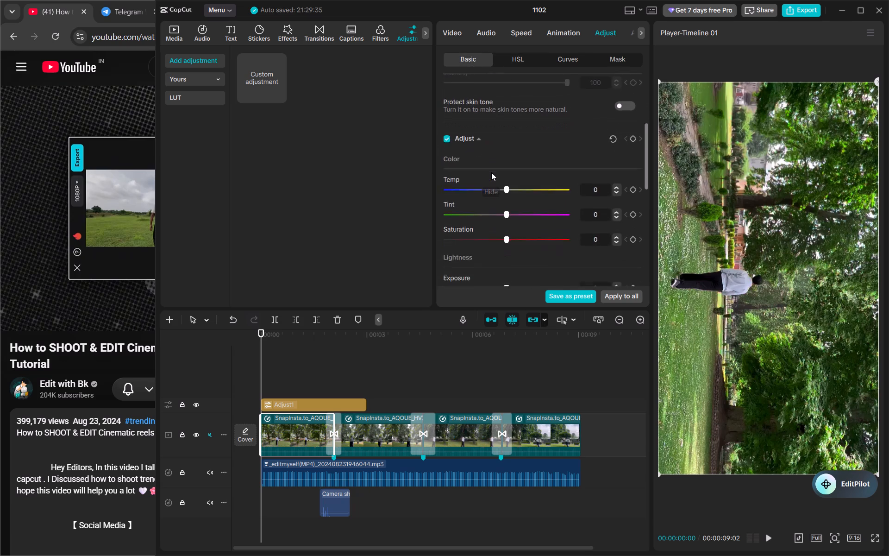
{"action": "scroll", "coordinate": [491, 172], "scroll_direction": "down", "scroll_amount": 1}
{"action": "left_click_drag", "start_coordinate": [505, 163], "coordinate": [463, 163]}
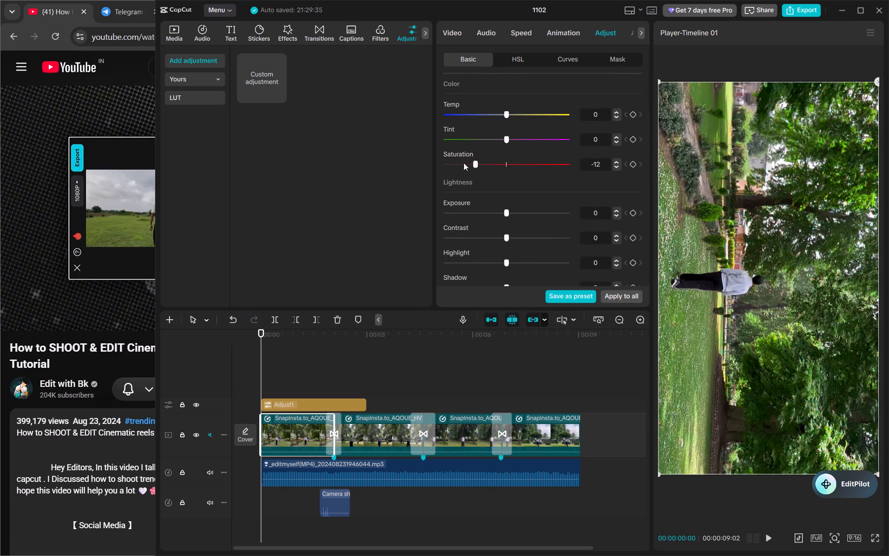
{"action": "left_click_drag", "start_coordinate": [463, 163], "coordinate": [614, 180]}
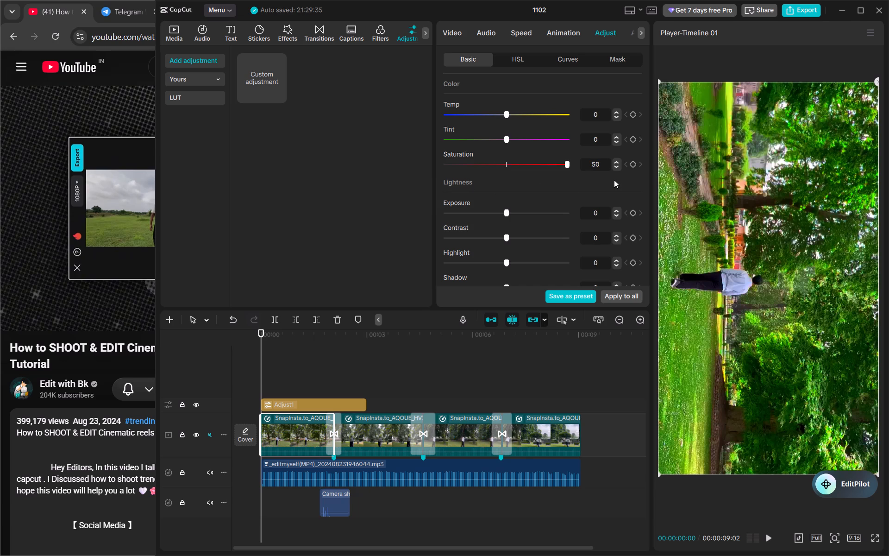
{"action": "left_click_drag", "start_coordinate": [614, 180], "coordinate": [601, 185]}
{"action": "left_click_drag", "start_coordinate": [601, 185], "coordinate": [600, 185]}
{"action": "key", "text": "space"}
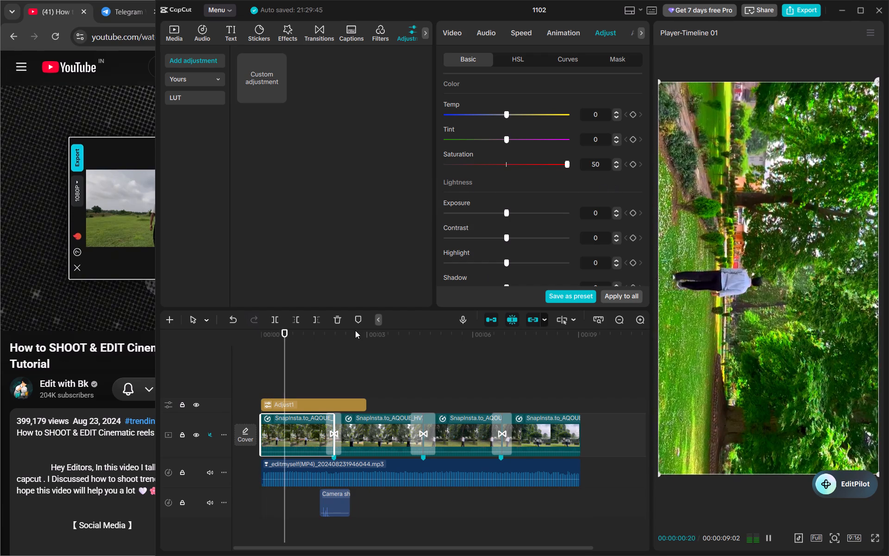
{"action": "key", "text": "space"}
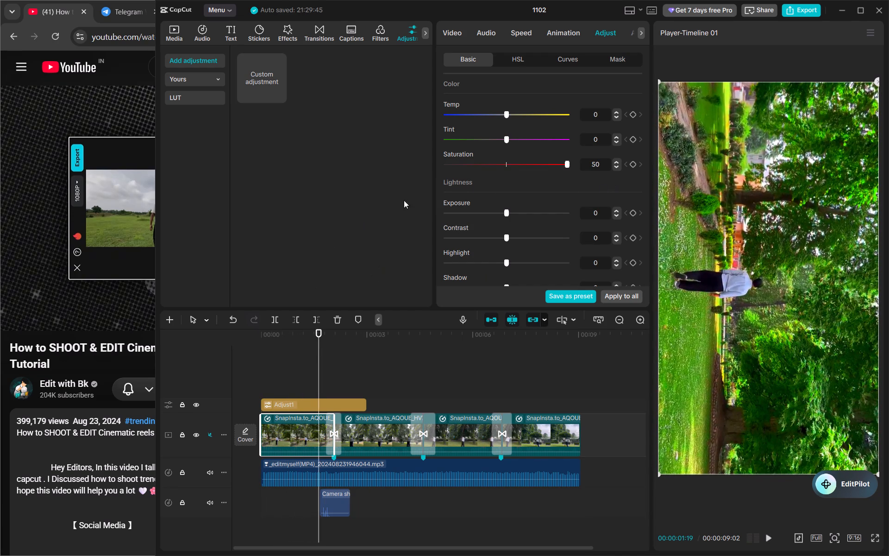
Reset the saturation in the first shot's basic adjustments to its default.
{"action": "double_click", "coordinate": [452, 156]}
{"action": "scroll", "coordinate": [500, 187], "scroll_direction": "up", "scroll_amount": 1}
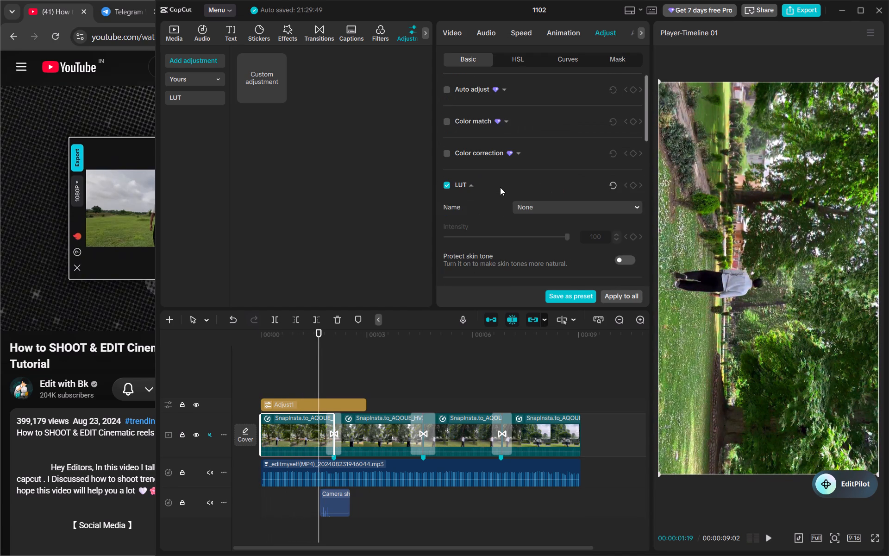
Turn off the first shot's basic HSL adjustment.
{"action": "left_click", "coordinate": [517, 59]}
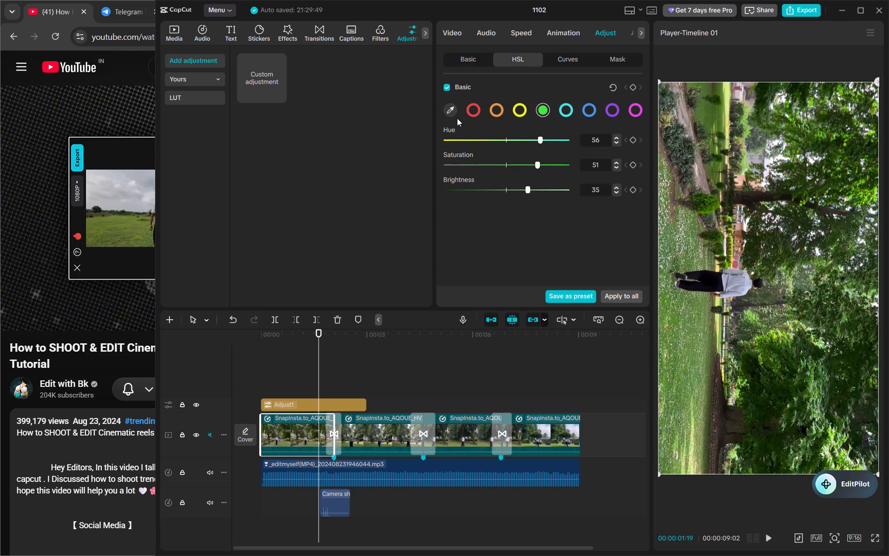
{"action": "left_click", "coordinate": [447, 84]}
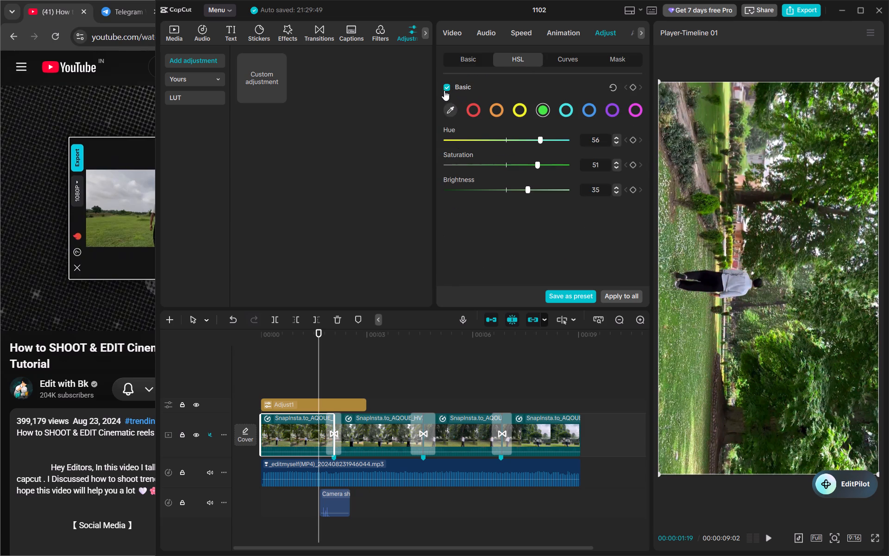
{"action": "left_click", "coordinate": [444, 90]}
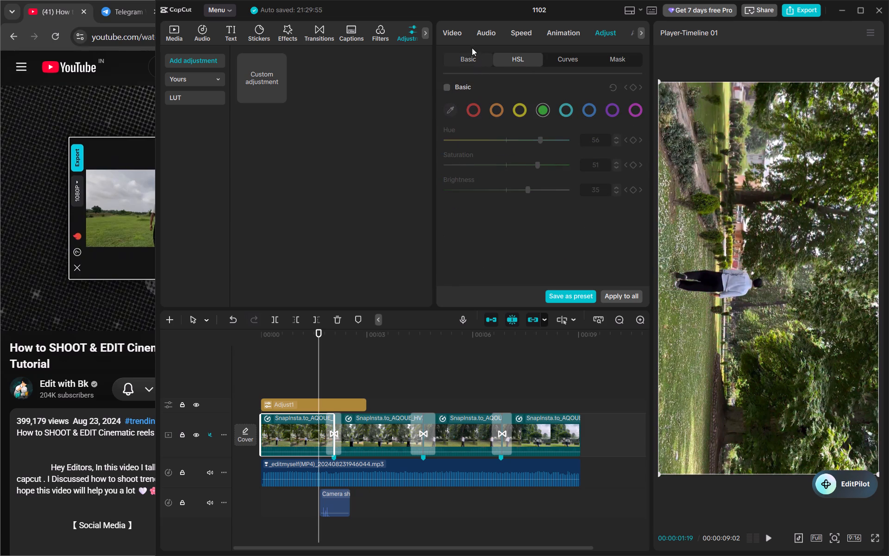
Turn off the LUT option in the first shot's basic adjustments.
{"action": "left_click", "coordinate": [468, 59]}
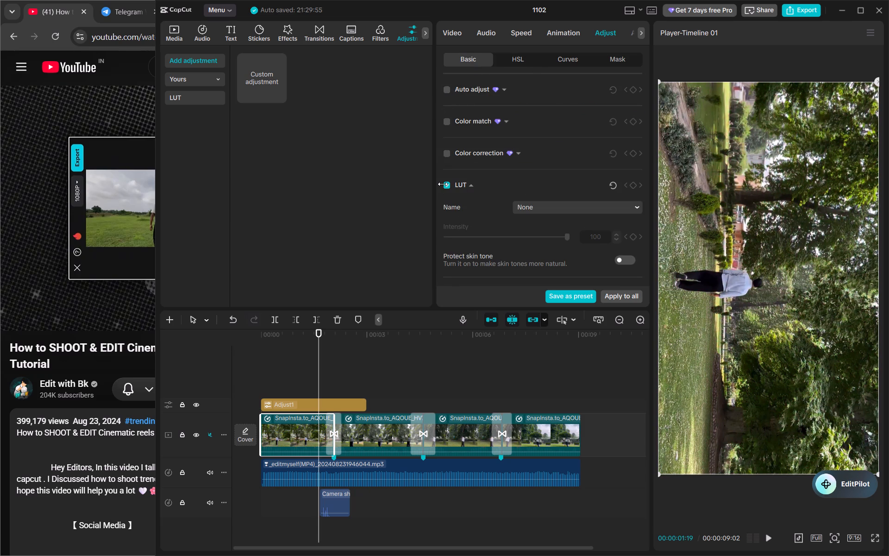
{"action": "left_click", "coordinate": [447, 185]}
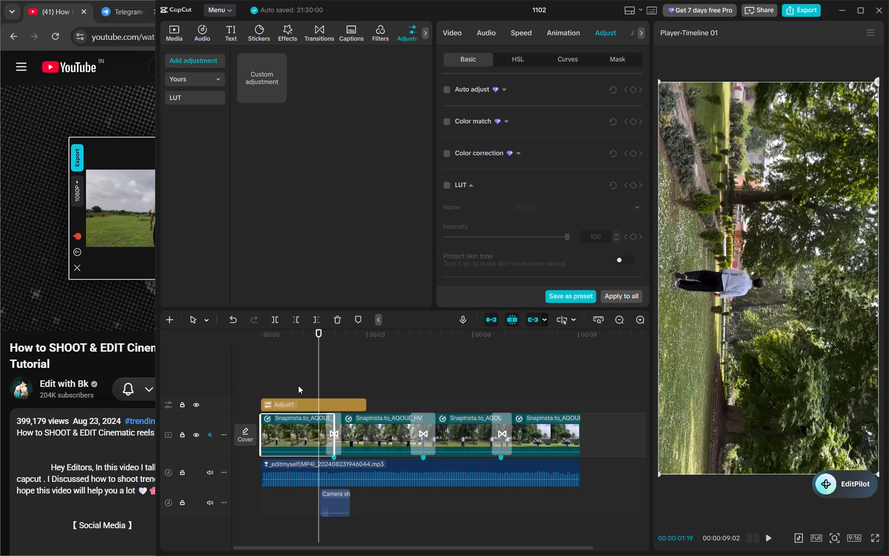
Select the Adjust1 adjustment layer above the shots and set its exposure to 11.
{"action": "left_click", "coordinate": [289, 402]}
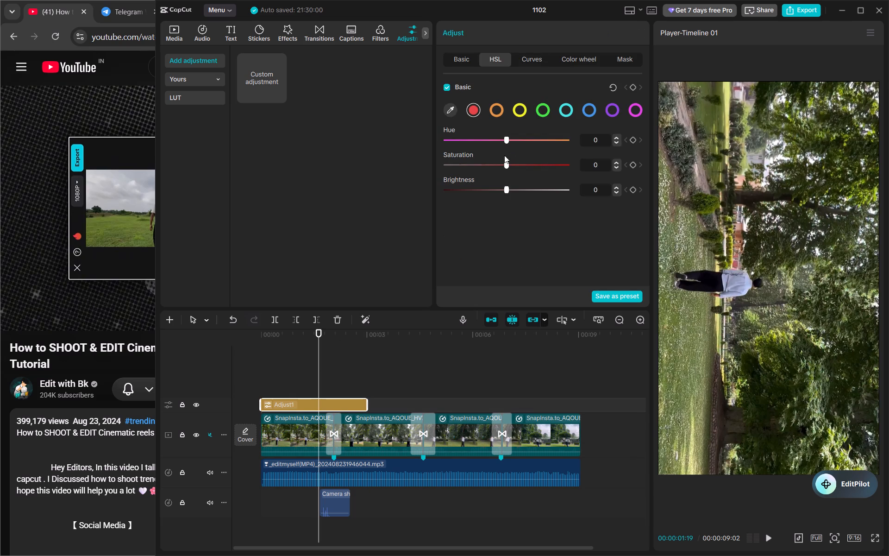
{"action": "left_click", "coordinate": [543, 109]}
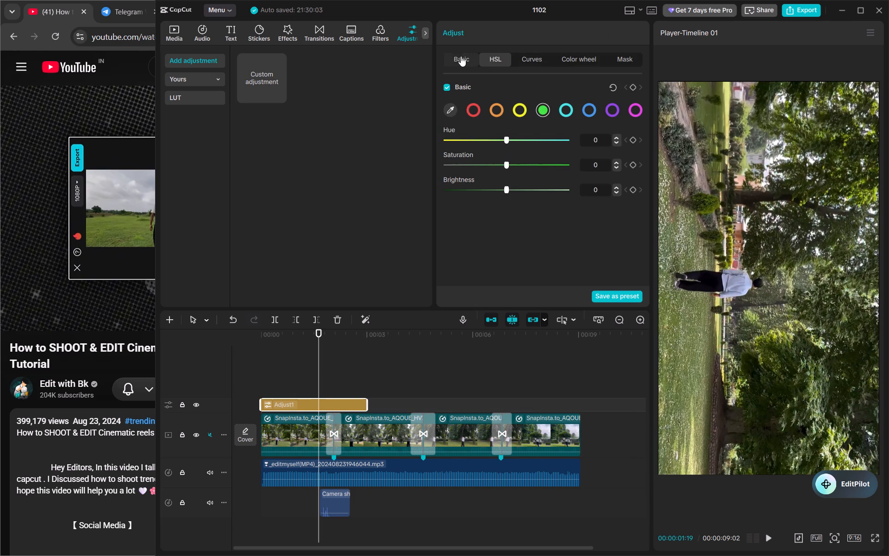
{"action": "left_click", "coordinate": [461, 56]}
{"action": "scroll", "coordinate": [468, 202], "scroll_direction": "up", "scroll_amount": 1}
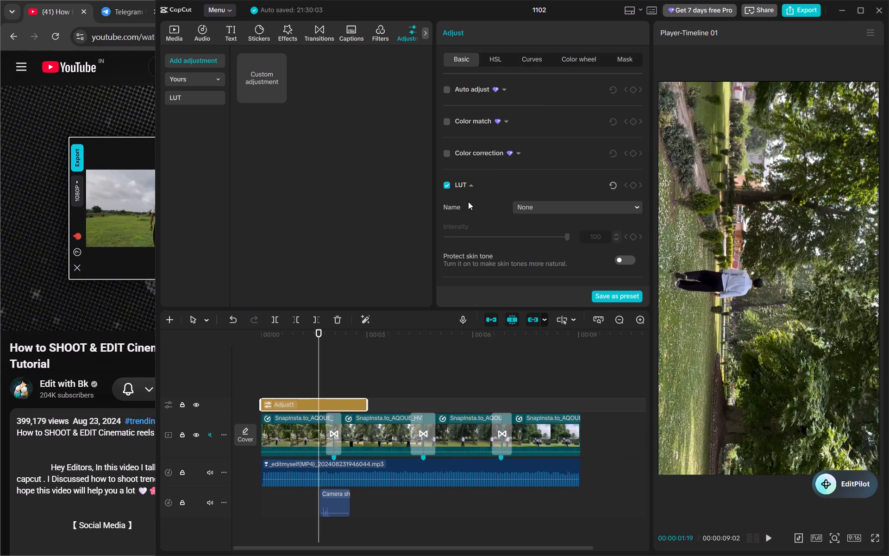
{"action": "scroll", "coordinate": [468, 202], "scroll_direction": "up", "scroll_amount": 1}
{"action": "scroll", "coordinate": [468, 202], "scroll_direction": "down", "scroll_amount": 1}
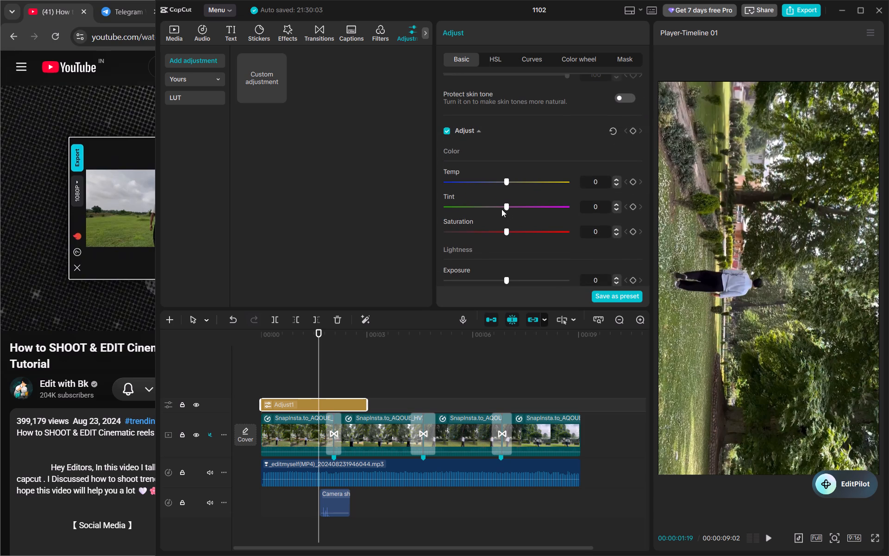
{"action": "scroll", "coordinate": [501, 209], "scroll_direction": "down", "scroll_amount": 1}
{"action": "left_click_drag", "start_coordinate": [505, 170], "coordinate": [560, 165]}
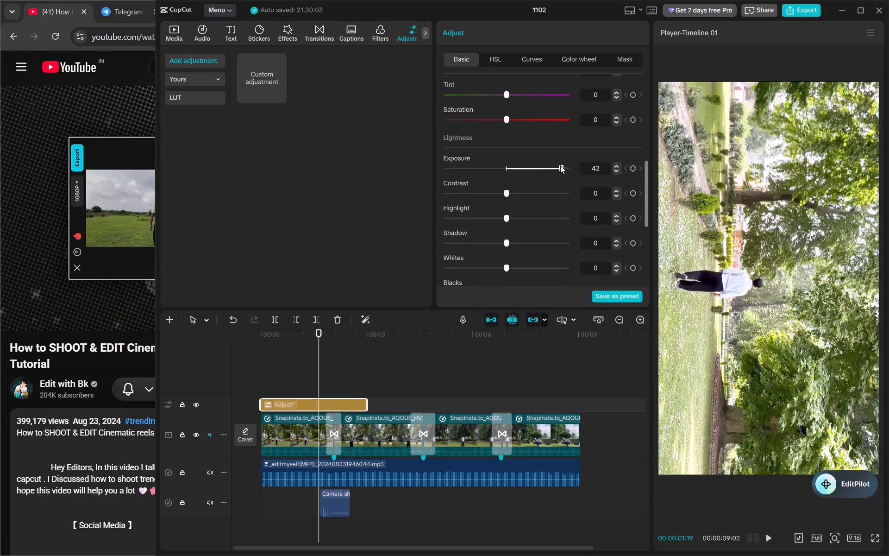
{"action": "left_click_drag", "start_coordinate": [560, 165], "coordinate": [518, 165]}
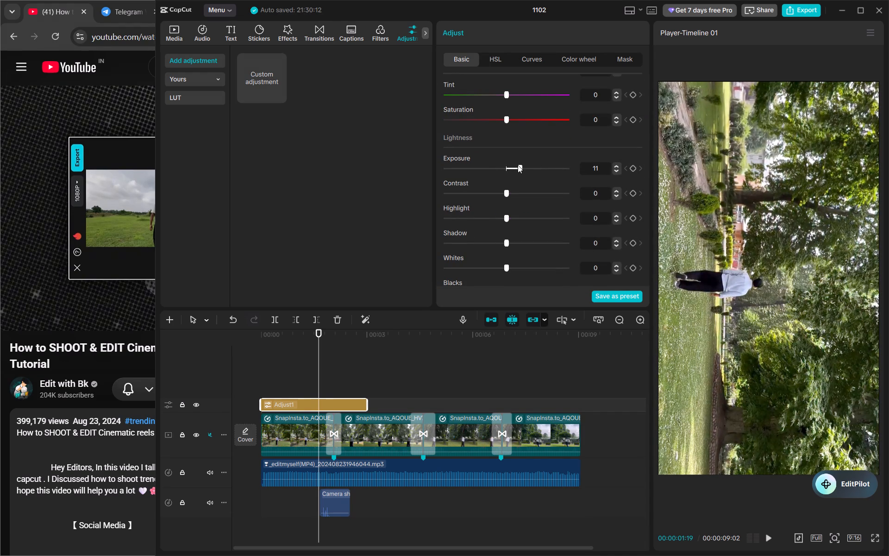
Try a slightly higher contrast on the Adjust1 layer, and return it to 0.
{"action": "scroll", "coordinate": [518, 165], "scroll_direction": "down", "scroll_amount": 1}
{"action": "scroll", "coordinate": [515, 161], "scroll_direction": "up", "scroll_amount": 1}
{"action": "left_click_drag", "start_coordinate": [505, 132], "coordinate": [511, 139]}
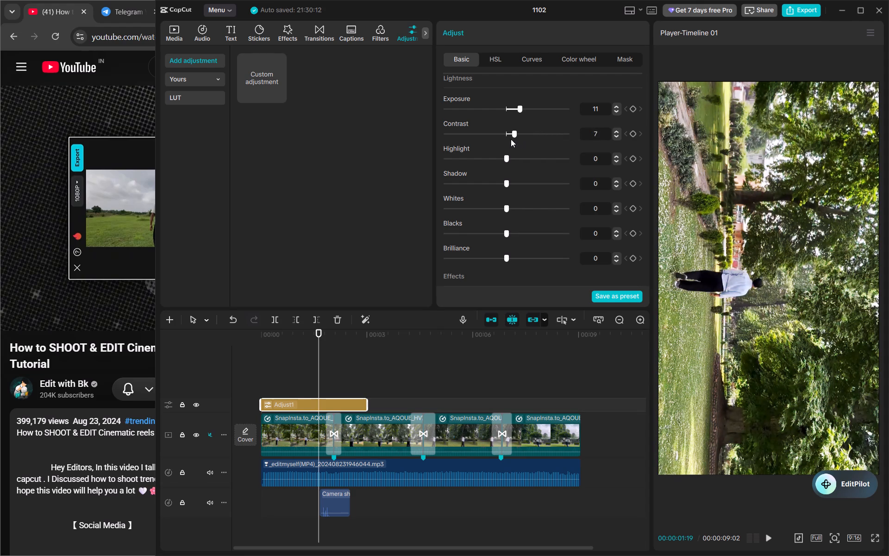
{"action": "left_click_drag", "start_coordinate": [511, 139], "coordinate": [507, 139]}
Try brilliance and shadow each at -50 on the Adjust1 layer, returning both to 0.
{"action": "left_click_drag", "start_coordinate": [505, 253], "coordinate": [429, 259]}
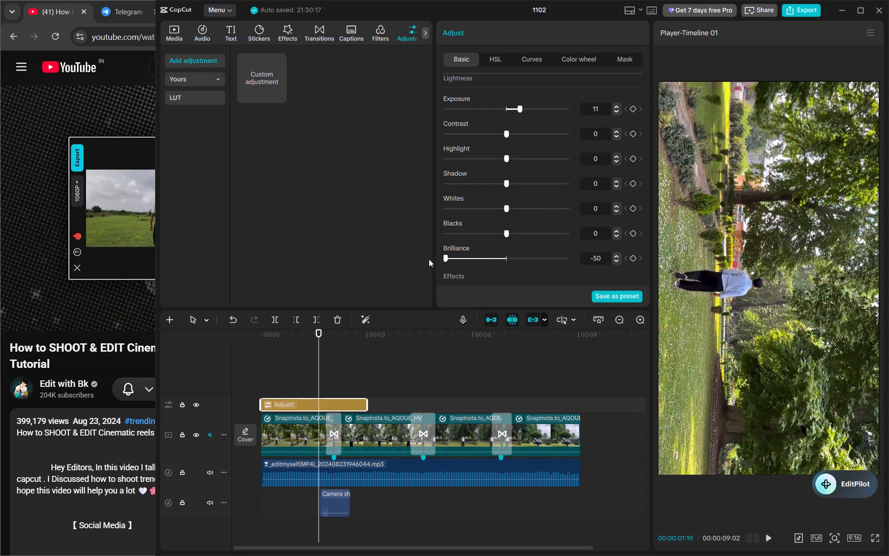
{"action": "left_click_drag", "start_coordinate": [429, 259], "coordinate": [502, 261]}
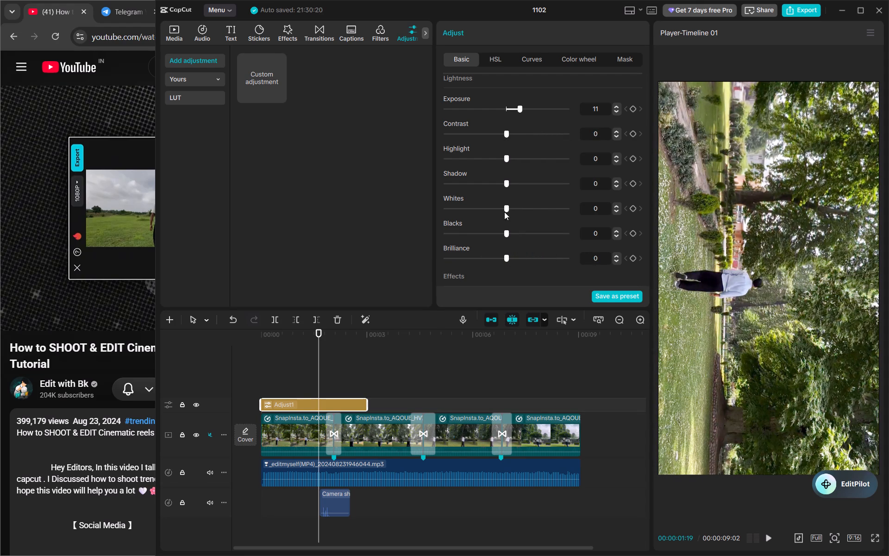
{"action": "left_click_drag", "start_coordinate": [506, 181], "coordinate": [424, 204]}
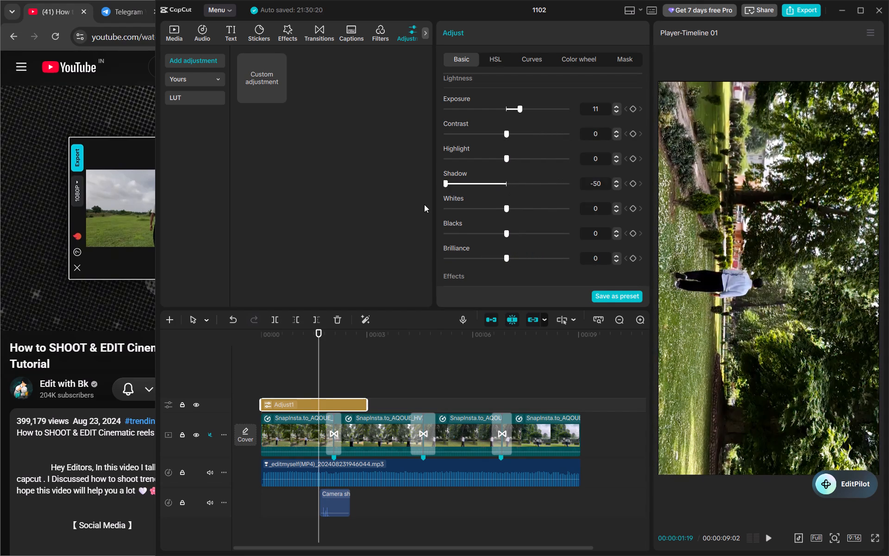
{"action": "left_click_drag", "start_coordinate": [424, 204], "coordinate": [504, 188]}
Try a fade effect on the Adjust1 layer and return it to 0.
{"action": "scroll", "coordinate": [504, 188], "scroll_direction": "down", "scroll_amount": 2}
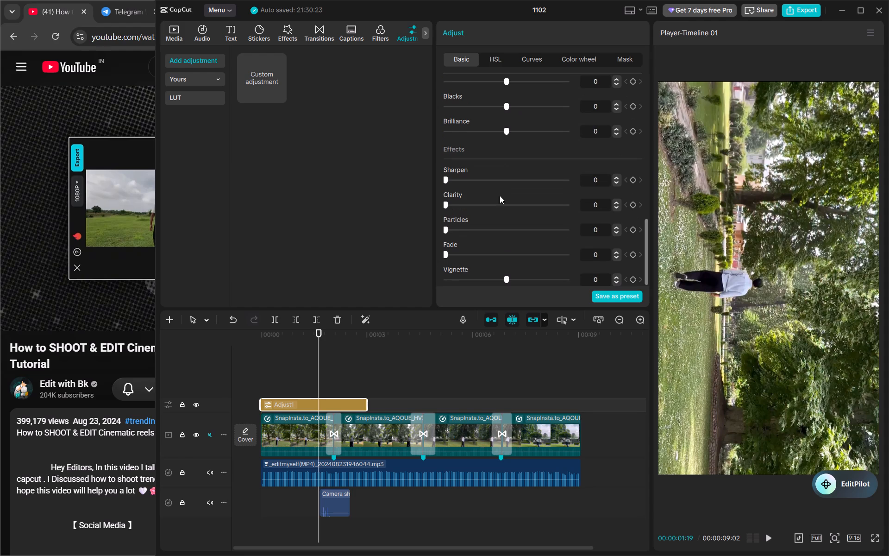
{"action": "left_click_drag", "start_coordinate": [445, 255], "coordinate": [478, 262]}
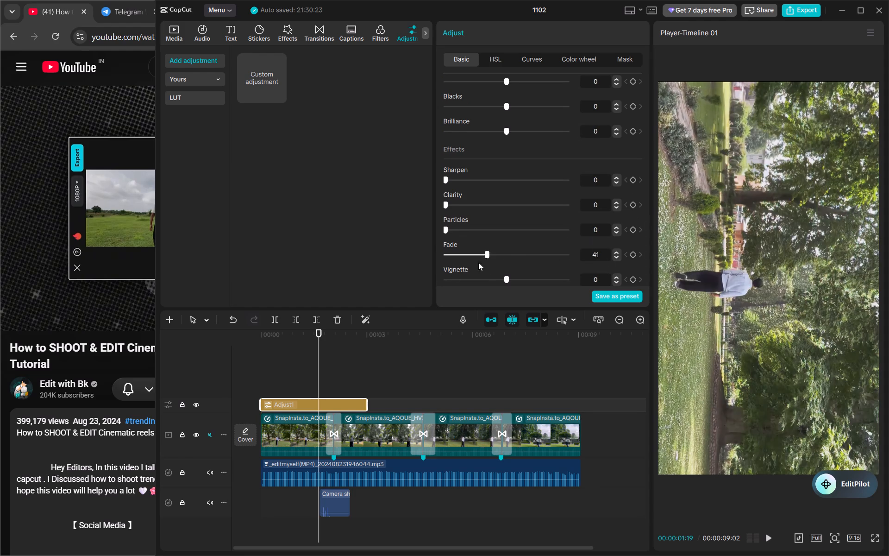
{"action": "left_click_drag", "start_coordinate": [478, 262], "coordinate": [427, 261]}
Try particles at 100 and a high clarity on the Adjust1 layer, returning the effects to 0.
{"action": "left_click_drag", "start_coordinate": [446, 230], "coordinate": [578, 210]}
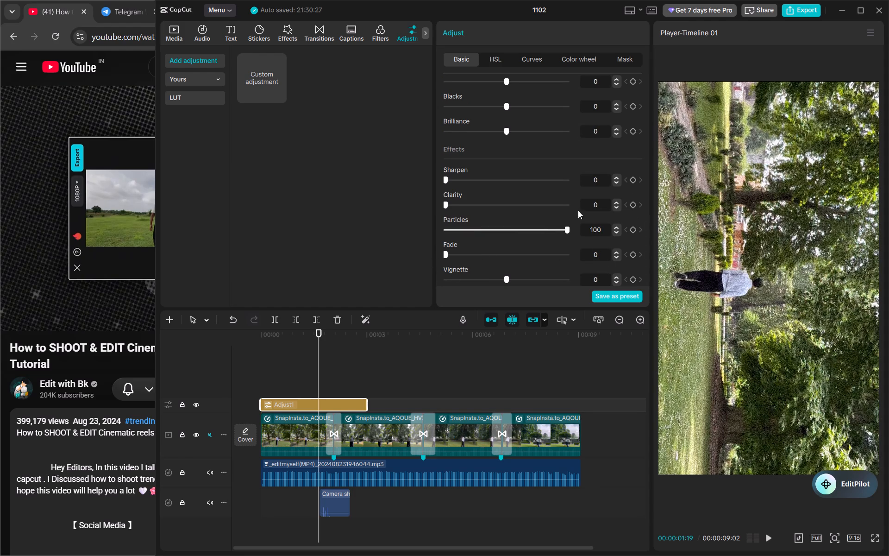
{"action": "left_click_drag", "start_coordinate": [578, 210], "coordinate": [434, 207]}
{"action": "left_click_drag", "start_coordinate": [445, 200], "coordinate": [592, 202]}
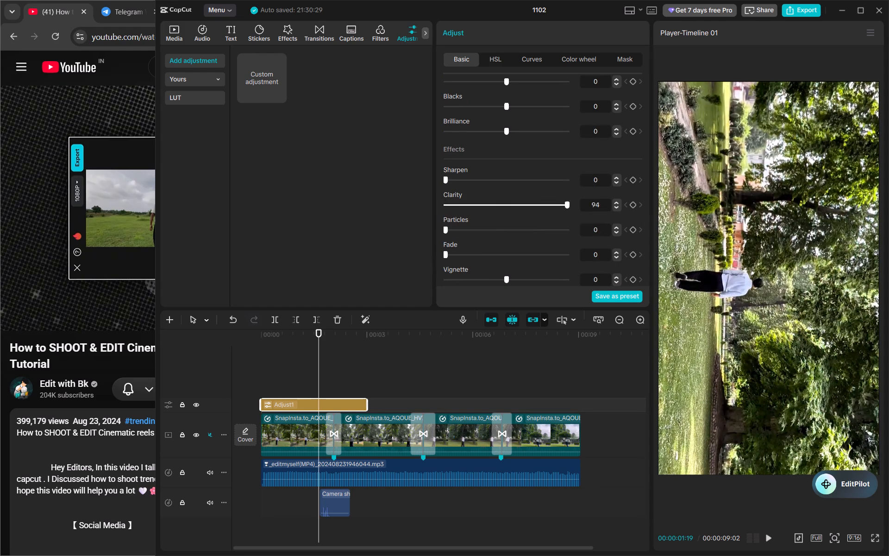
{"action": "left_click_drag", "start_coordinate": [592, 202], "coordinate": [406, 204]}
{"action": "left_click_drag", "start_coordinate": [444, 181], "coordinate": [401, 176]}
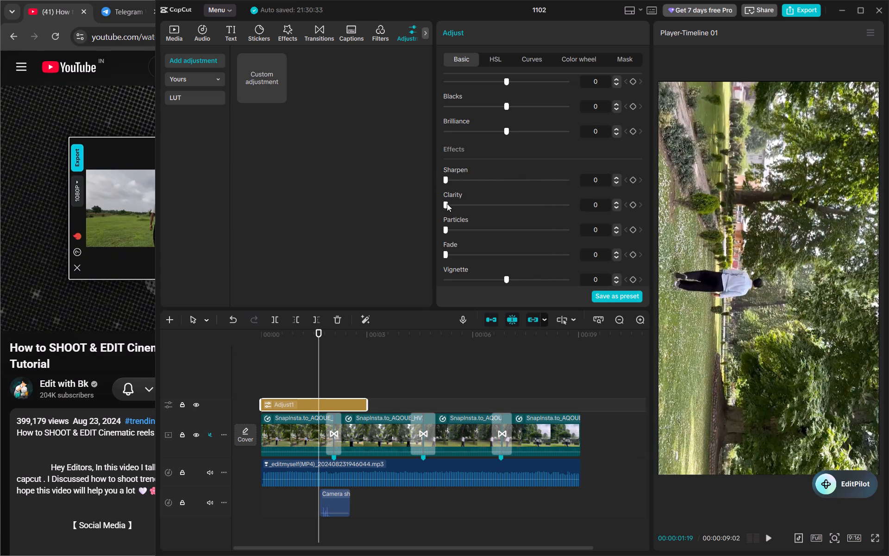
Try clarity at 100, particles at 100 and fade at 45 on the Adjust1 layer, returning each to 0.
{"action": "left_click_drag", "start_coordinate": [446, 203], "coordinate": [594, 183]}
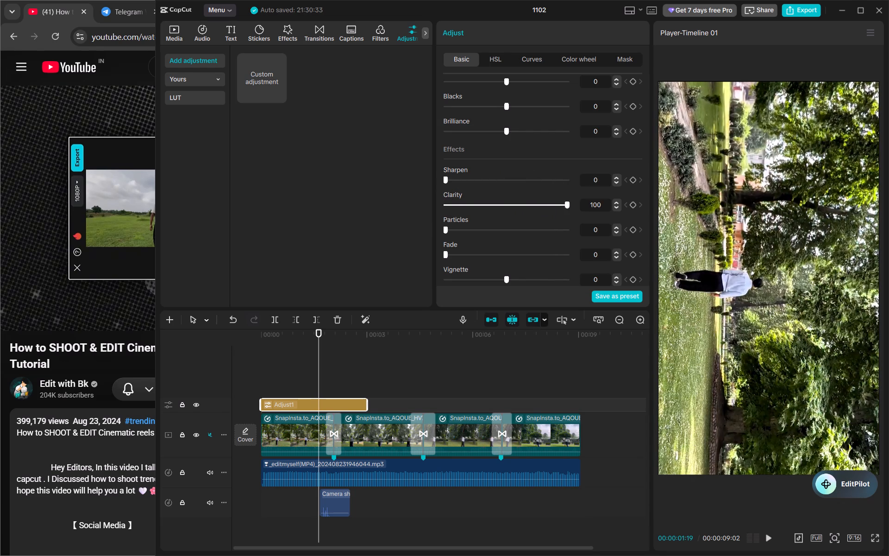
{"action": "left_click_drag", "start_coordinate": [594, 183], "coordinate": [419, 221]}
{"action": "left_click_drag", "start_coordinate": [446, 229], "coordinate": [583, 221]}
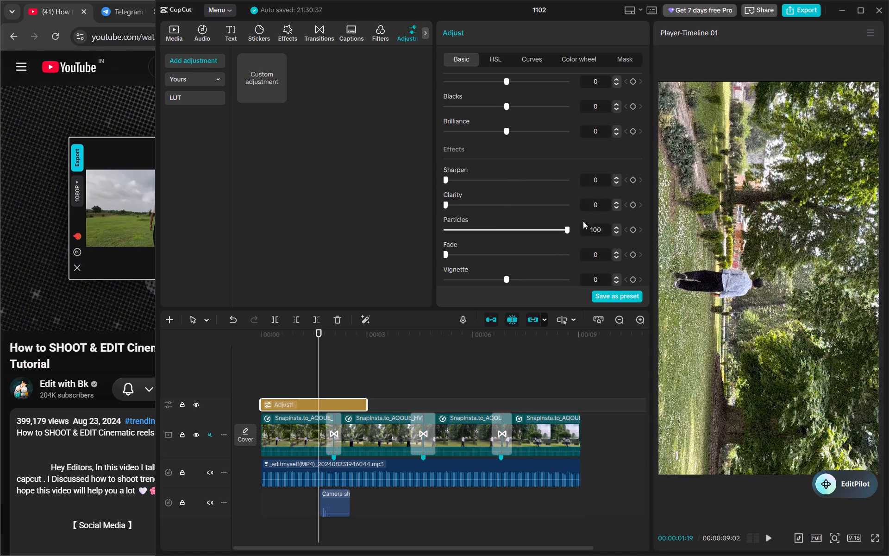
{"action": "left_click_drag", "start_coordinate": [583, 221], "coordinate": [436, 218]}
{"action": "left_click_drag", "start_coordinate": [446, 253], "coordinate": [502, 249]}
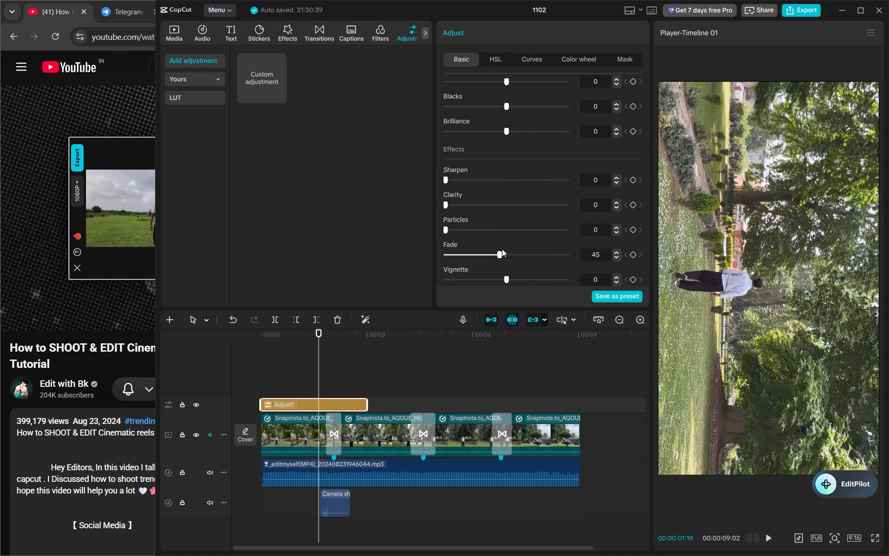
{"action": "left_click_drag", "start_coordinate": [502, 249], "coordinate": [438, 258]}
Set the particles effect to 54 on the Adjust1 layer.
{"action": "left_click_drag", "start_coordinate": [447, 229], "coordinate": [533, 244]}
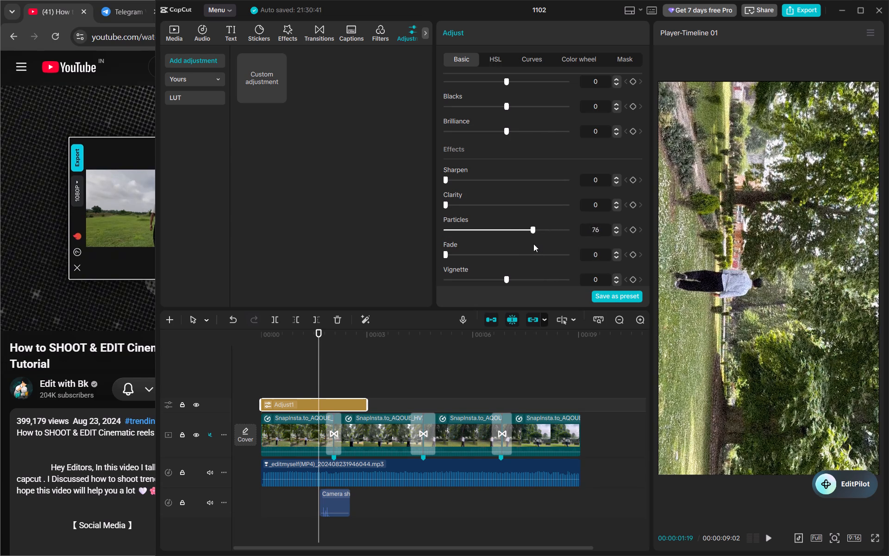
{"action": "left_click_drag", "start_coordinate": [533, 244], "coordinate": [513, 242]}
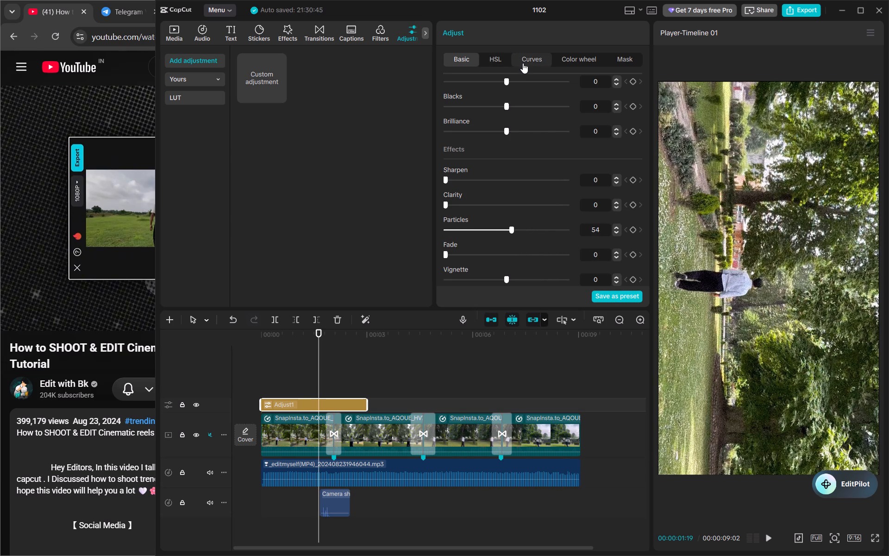
Set the Adjust1 layer's green HSL values to hue 64, saturation 100 and brightness 3.
{"action": "left_click", "coordinate": [523, 63]}
{"action": "left_click", "coordinate": [500, 61]}
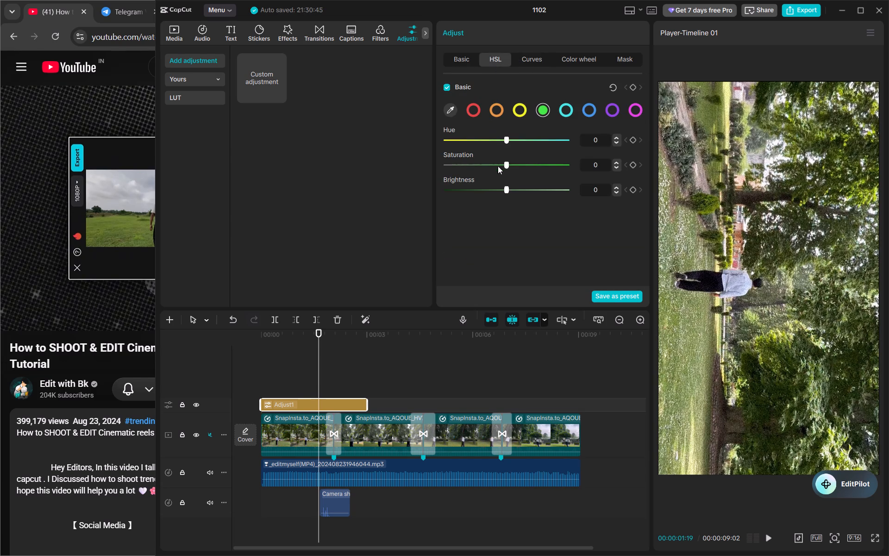
{"action": "left_click_drag", "start_coordinate": [510, 164], "coordinate": [583, 157]}
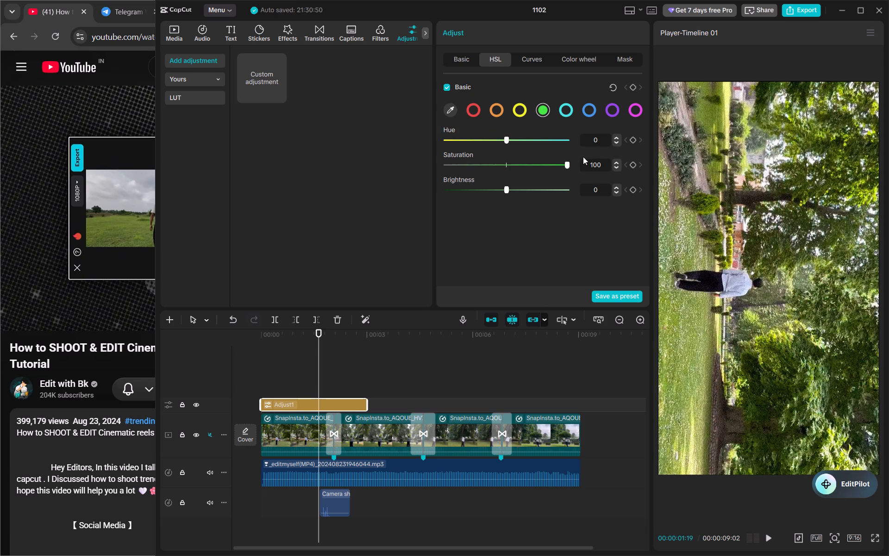
{"action": "left_click_drag", "start_coordinate": [507, 143], "coordinate": [545, 138]}
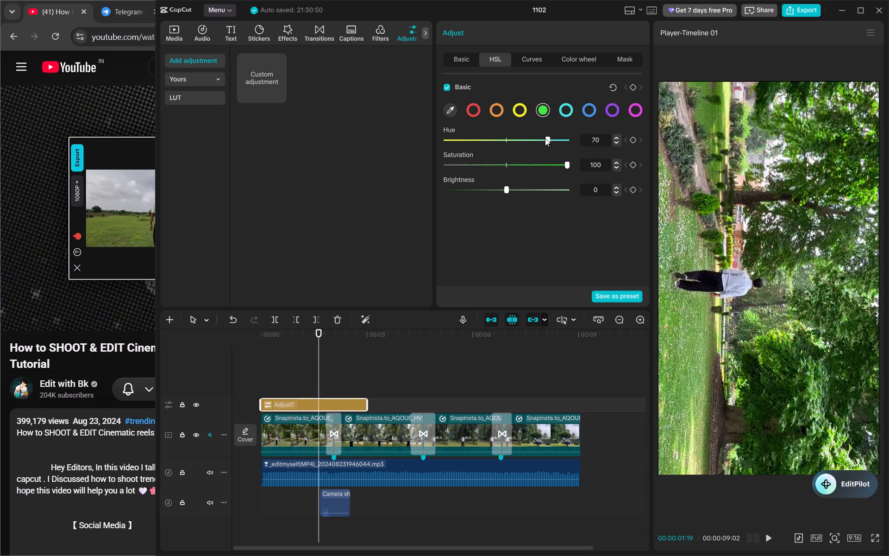
{"action": "left_click_drag", "start_coordinate": [545, 138], "coordinate": [543, 139]}
{"action": "left_click", "coordinate": [504, 191]}
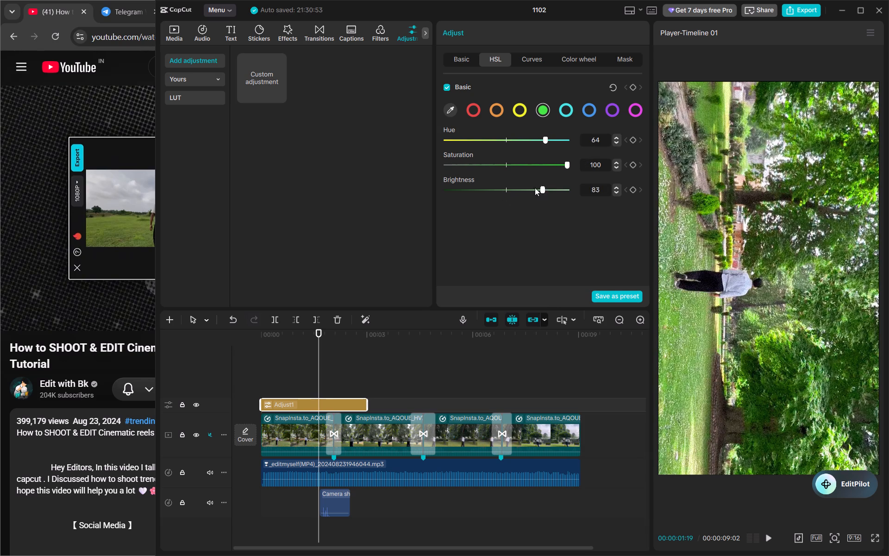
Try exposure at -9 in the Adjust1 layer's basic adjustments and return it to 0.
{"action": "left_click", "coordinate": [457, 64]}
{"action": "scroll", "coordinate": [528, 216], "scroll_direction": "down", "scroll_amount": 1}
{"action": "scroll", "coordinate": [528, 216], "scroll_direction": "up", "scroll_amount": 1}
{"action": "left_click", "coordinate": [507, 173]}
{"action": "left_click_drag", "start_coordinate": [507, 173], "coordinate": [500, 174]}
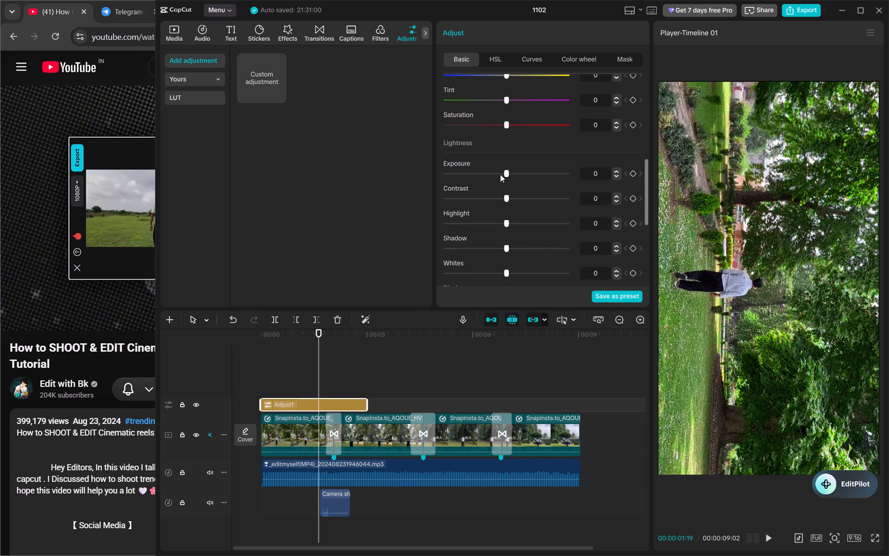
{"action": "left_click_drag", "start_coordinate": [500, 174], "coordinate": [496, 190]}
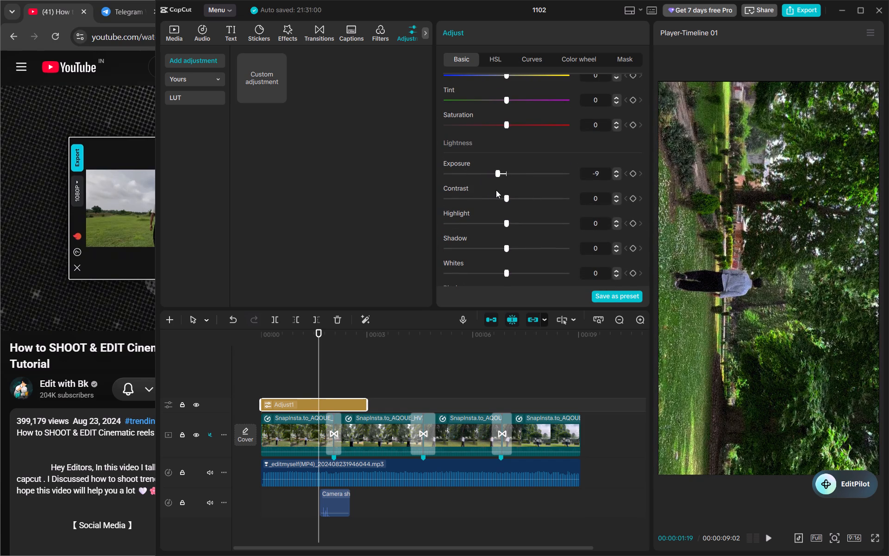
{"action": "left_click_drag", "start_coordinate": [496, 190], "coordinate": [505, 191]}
Set the particles effect to 0 on the Adjust1 layer.
{"action": "scroll", "coordinate": [505, 191], "scroll_direction": "down", "scroll_amount": 1}
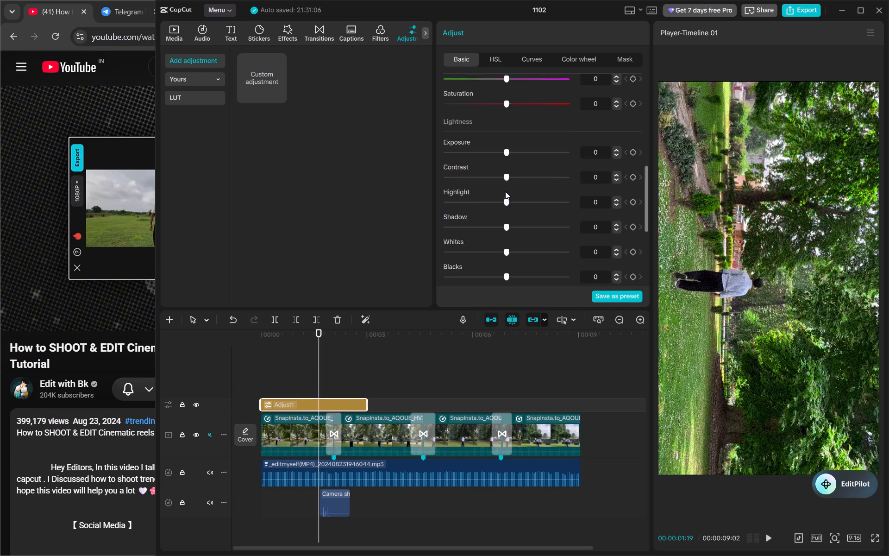
{"action": "scroll", "coordinate": [505, 191], "scroll_direction": "down", "scroll_amount": 1}
{"action": "scroll", "coordinate": [505, 191], "scroll_direction": "up", "scroll_amount": 2}
{"action": "scroll", "coordinate": [505, 191], "scroll_direction": "down", "scroll_amount": 1}
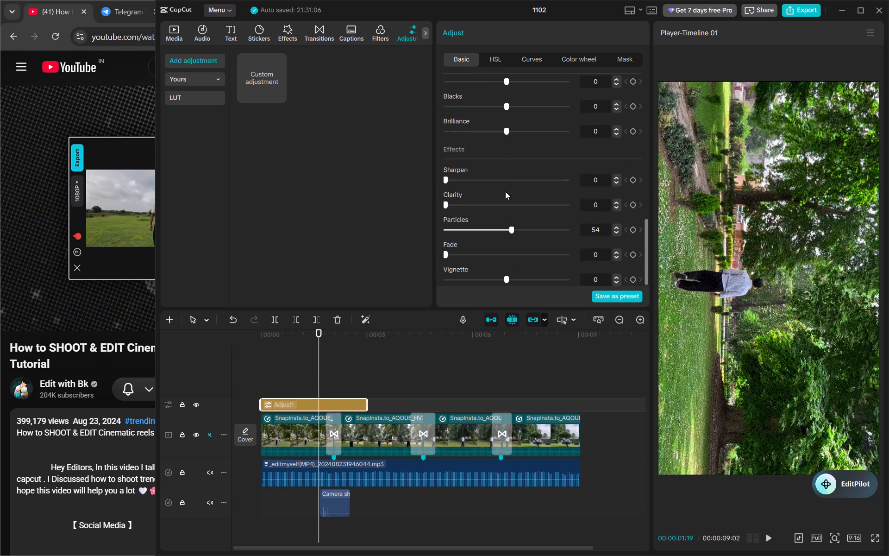
{"action": "scroll", "coordinate": [505, 191], "scroll_direction": "down", "scroll_amount": 1}
{"action": "left_click_drag", "start_coordinate": [512, 231], "coordinate": [405, 255]}
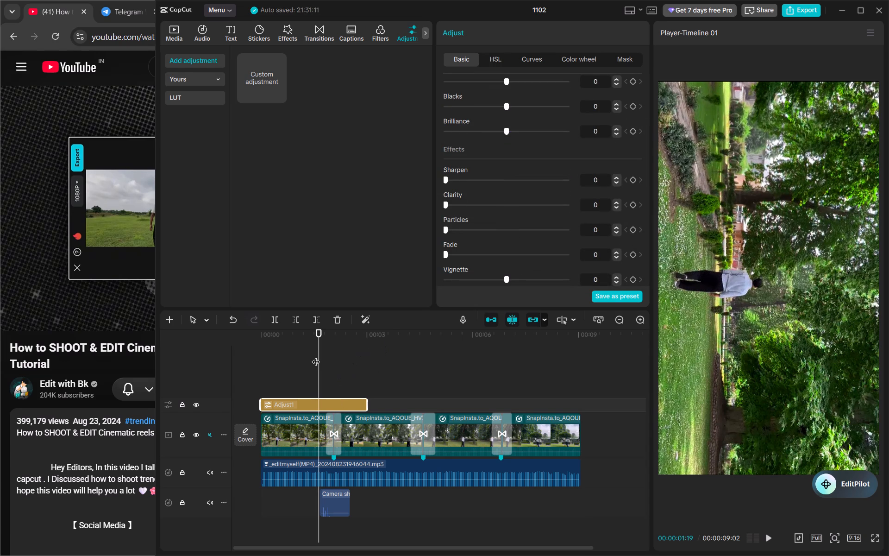
Extend the Adjust1 layer across all the park clips, almost to the end of the last one.
{"action": "left_click_drag", "start_coordinate": [316, 356], "coordinate": [264, 360]}
{"action": "left_click", "coordinate": [288, 39]}
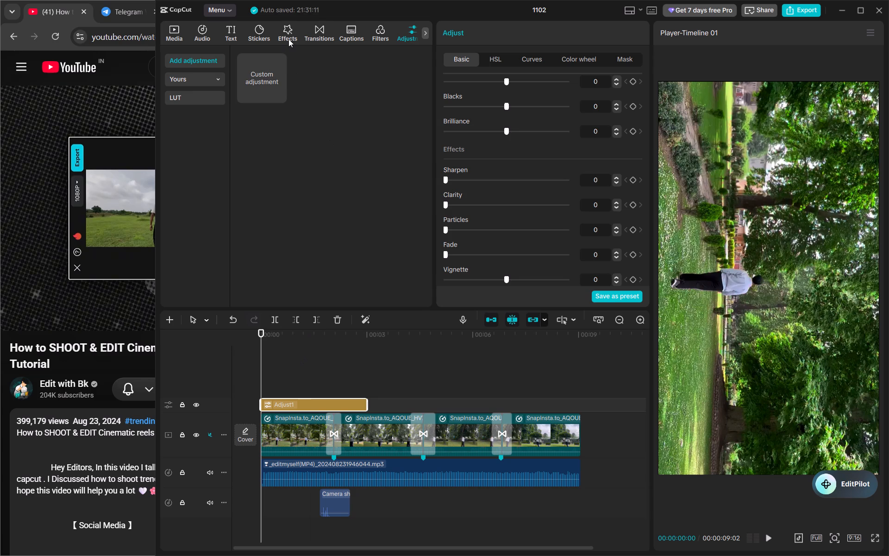
{"action": "left_click", "coordinate": [376, 30]}
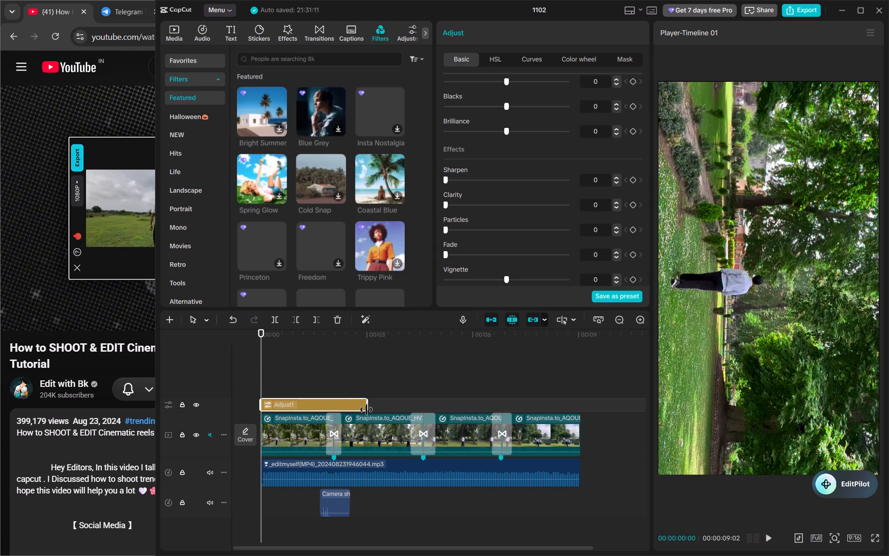
{"action": "left_click_drag", "start_coordinate": [366, 410], "coordinate": [566, 403]}
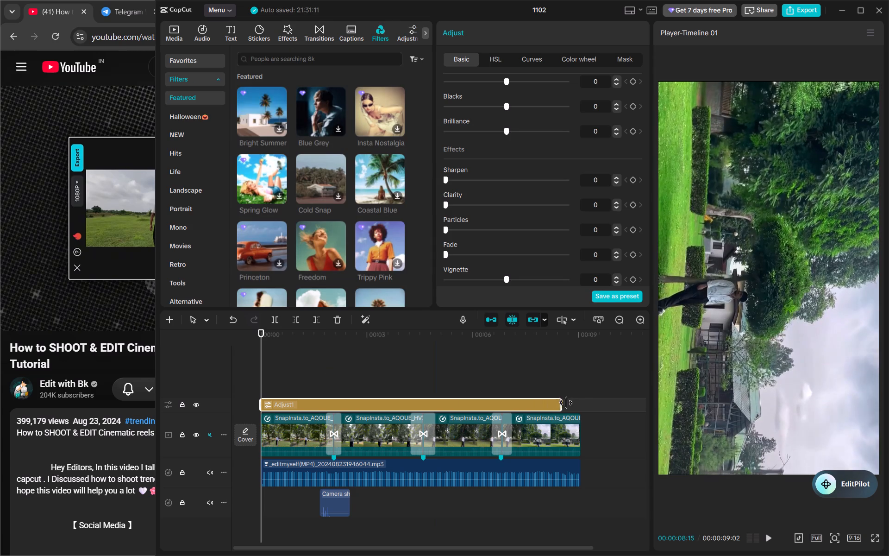
{"action": "left_click_drag", "start_coordinate": [566, 403], "coordinate": [577, 399]}
Scrub and play the last clip to check how the extended colour grade looks.
{"action": "left_click", "coordinate": [542, 336]}
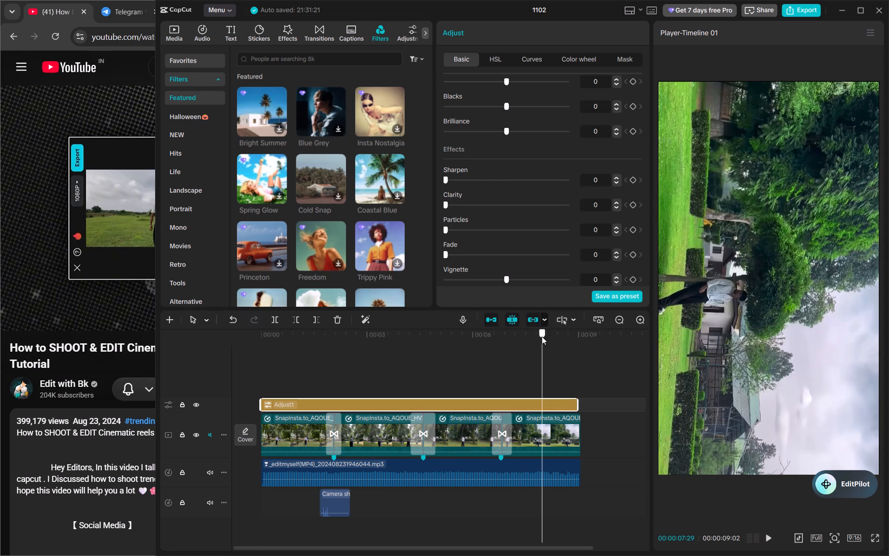
{"action": "left_click_drag", "start_coordinate": [542, 336], "coordinate": [535, 339]}
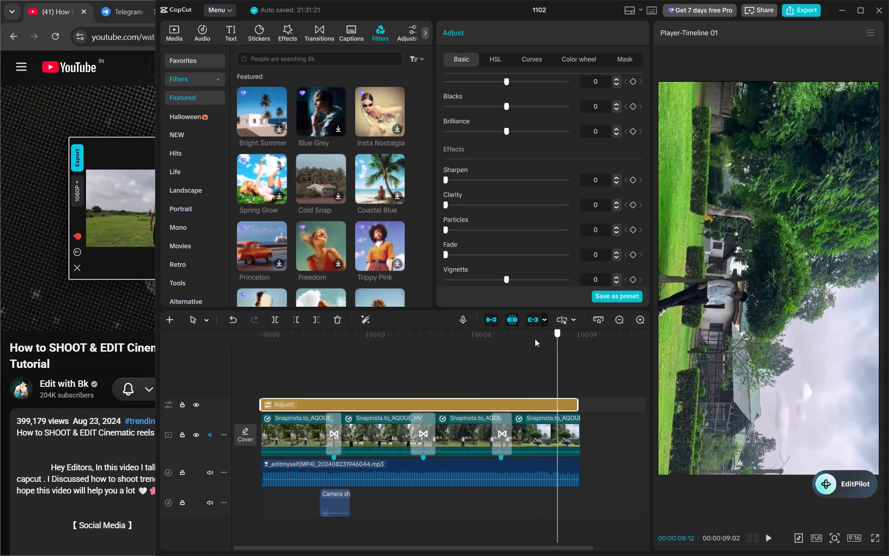
{"action": "left_click_drag", "start_coordinate": [535, 339], "coordinate": [381, 332]}
{"action": "key", "text": "space"}
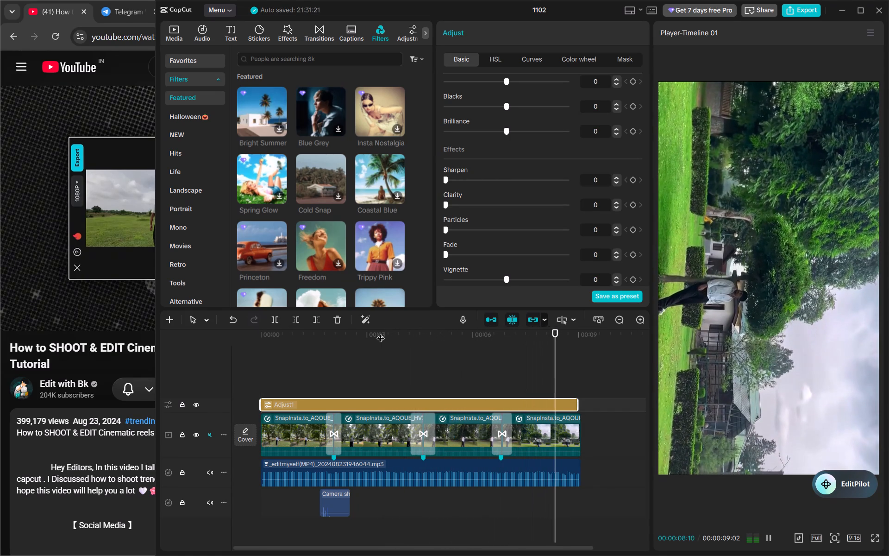
{"action": "key", "text": "space"}
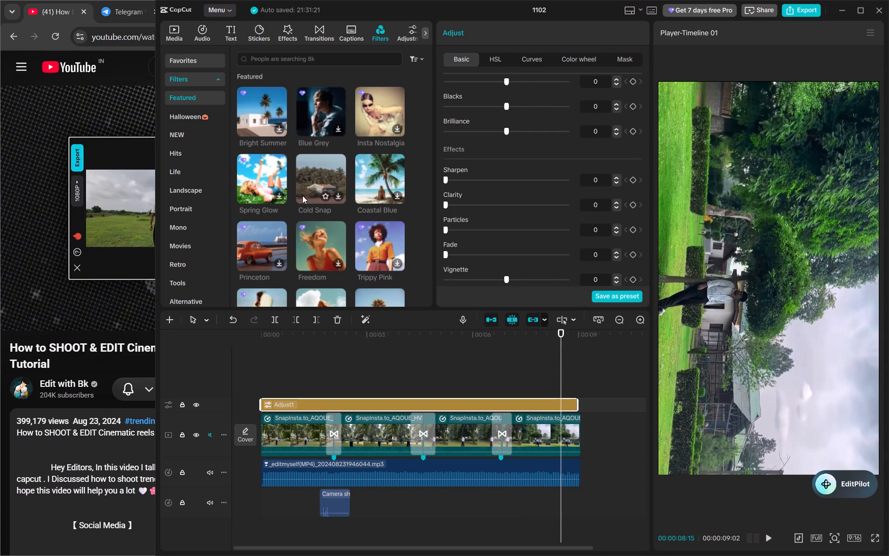
Preview the Cold Snap filter from the featured filters.
{"action": "scroll", "coordinate": [302, 196], "scroll_direction": "down", "scroll_amount": 1}
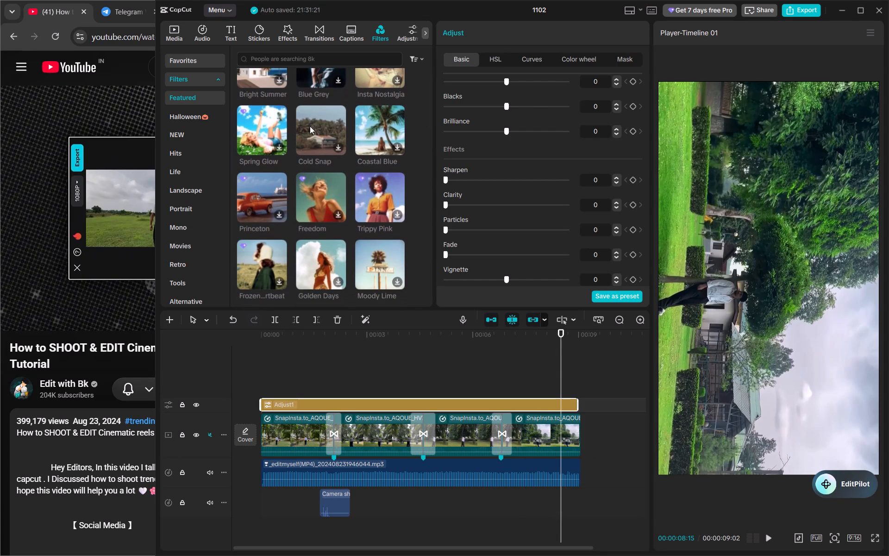
{"action": "double_click", "coordinate": [310, 121]}
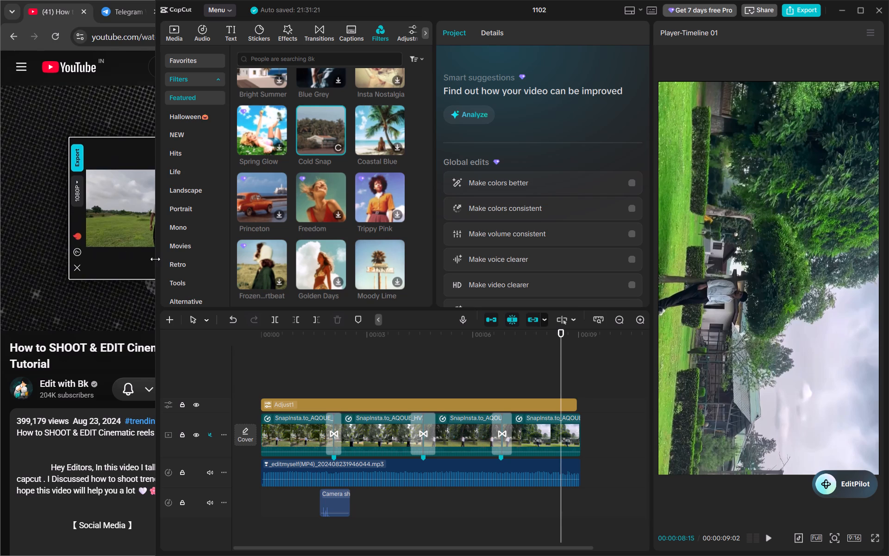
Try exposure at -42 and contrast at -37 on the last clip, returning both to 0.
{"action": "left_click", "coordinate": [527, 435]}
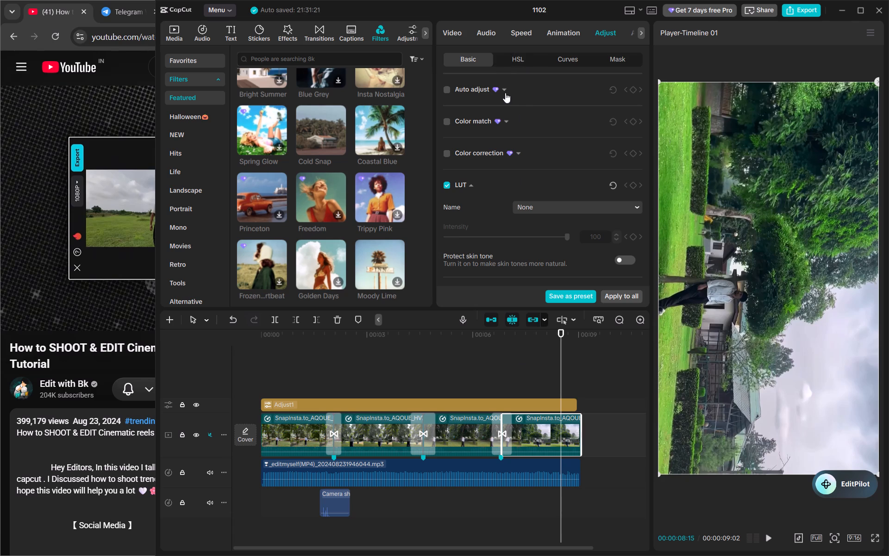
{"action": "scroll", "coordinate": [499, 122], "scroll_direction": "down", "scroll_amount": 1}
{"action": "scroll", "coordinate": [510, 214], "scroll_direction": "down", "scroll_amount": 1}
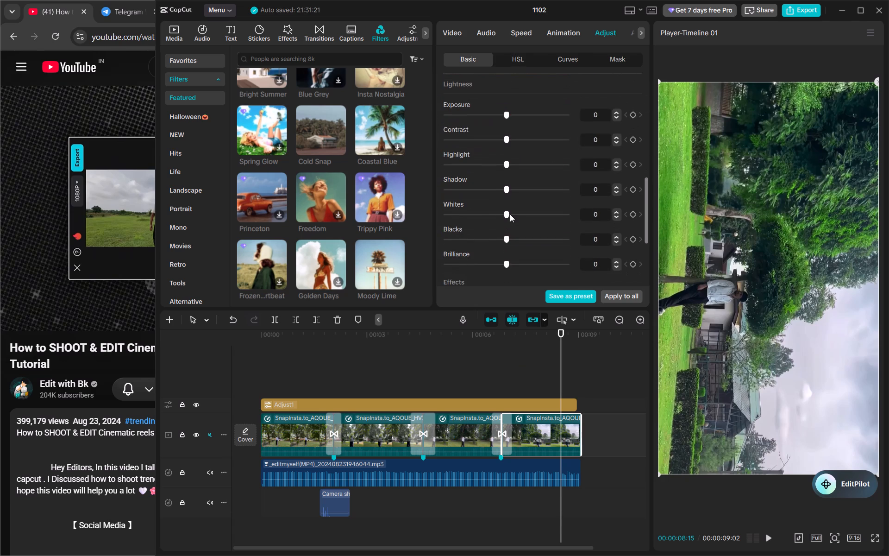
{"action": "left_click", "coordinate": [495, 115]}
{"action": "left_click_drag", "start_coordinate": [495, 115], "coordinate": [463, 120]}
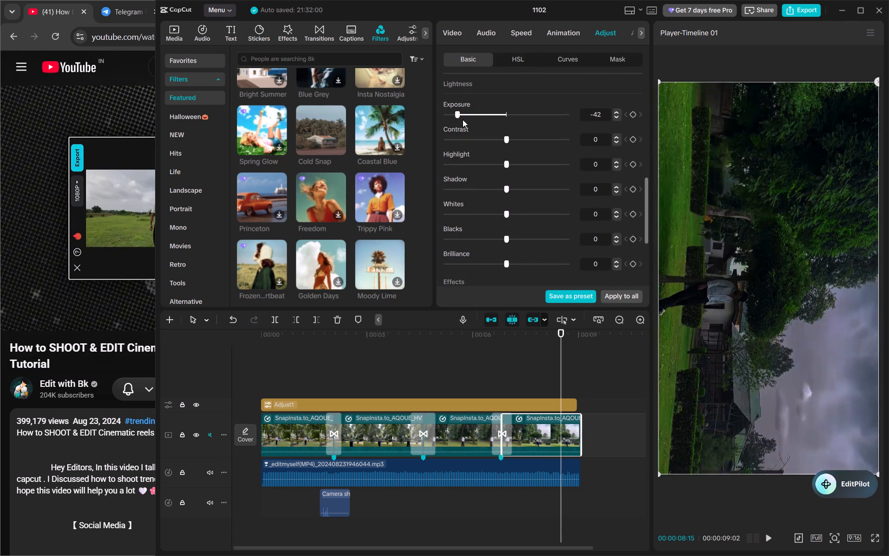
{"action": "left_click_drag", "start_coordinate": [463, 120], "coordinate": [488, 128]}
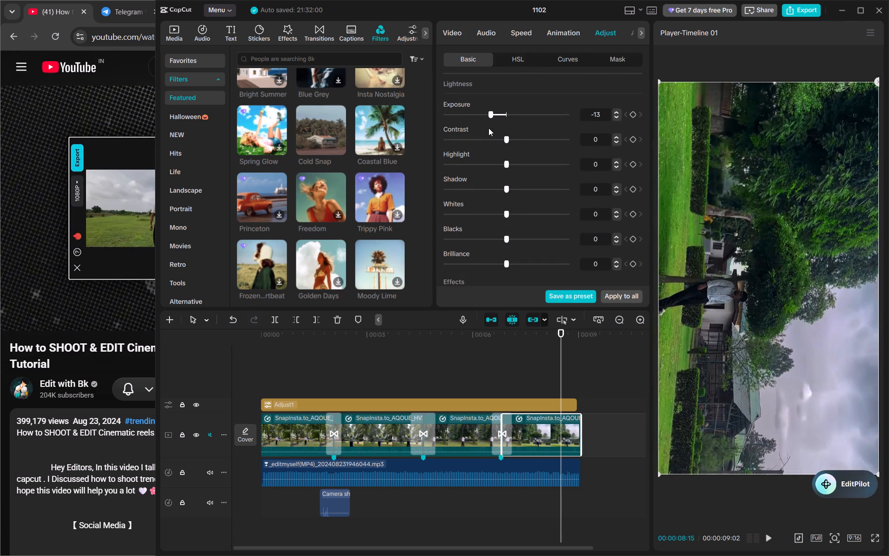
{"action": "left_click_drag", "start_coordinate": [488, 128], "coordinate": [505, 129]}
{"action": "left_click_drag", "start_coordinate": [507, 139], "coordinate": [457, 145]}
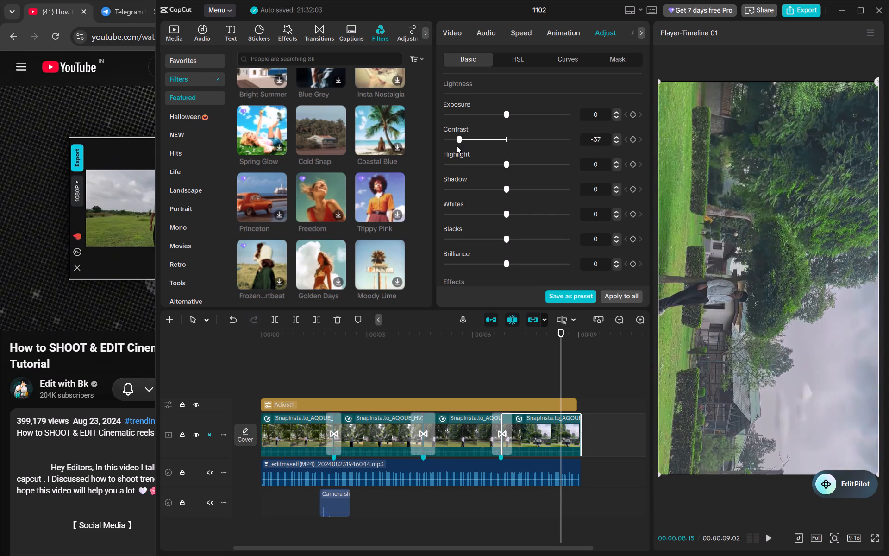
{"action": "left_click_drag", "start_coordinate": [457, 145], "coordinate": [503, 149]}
Try highlight at 25 on the last clip, and settle on -9.
{"action": "left_click_drag", "start_coordinate": [504, 161], "coordinate": [501, 183]}
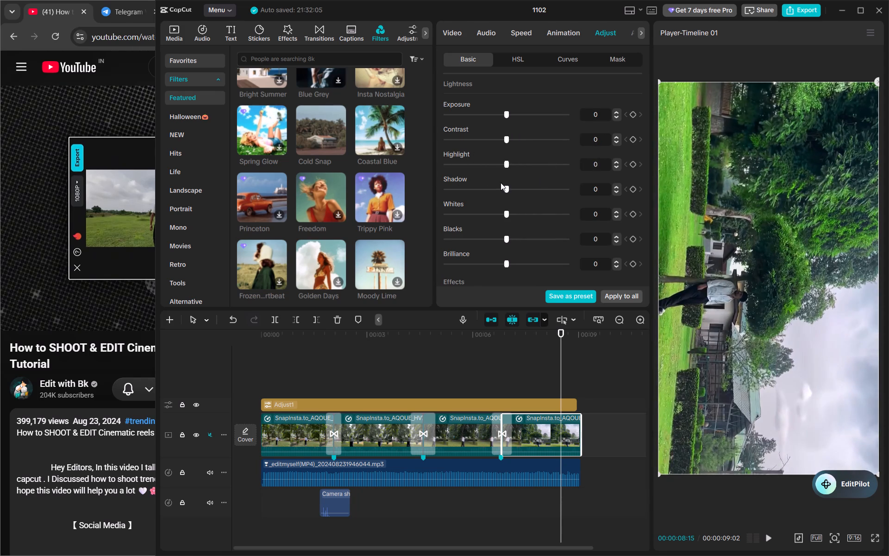
{"action": "left_click_drag", "start_coordinate": [501, 183], "coordinate": [539, 184]}
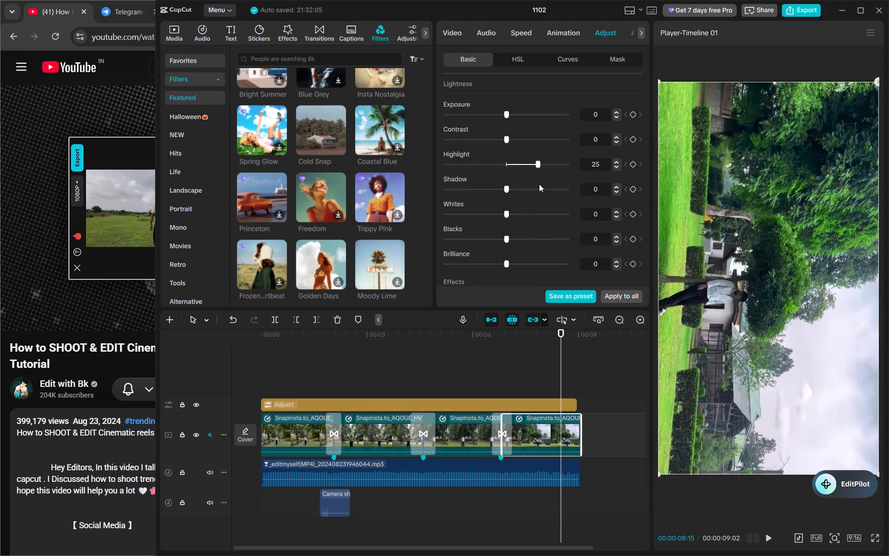
{"action": "left_click_drag", "start_coordinate": [539, 184], "coordinate": [494, 185]}
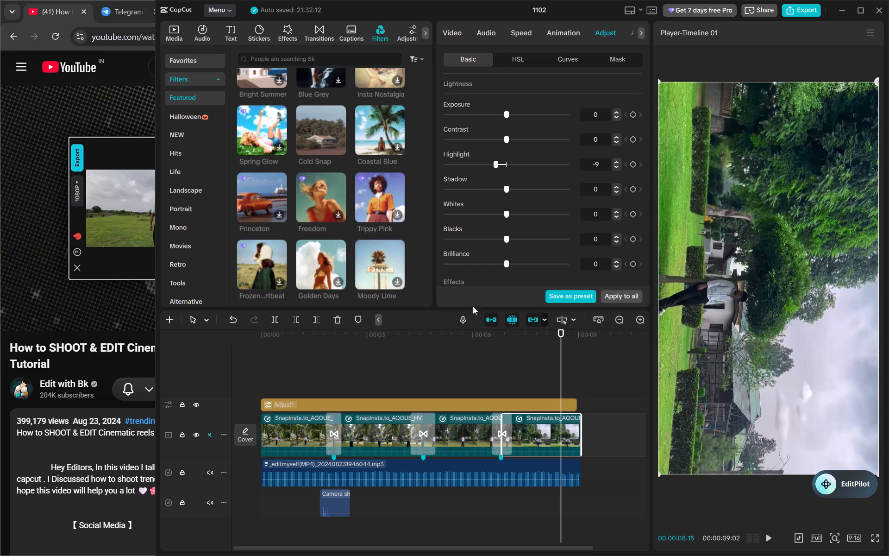
Extend the end of the Adjust1 layer to line up with the end of the last clip.
{"action": "left_click", "coordinate": [576, 404]}
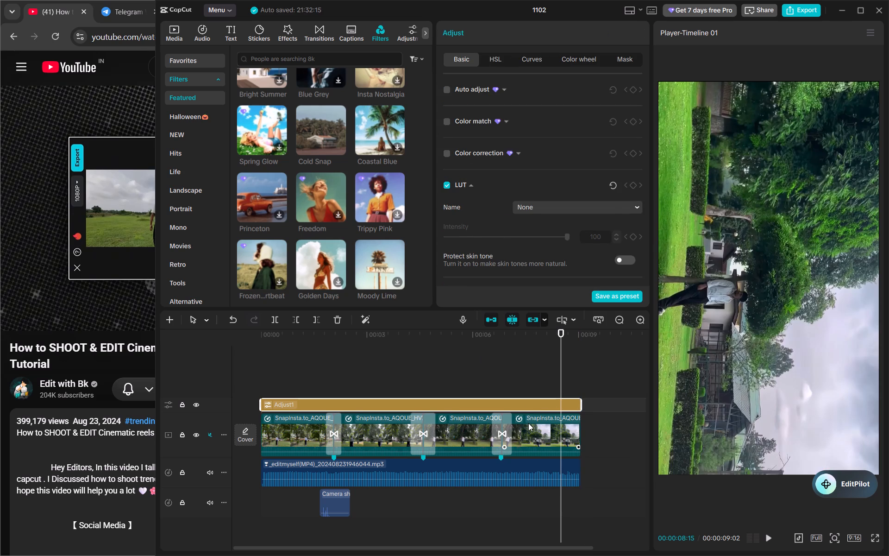
Set the green HSL hue to 42 and saturation to 26 on the last clip.
{"action": "left_click", "coordinate": [528, 423]}
{"action": "left_click", "coordinate": [516, 59]}
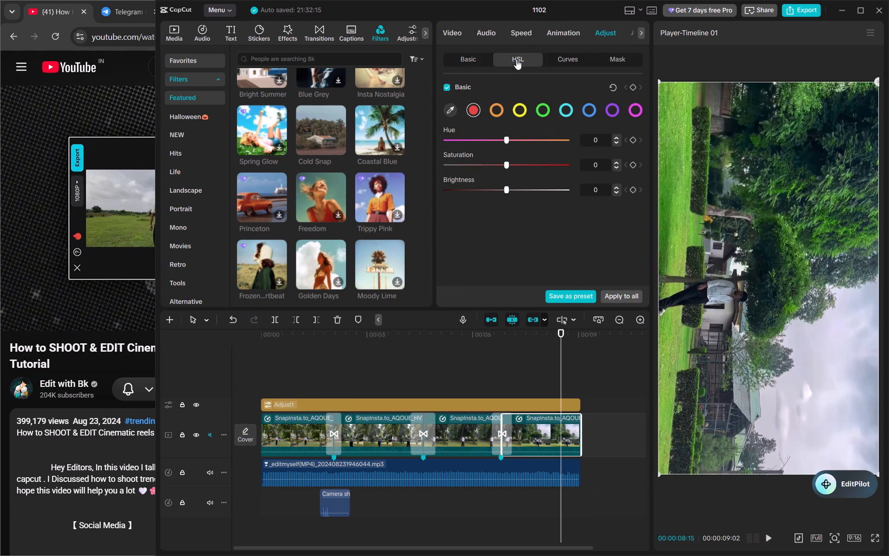
{"action": "left_click", "coordinate": [543, 110]}
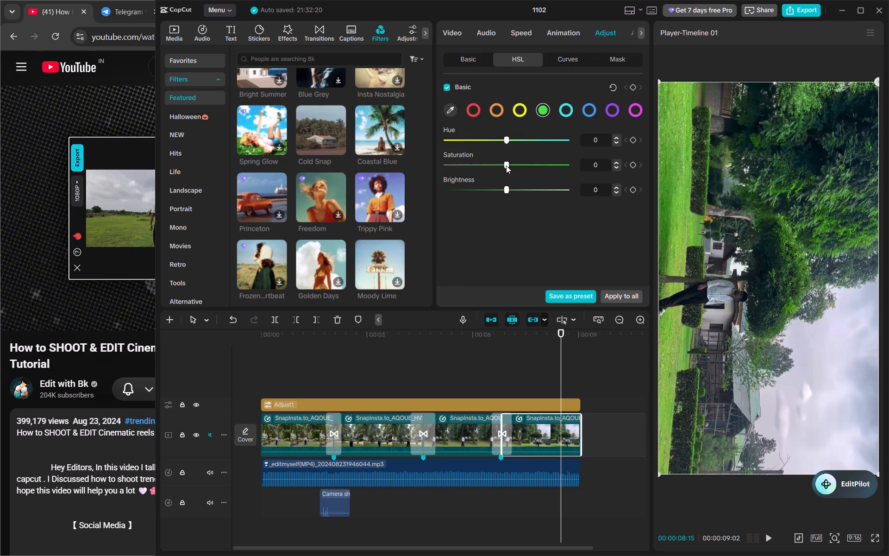
{"action": "left_click", "coordinate": [530, 142]}
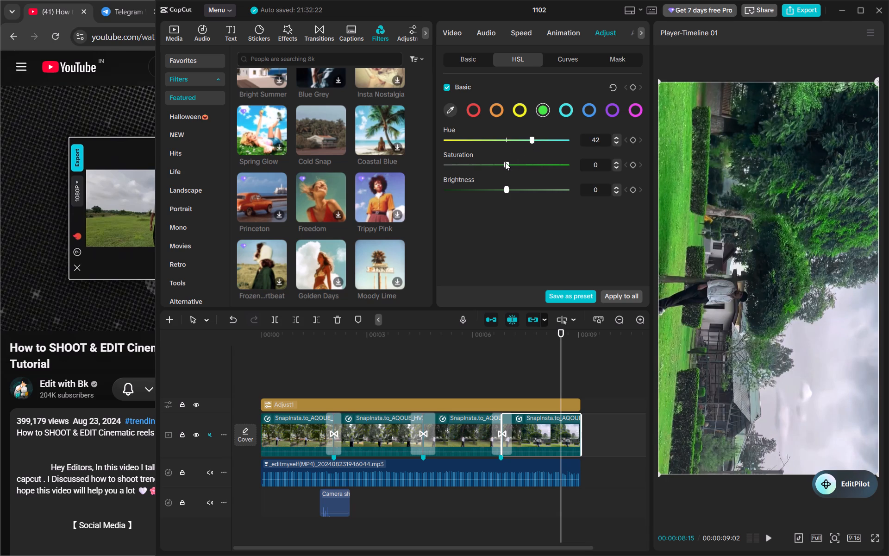
{"action": "left_click_drag", "start_coordinate": [505, 164], "coordinate": [509, 164]}
{"action": "left_click_drag", "start_coordinate": [509, 164], "coordinate": [520, 165]}
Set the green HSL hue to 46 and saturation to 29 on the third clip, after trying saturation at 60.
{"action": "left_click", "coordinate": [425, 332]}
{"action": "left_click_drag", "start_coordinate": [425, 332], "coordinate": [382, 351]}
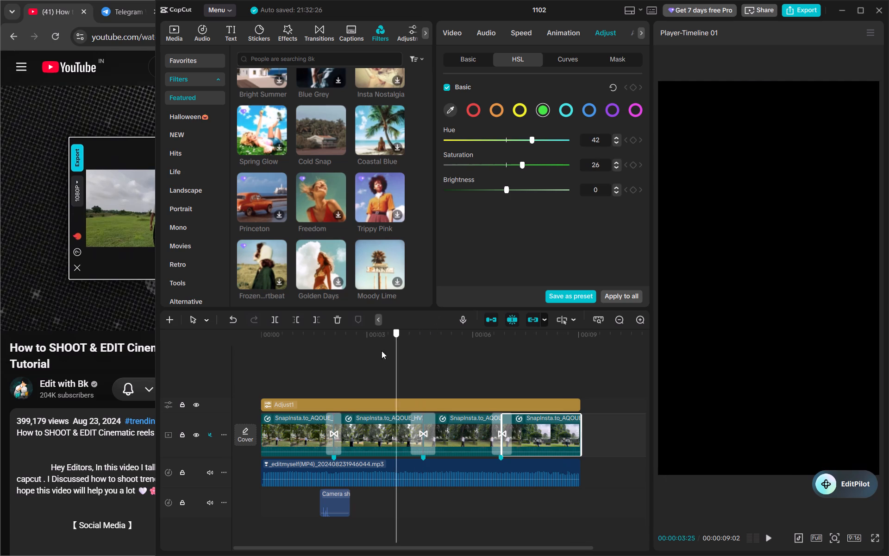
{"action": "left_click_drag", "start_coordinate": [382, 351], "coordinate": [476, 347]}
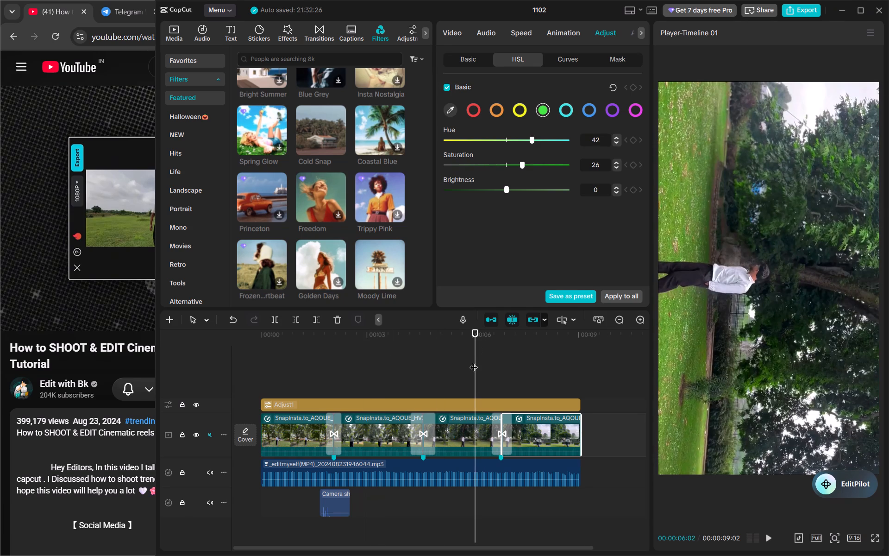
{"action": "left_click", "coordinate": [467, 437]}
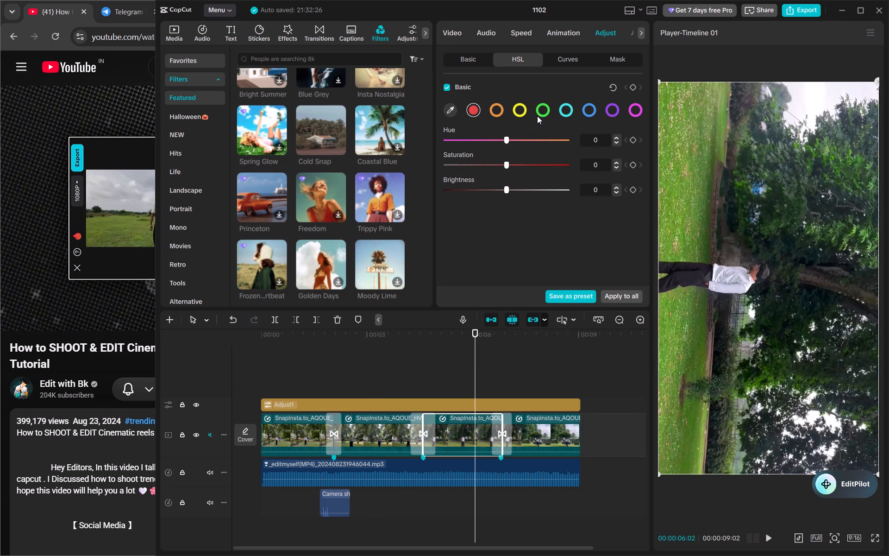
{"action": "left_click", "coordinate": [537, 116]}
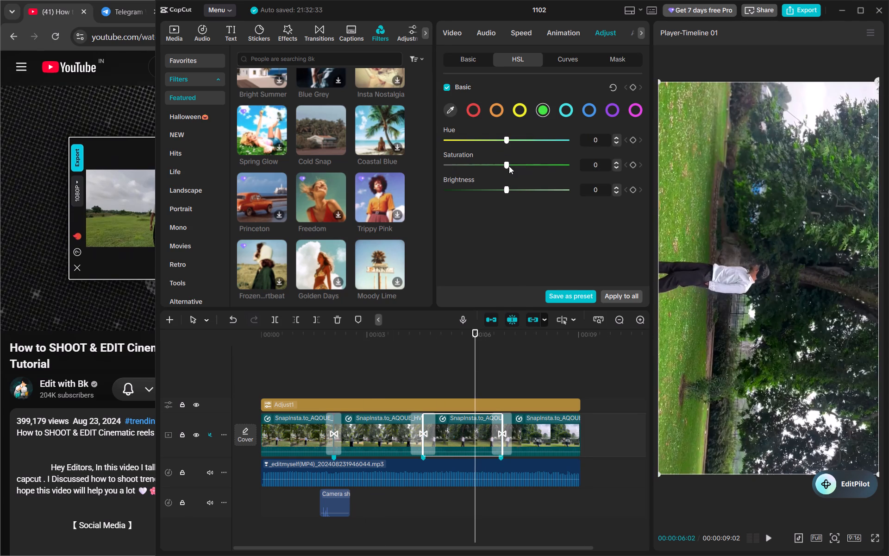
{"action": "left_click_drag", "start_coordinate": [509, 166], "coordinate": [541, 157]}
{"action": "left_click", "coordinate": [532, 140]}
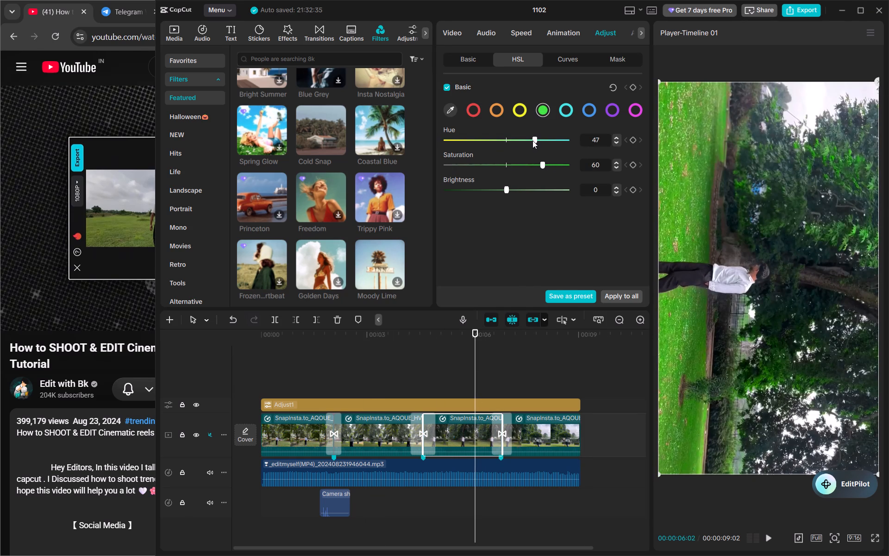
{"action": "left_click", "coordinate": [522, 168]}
Adjust the third clip's lightness, settling on exposure at 9 and highlight at -50.
{"action": "left_click", "coordinate": [473, 61]}
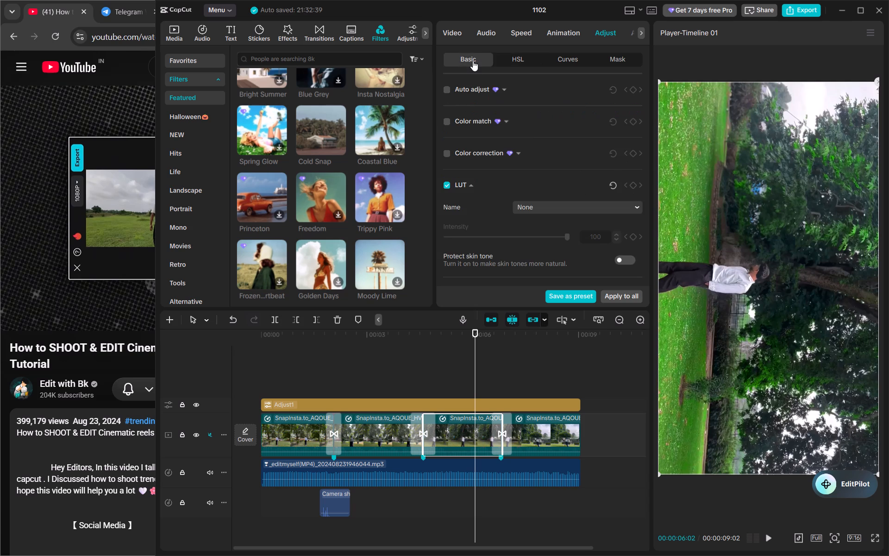
{"action": "scroll", "coordinate": [489, 208], "scroll_direction": "down", "scroll_amount": 2}
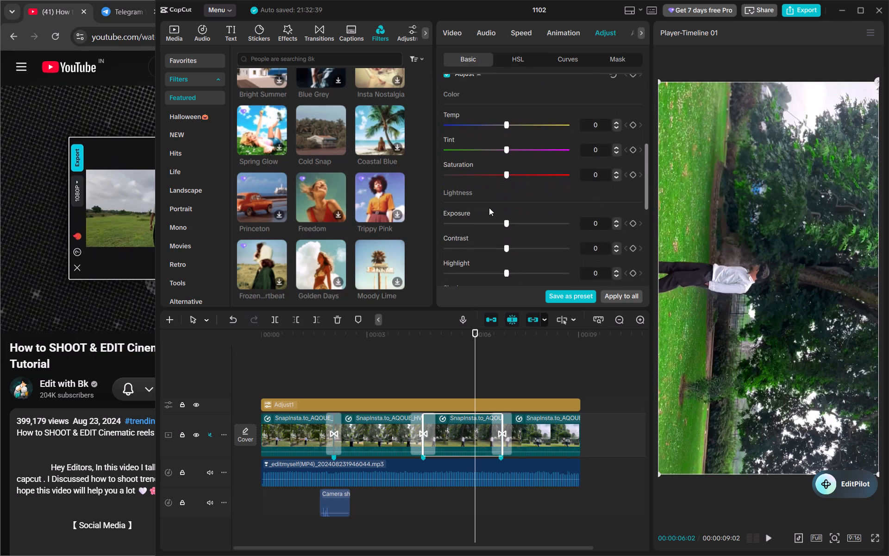
{"action": "scroll", "coordinate": [489, 208], "scroll_direction": "down", "scroll_amount": 1}
{"action": "left_click_drag", "start_coordinate": [504, 167], "coordinate": [530, 159]}
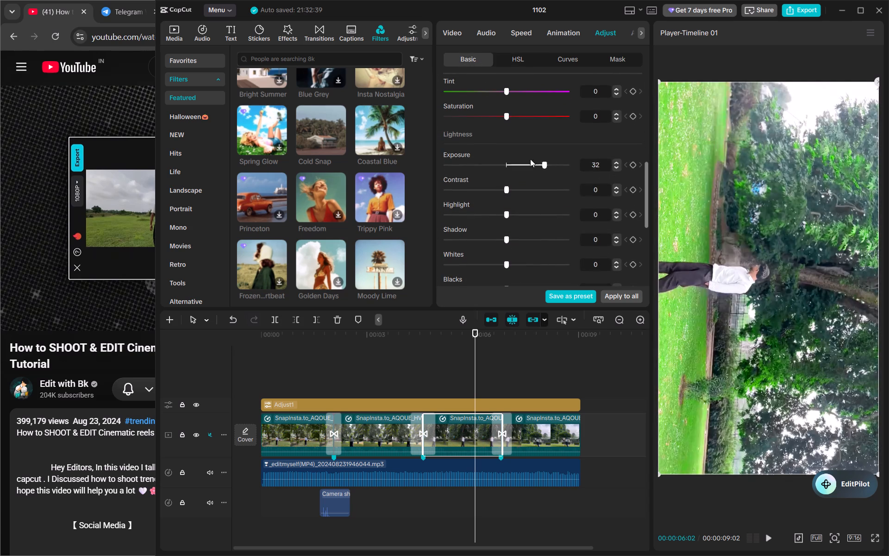
{"action": "left_click_drag", "start_coordinate": [530, 159], "coordinate": [504, 169]}
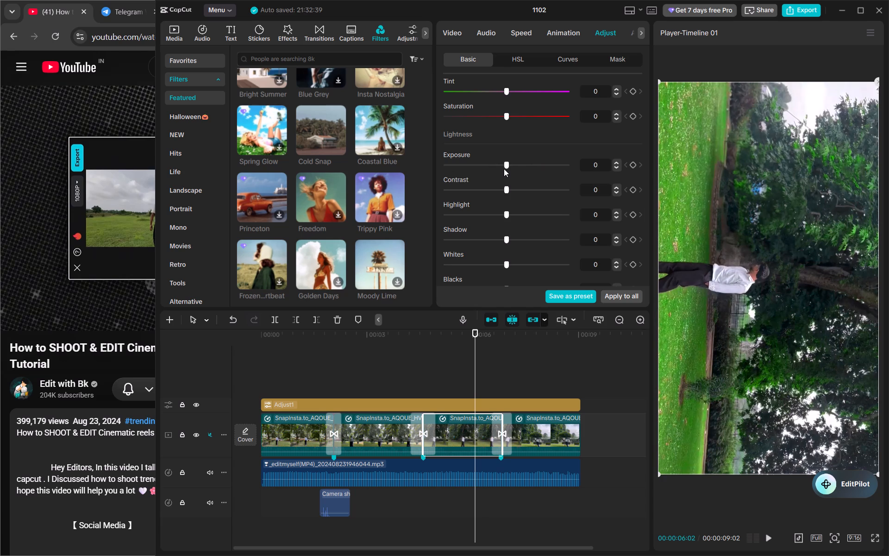
{"action": "left_click_drag", "start_coordinate": [504, 169], "coordinate": [512, 166]}
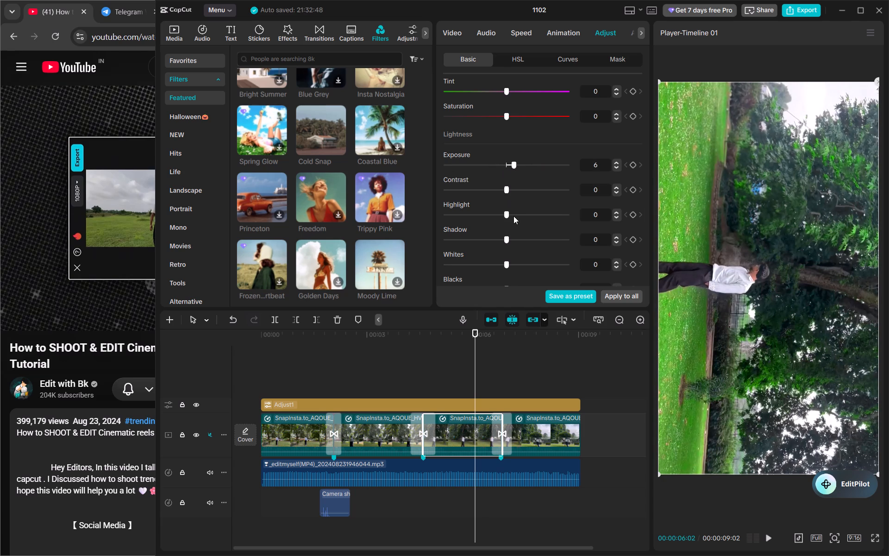
{"action": "left_click_drag", "start_coordinate": [507, 215], "coordinate": [482, 221]}
{"action": "left_click_drag", "start_coordinate": [482, 221], "coordinate": [493, 224]}
{"action": "left_click_drag", "start_coordinate": [493, 224], "coordinate": [356, 271]}
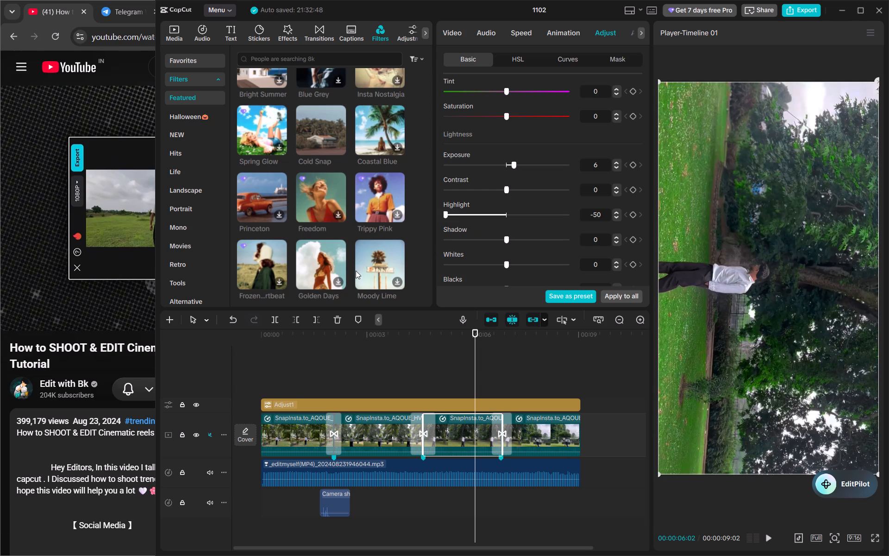
{"action": "left_click_drag", "start_coordinate": [356, 271], "coordinate": [355, 271]}
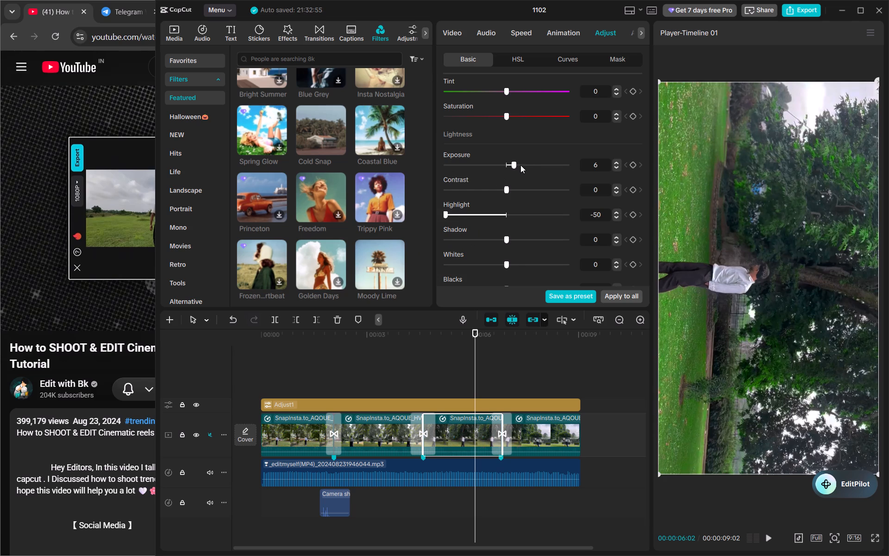
{"action": "left_click", "coordinate": [520, 165]}
{"action": "left_click", "coordinate": [520, 165]}
Raise the third clip's green HSL hue to 70 and increase its green saturation.
{"action": "scroll", "coordinate": [500, 198], "scroll_direction": "up", "scroll_amount": 2}
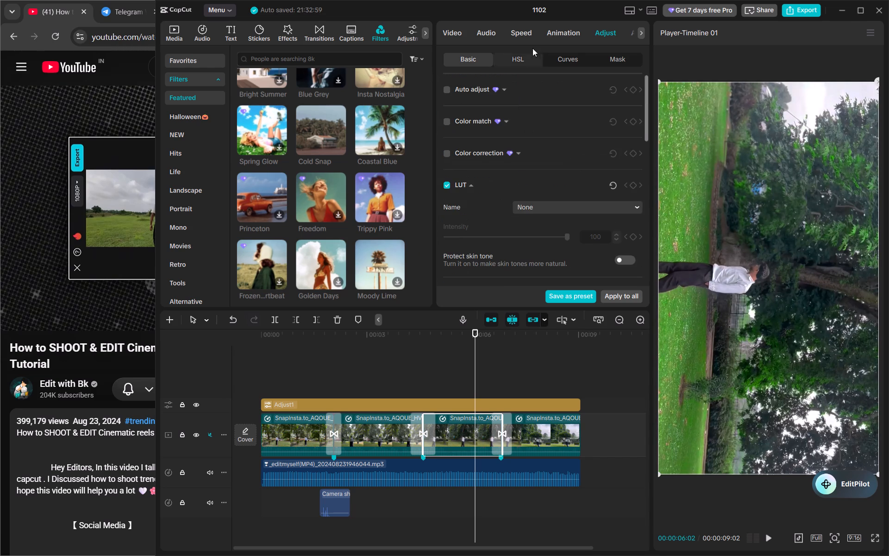
{"action": "left_click", "coordinate": [522, 53]}
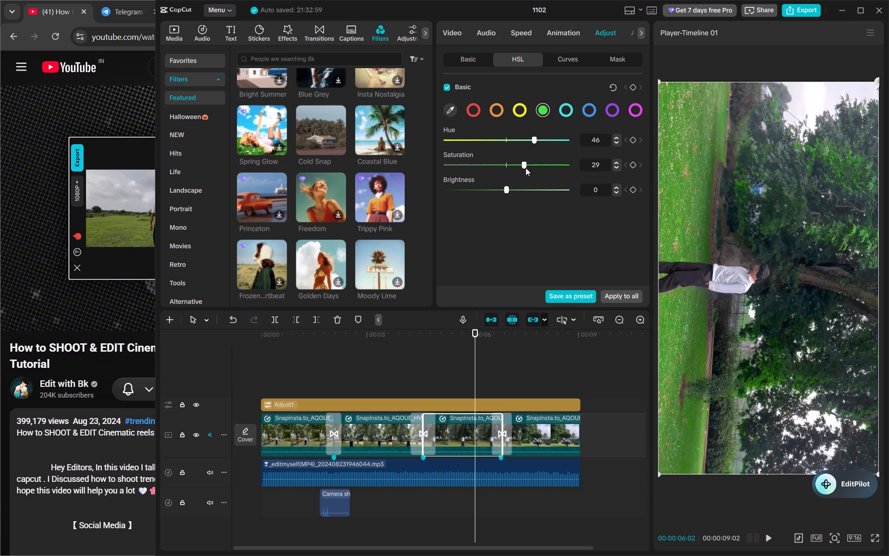
{"action": "left_click_drag", "start_coordinate": [534, 141], "coordinate": [547, 140]}
{"action": "left_click_drag", "start_coordinate": [547, 140], "coordinate": [547, 139]}
{"action": "left_click", "coordinate": [541, 163]}
{"action": "left_click_drag", "start_coordinate": [541, 163], "coordinate": [536, 165]}
{"action": "left_click_drag", "start_coordinate": [536, 165], "coordinate": [528, 165]}
Play back the graded edit from near its start to review the first two clips.
{"action": "left_click", "coordinate": [392, 347]}
{"action": "left_click_drag", "start_coordinate": [392, 347], "coordinate": [333, 350]}
{"action": "left_click_drag", "start_coordinate": [333, 350], "coordinate": [275, 372]}
{"action": "key", "text": "space"}
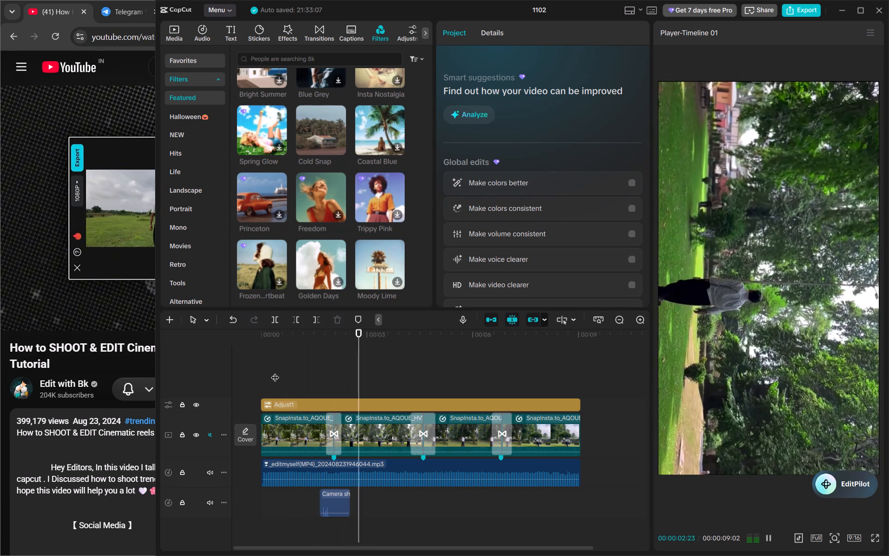
{"action": "key", "text": "space"}
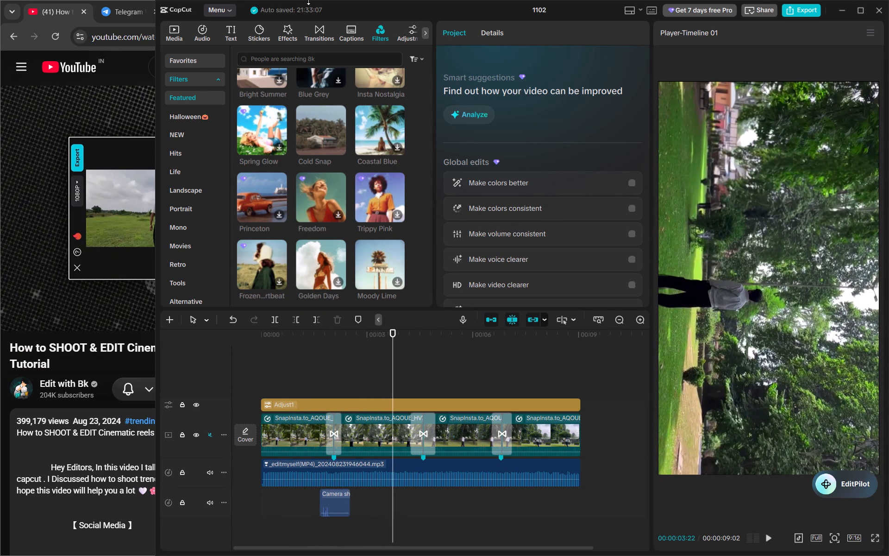
Search the video effects for soft, add the Soft effect above the Adjust1 layer, and preview it on the first clip.
{"action": "left_click", "coordinate": [293, 32]}
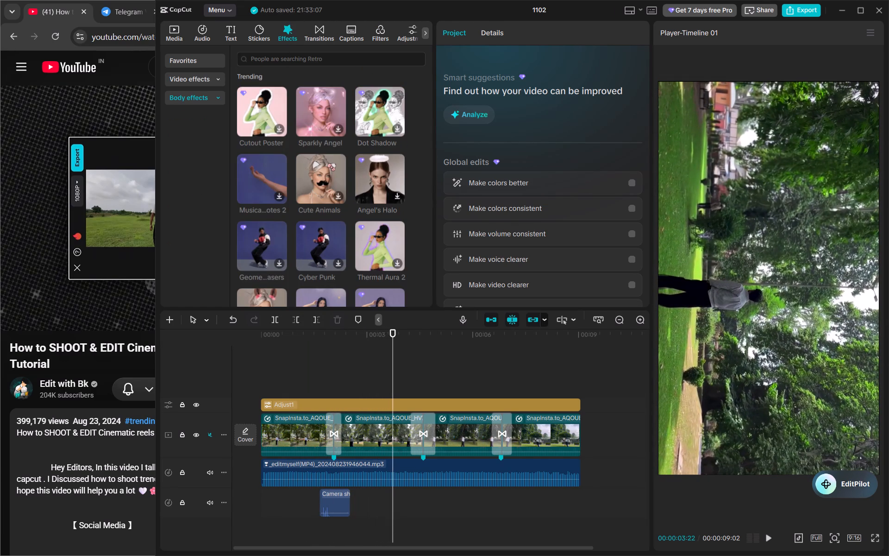
{"action": "left_click", "coordinate": [282, 62]}
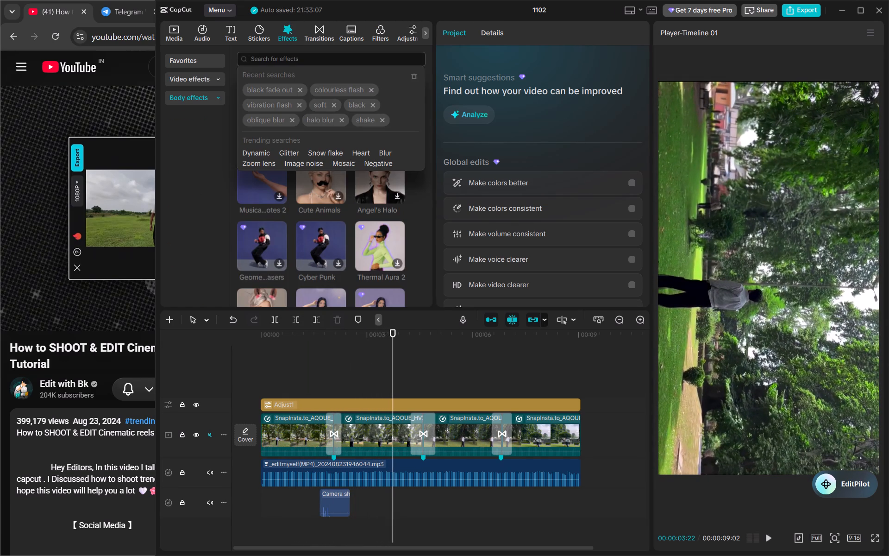
{"action": "left_click", "coordinate": [324, 103]}
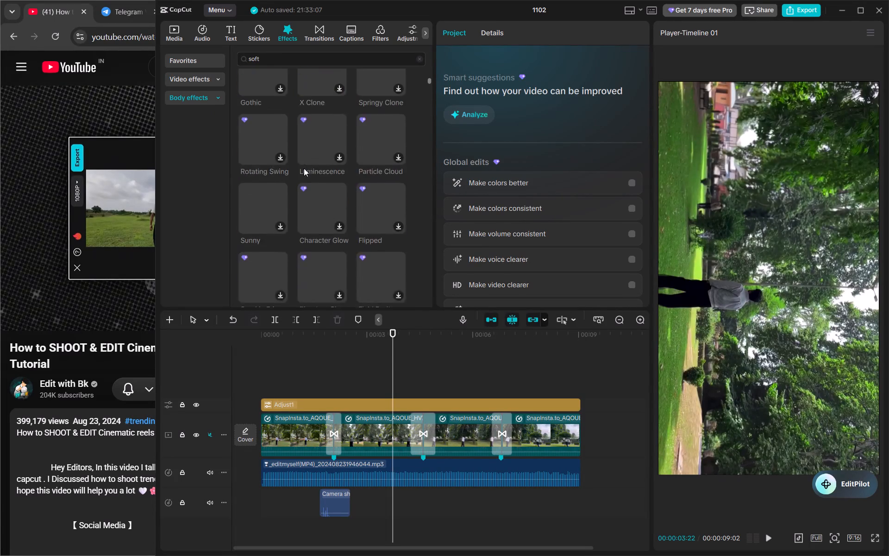
{"action": "scroll", "coordinate": [304, 168], "scroll_direction": "up", "scroll_amount": 3}
{"action": "left_click", "coordinate": [185, 84]}
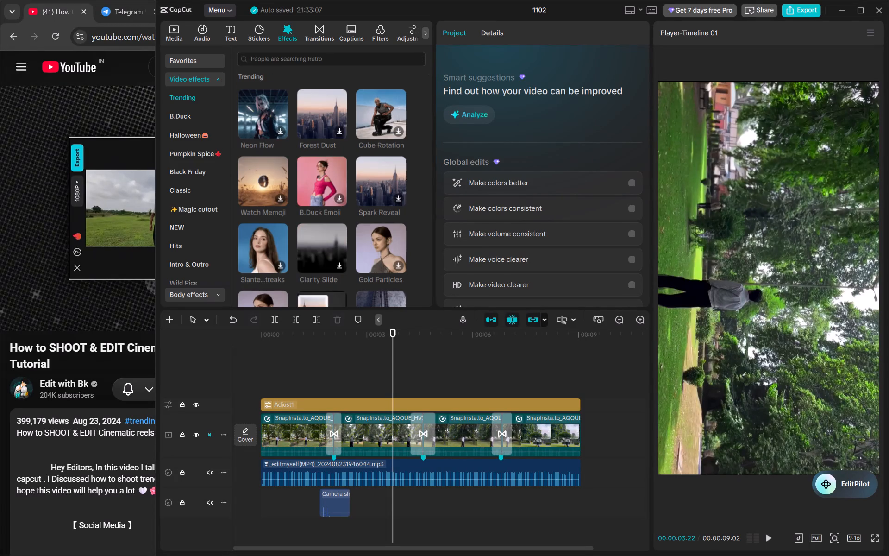
{"action": "left_click", "coordinate": [269, 60]}
{"action": "left_click", "coordinate": [313, 101]}
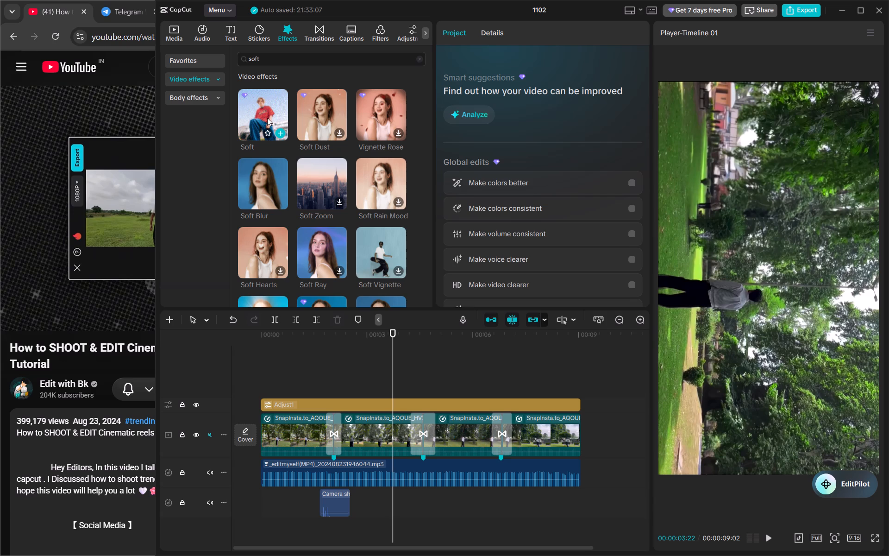
{"action": "left_click_drag", "start_coordinate": [267, 118], "coordinate": [273, 259]}
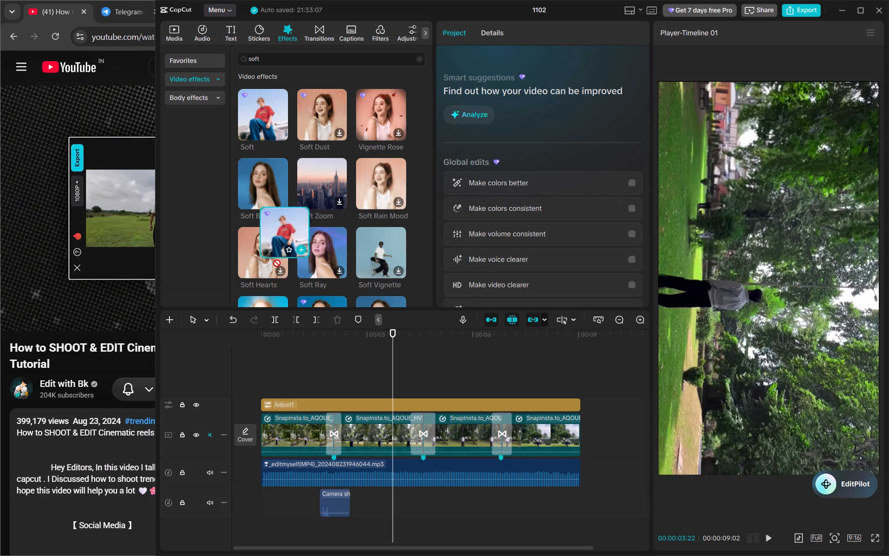
{"action": "left_click_drag", "start_coordinate": [273, 259], "coordinate": [286, 369]}
{"action": "left_click", "coordinate": [318, 347]}
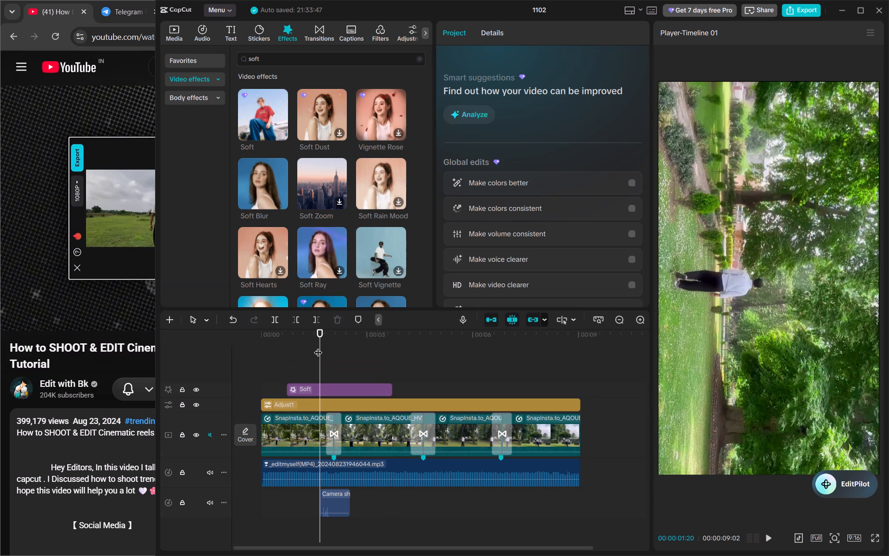
Extend the Soft effect in both directions so it spans from the start of the first clip to the end of the last.
{"action": "left_click_drag", "start_coordinate": [288, 392], "coordinate": [263, 392]}
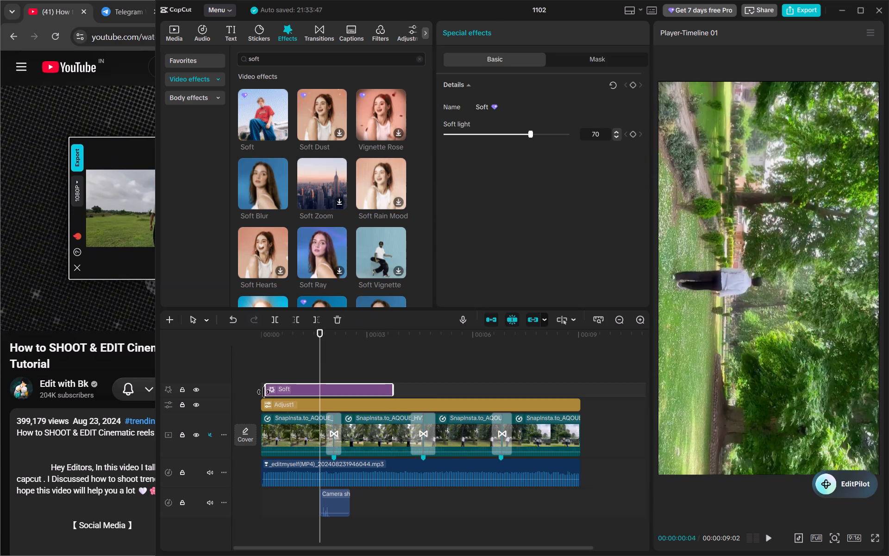
{"action": "left_click_drag", "start_coordinate": [263, 392], "coordinate": [263, 392]}
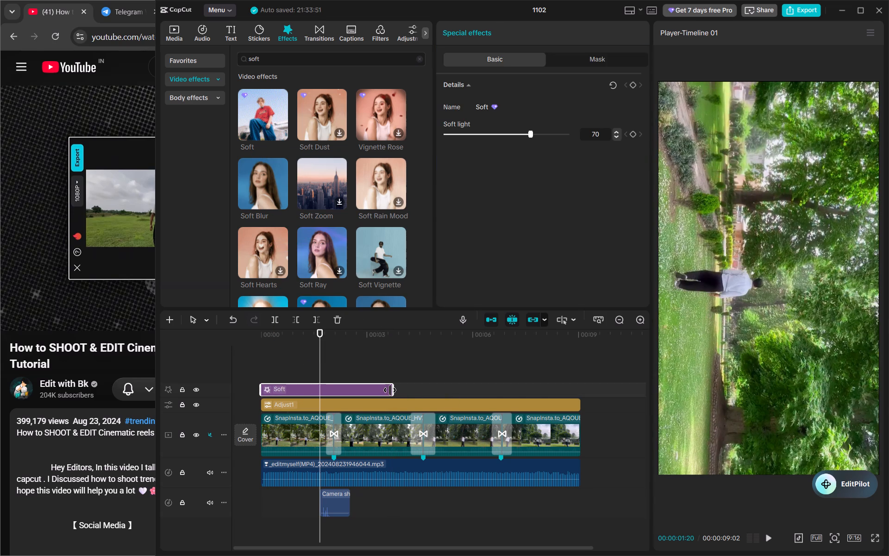
{"action": "left_click_drag", "start_coordinate": [392, 391], "coordinate": [574, 390]}
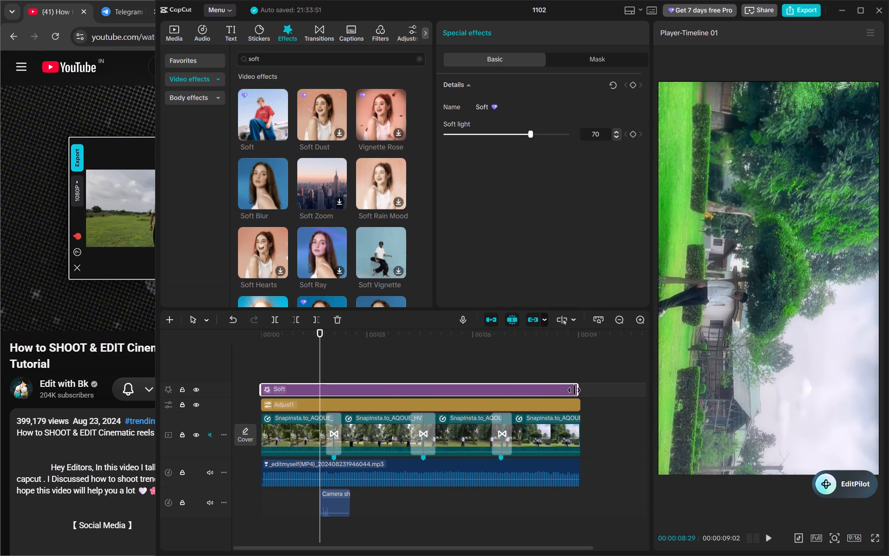
Align the Soft effect's end with the end of the last clip and play back the edit.
{"action": "left_click_drag", "start_coordinate": [574, 390], "coordinate": [576, 392]}
{"action": "key", "text": "space"}
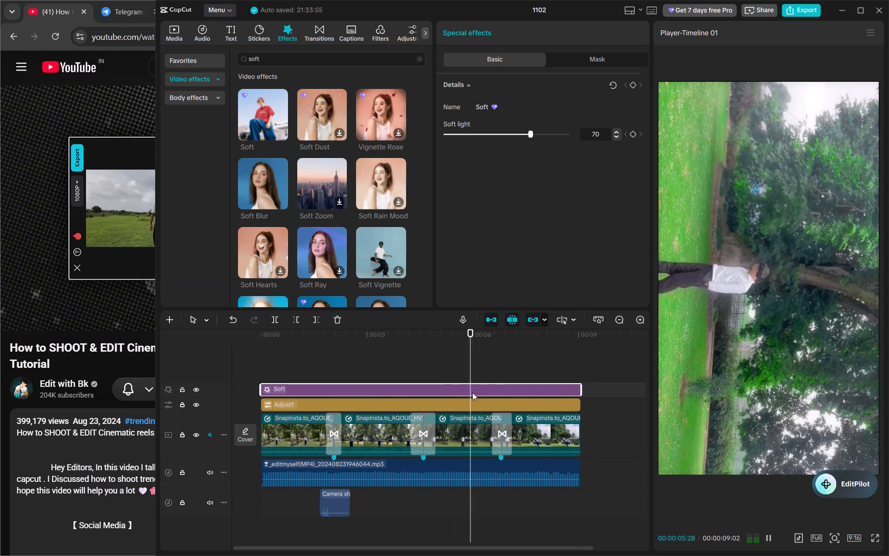
{"action": "key", "text": "space"}
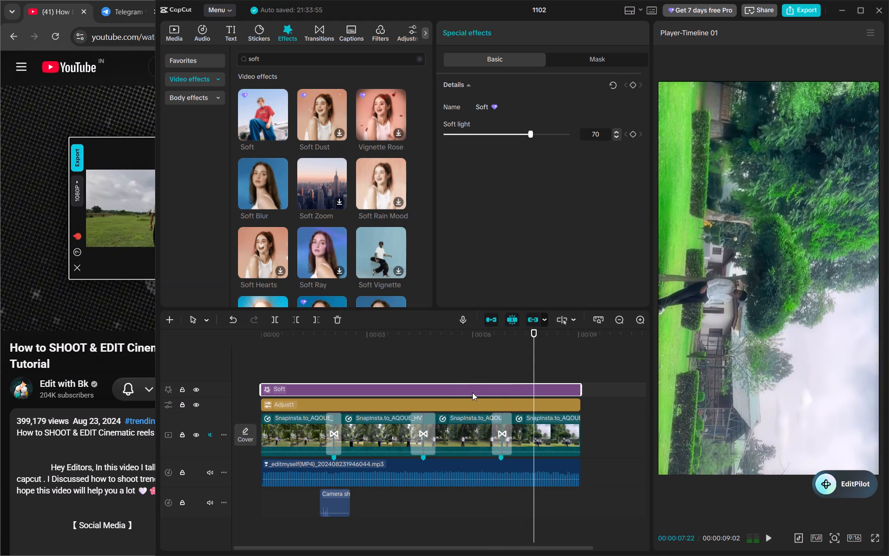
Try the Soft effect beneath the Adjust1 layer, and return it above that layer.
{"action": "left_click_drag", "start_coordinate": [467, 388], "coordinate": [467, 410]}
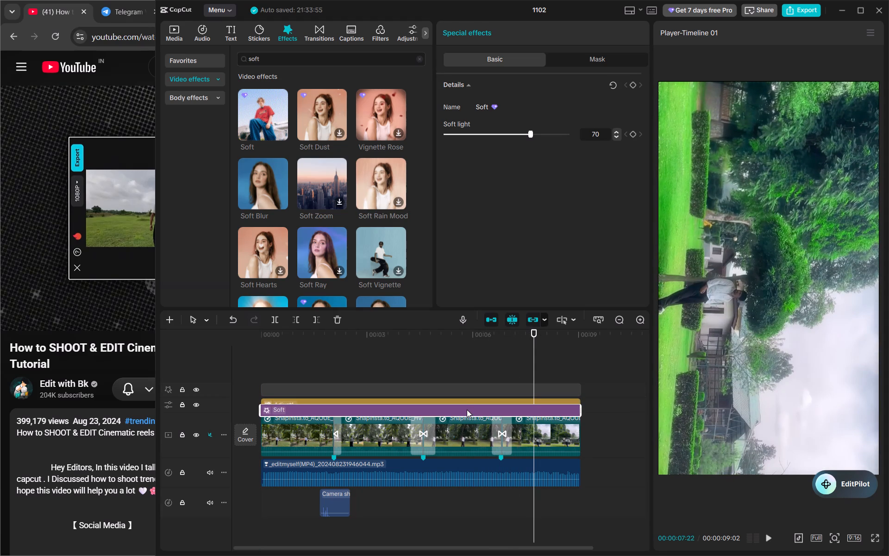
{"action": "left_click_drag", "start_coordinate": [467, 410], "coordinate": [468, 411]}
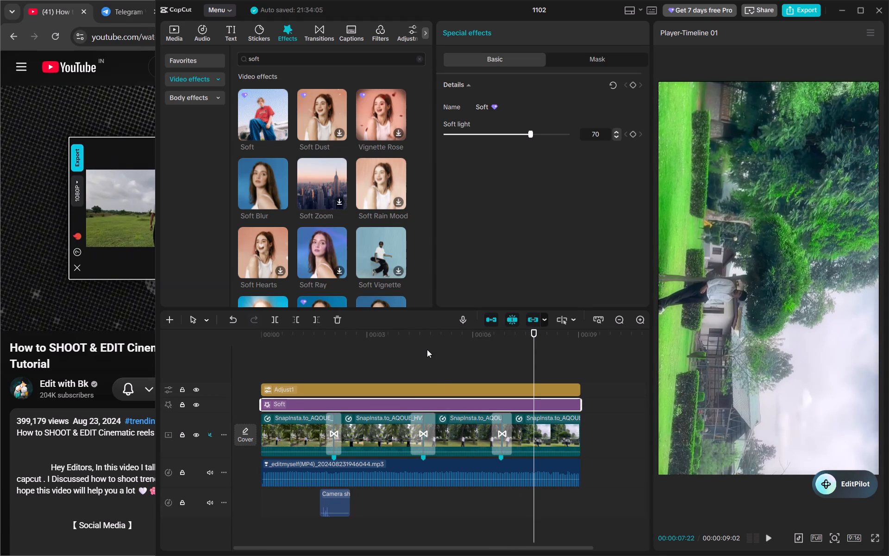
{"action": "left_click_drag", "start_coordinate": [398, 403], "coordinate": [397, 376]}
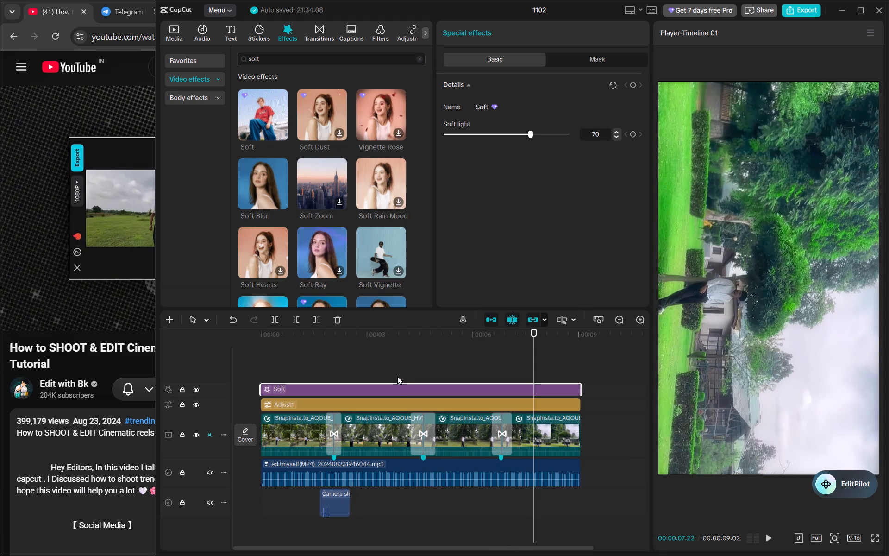
Lower the Soft effect's soft light to 40.
{"action": "left_click", "coordinate": [505, 139]}
{"action": "left_click_drag", "start_coordinate": [505, 139], "coordinate": [500, 145]}
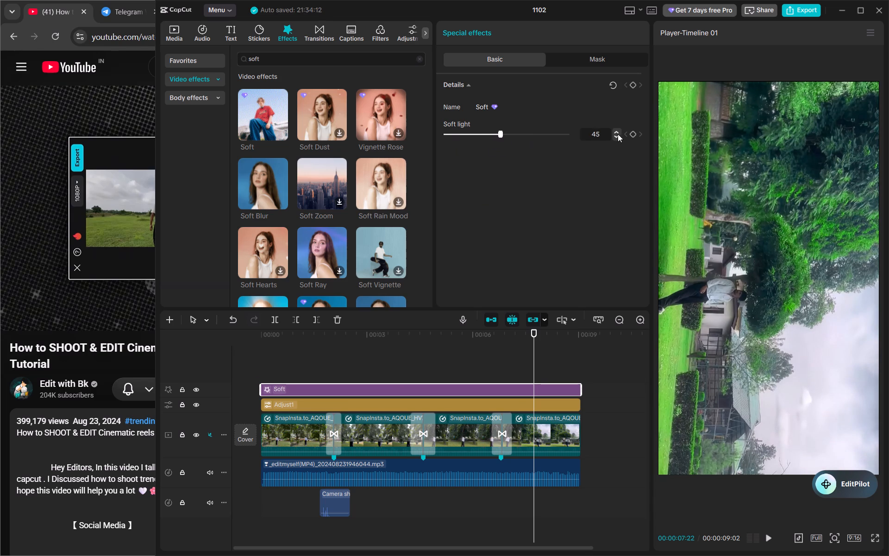
{"action": "triple_click", "coordinate": [618, 138]}
{"action": "left_click", "coordinate": [618, 138]}
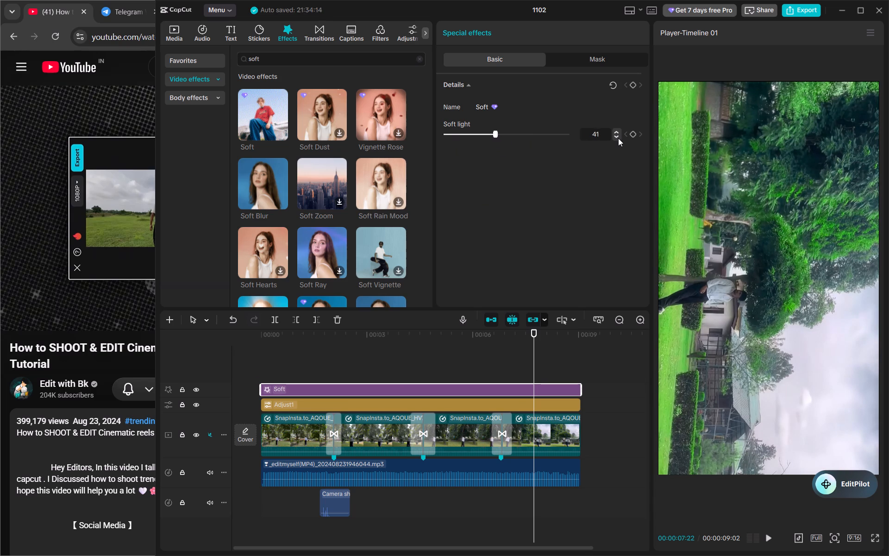
{"action": "left_click", "coordinate": [615, 135]}
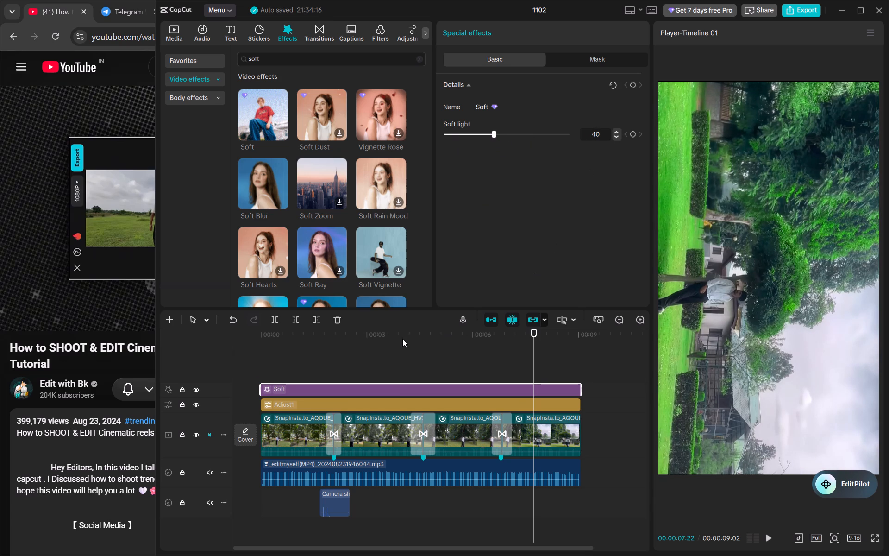
Play back the edit from the start to review the reduced Soft effect.
{"action": "left_click", "coordinate": [402, 339]}
{"action": "left_click_drag", "start_coordinate": [402, 339], "coordinate": [217, 366]}
{"action": "key", "text": "space"}
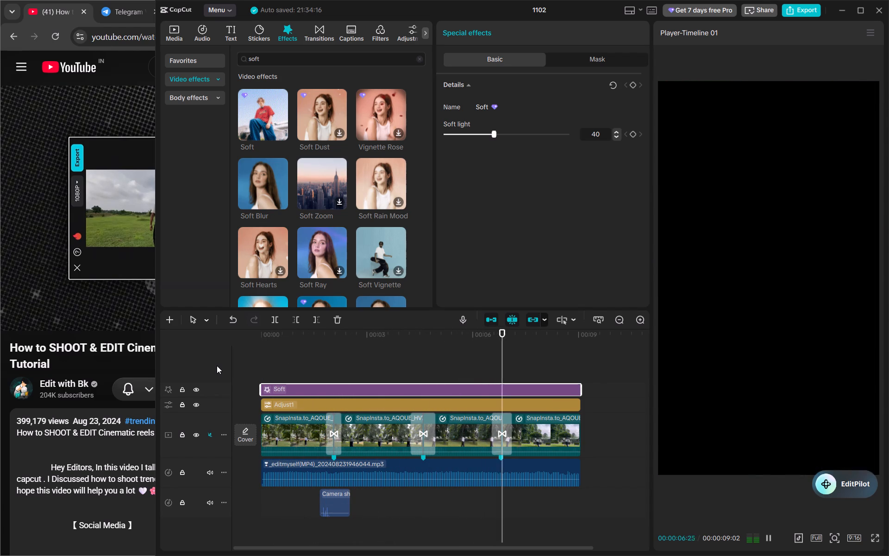
{"action": "key", "text": "space"}
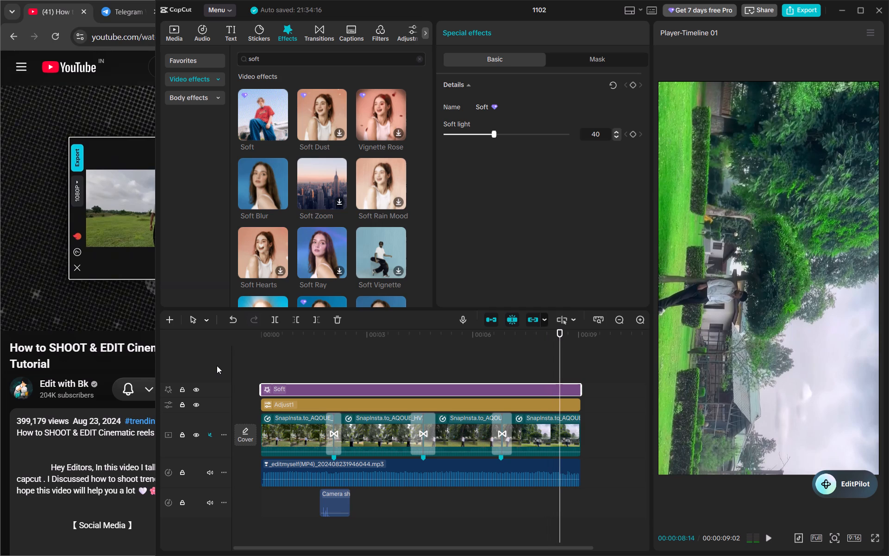
Set the last clip's green HSL brightness to -100.
{"action": "left_click", "coordinate": [530, 434]}
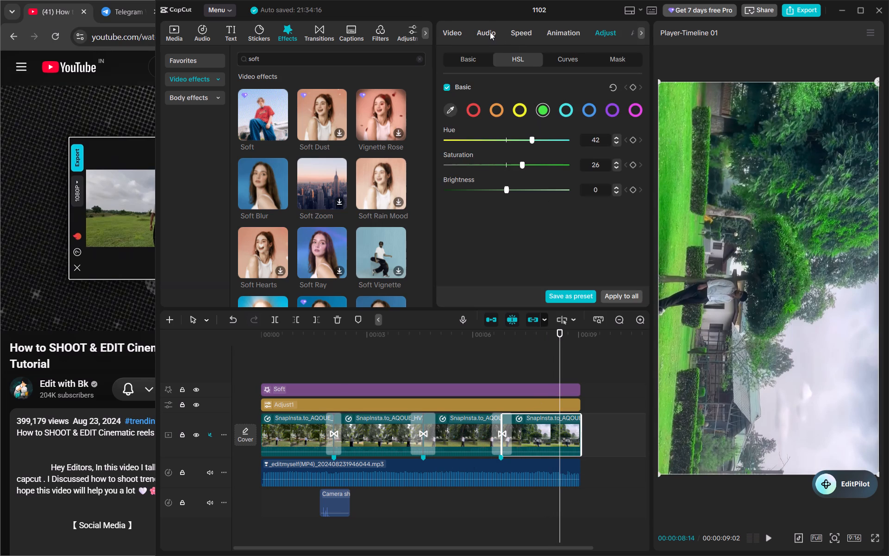
{"action": "left_click_drag", "start_coordinate": [505, 187], "coordinate": [431, 193]}
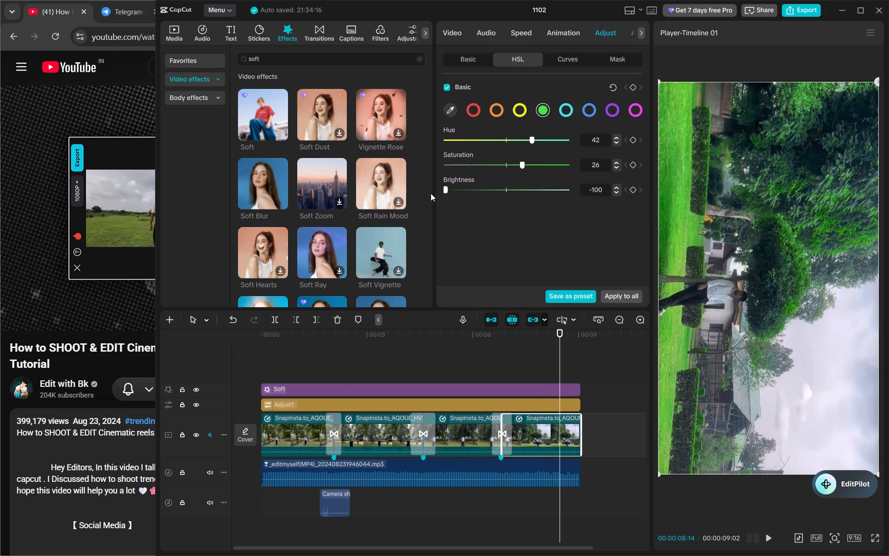
{"action": "left_click_drag", "start_coordinate": [431, 193], "coordinate": [366, 215]}
Sample the sky as a custom HSL colour on the last clip and set its saturation to -100 and hue to 6.
{"action": "left_click", "coordinate": [474, 62]}
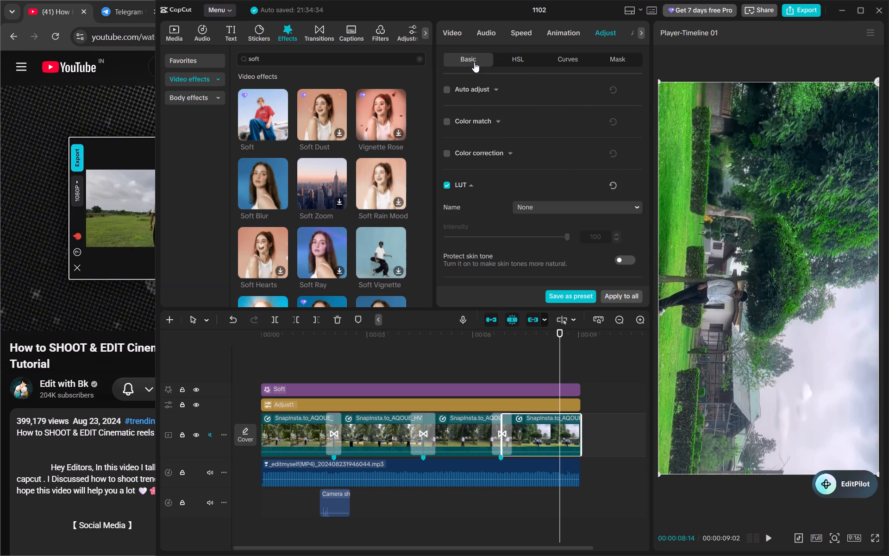
{"action": "left_click", "coordinate": [518, 65]}
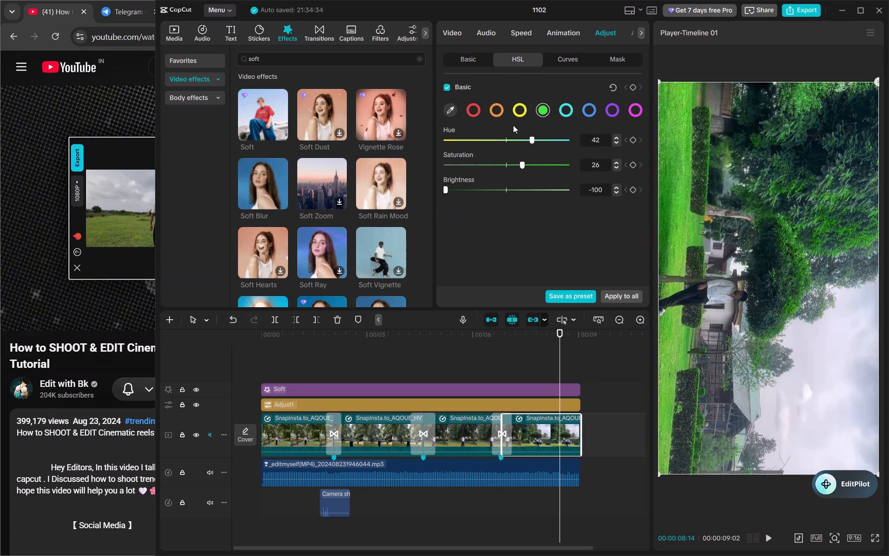
{"action": "scroll", "coordinate": [495, 107], "scroll_direction": "left", "scroll_amount": 1}
{"action": "left_click", "coordinate": [453, 111]}
{"action": "left_click", "coordinate": [817, 394]}
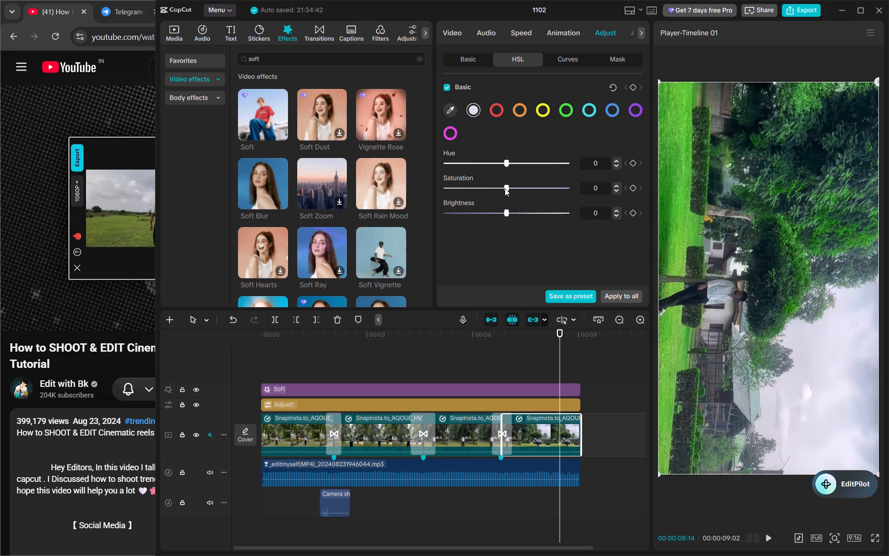
{"action": "left_click_drag", "start_coordinate": [505, 188], "coordinate": [429, 216]}
{"action": "left_click_drag", "start_coordinate": [507, 164], "coordinate": [436, 178]}
{"action": "left_click_drag", "start_coordinate": [436, 178], "coordinate": [508, 185]}
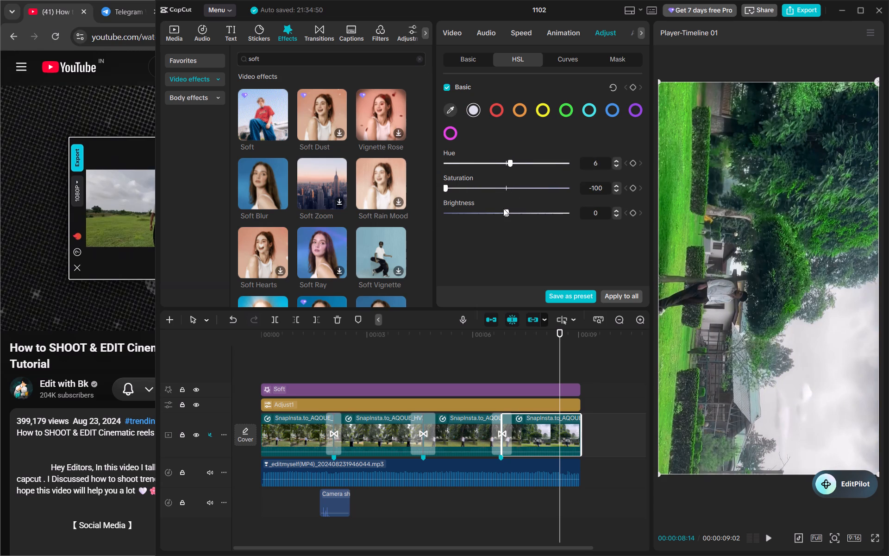
{"action": "left_click_drag", "start_coordinate": [507, 214], "coordinate": [505, 228]}
Set the last clip's highlight to -50 and raise its exposure in the basic adjustments.
{"action": "left_click", "coordinate": [478, 63]}
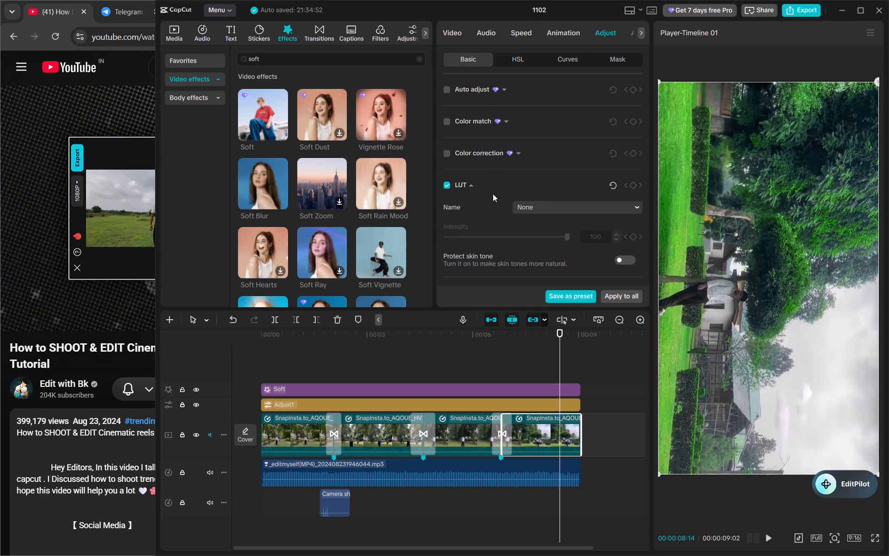
{"action": "scroll", "coordinate": [495, 225], "scroll_direction": "down", "scroll_amount": 1}
{"action": "left_click_drag", "start_coordinate": [504, 201], "coordinate": [495, 207]}
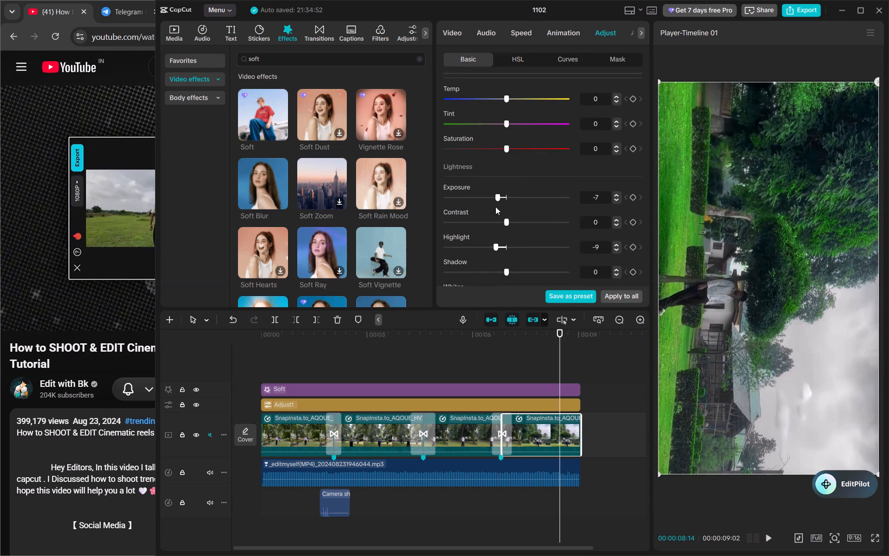
{"action": "left_click_drag", "start_coordinate": [497, 245], "coordinate": [532, 243]}
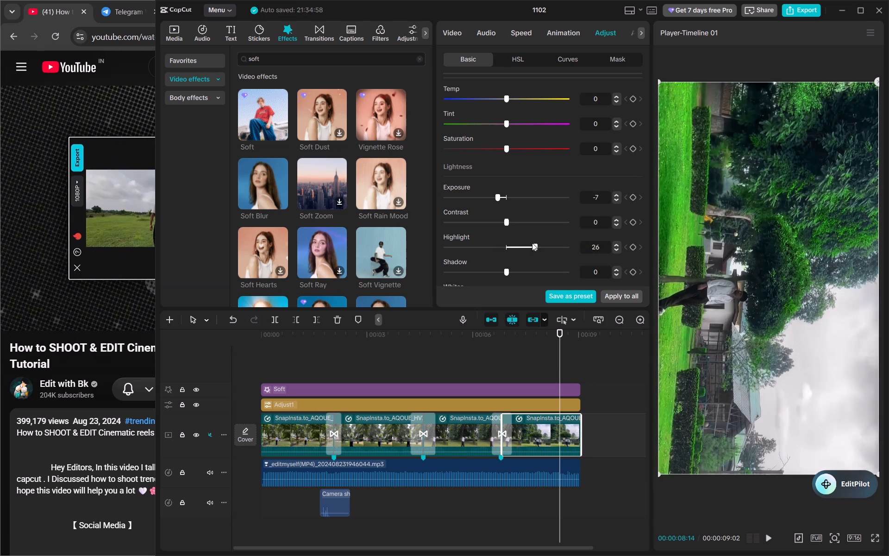
{"action": "left_click_drag", "start_coordinate": [532, 243], "coordinate": [432, 259]}
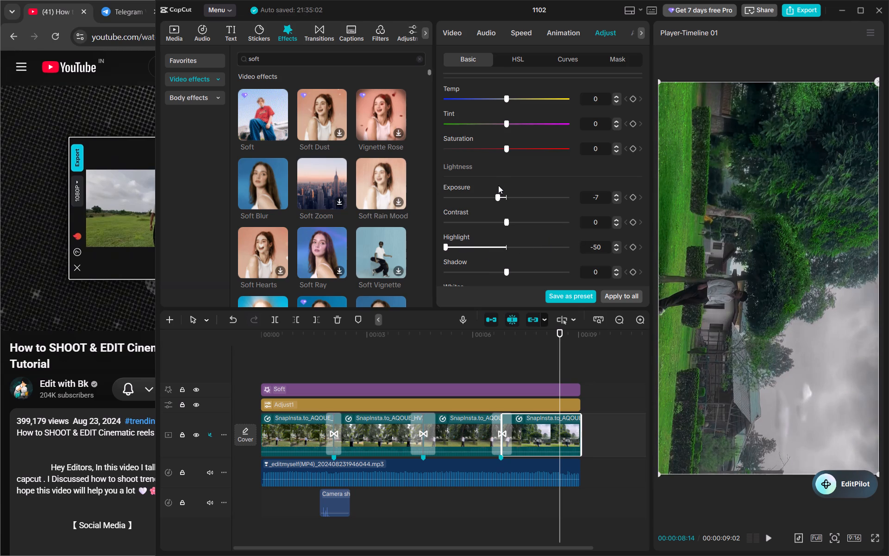
{"action": "left_click_drag", "start_coordinate": [501, 196], "coordinate": [525, 198]}
{"action": "scroll", "coordinate": [525, 198], "scroll_direction": "up", "scroll_amount": 1}
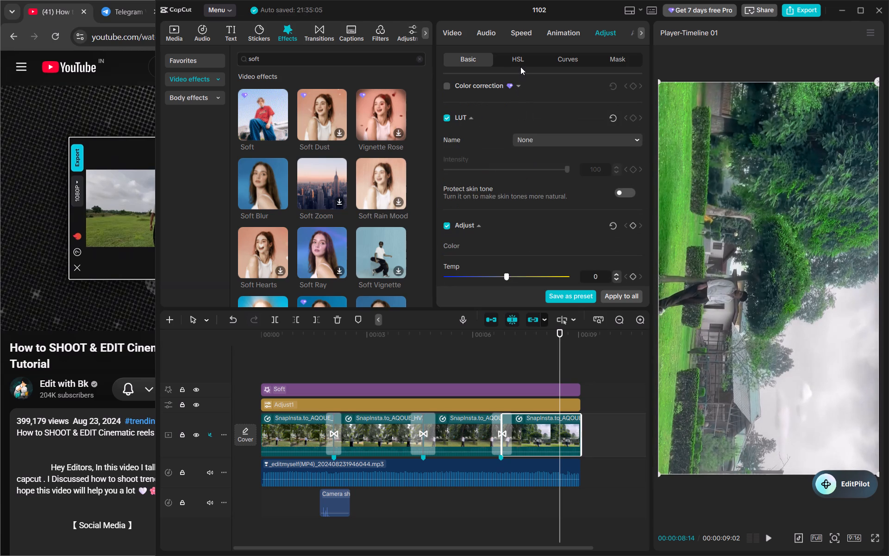
Set the last clip's green HSL hue to 72 and green saturation to 48.
{"action": "left_click", "coordinate": [519, 59]}
{"action": "left_click", "coordinate": [565, 108]}
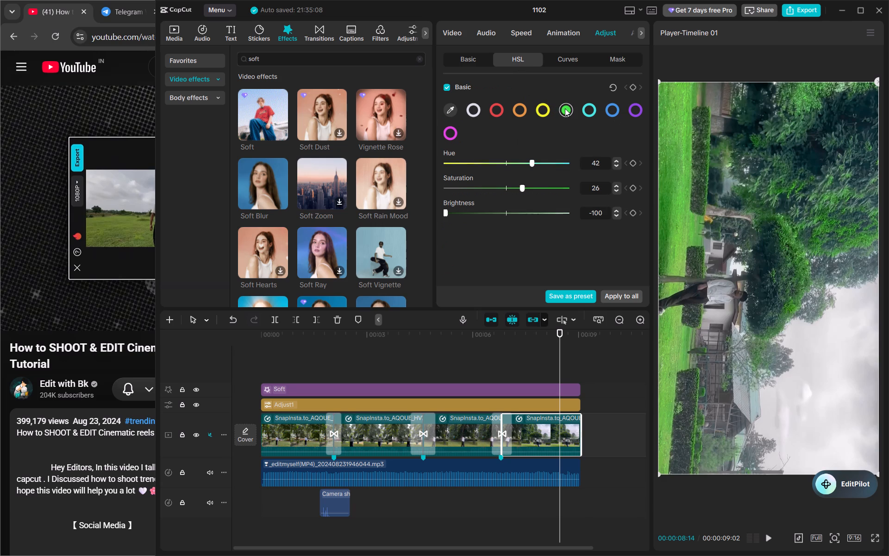
{"action": "left_click_drag", "start_coordinate": [532, 166], "coordinate": [548, 165]}
{"action": "left_click", "coordinate": [534, 189]}
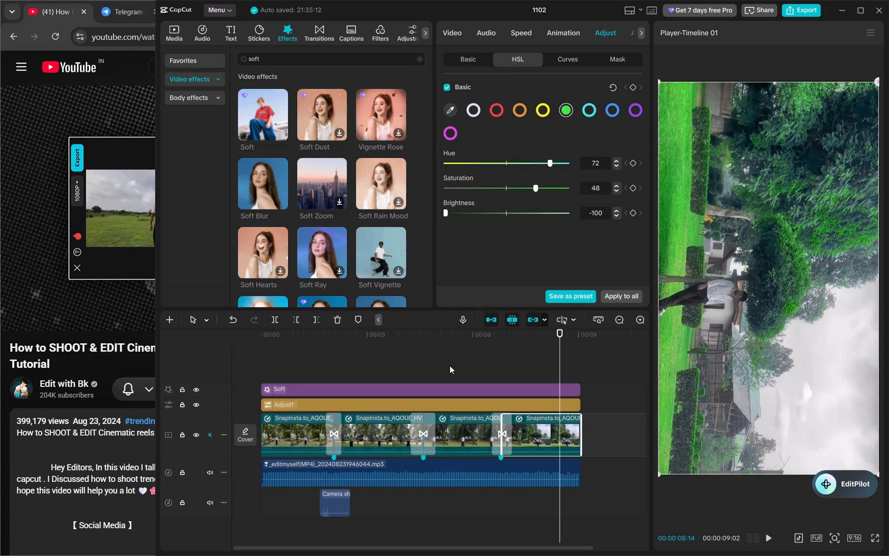
Play back the edit from the start through the last clip to review the new grade.
{"action": "left_click", "coordinate": [437, 332]}
{"action": "left_click", "coordinate": [437, 332]}
{"action": "key", "text": "space"}
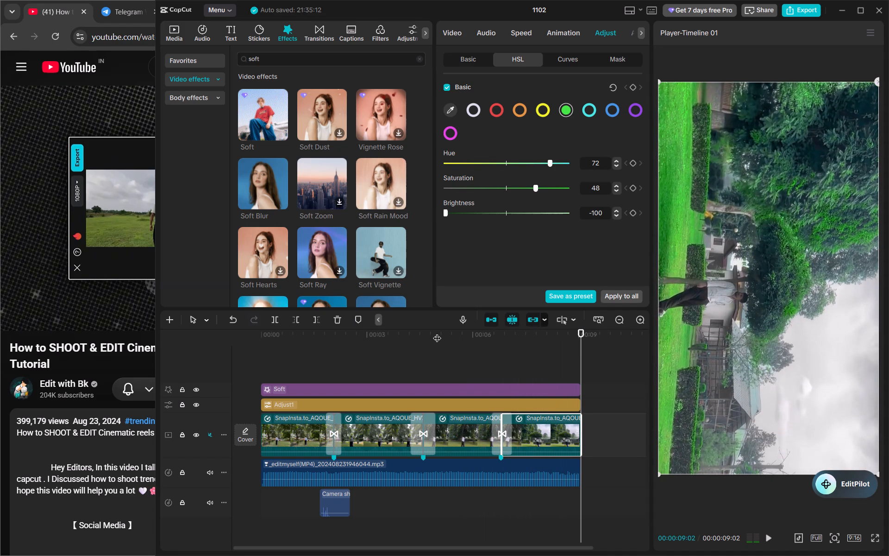
{"action": "scroll", "coordinate": [423, 360], "scroll_direction": "right", "scroll_amount": 2}
{"action": "left_click_drag", "start_coordinate": [376, 335], "coordinate": [231, 346]}
{"action": "key", "text": "space"}
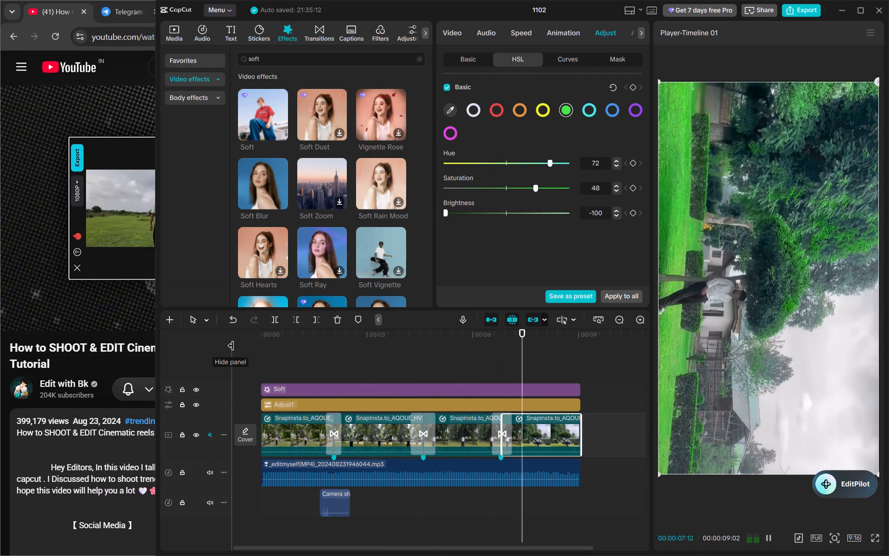
{"action": "key", "text": "space"}
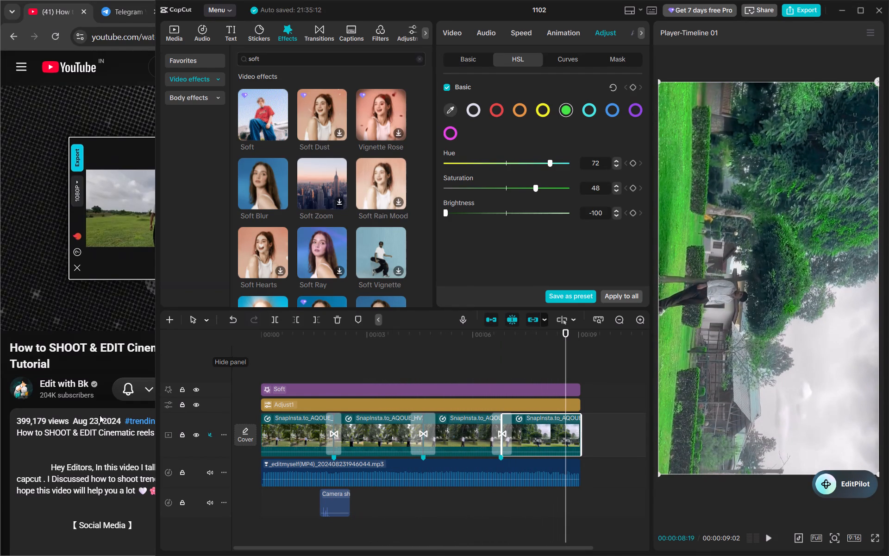
Switch to the YouTube tutorial in Chrome and watch from 4:35 to 5:25 for the next grading and filter instructions.
{"action": "left_click", "coordinate": [131, 366]}
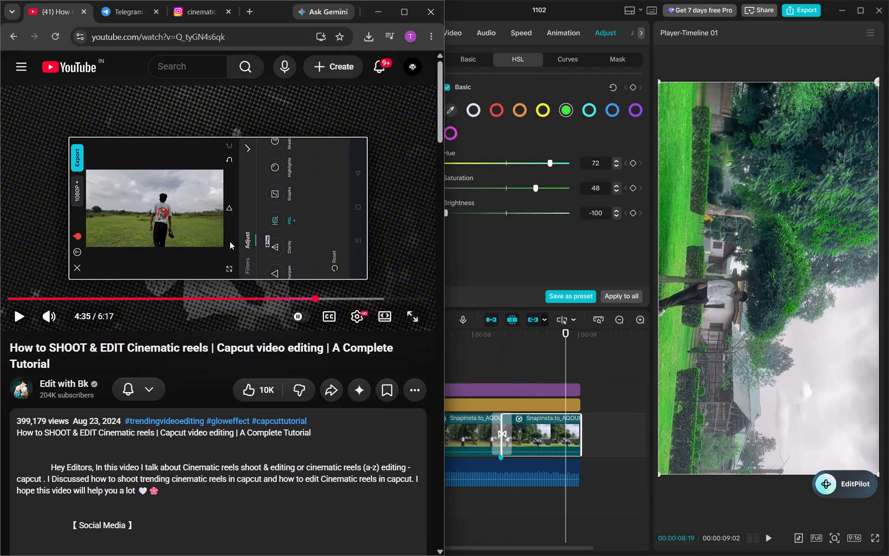
{"action": "left_click", "coordinate": [230, 241]}
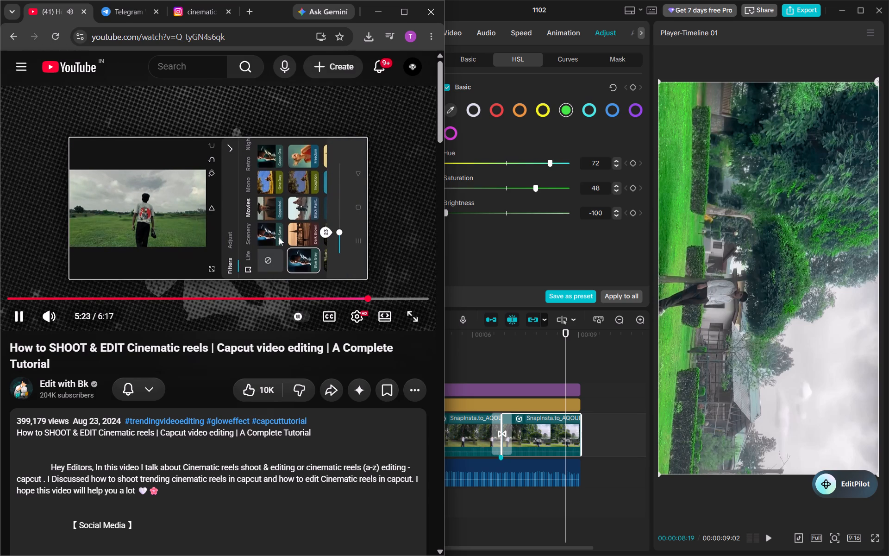
{"action": "left_click", "coordinate": [261, 254]}
Switch to CapCut, search the filters for "blue gray" and download the Blue Grey filter.
{"action": "left_click", "coordinate": [460, 354]}
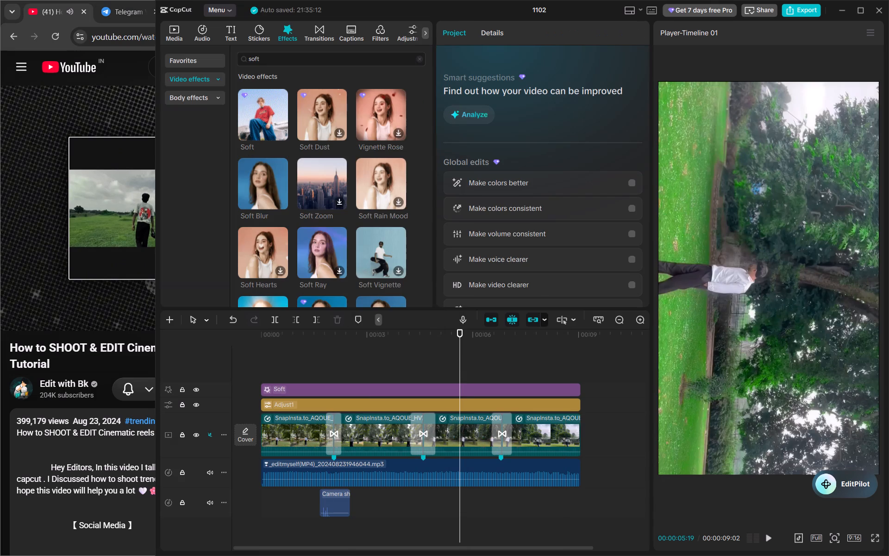
{"action": "left_click", "coordinate": [376, 36]}
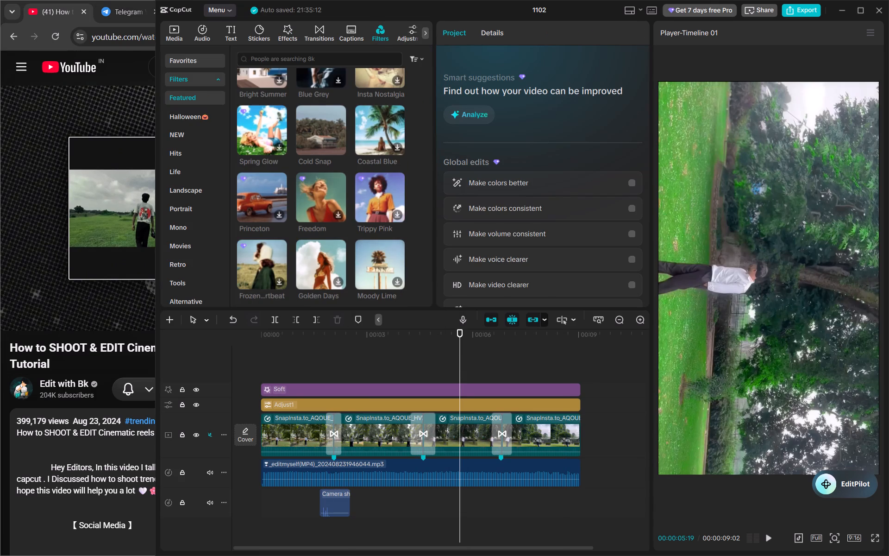
{"action": "left_click", "coordinate": [339, 64]}
{"action": "type", "text": "blue gray"}
{"action": "key", "text": "Return"}
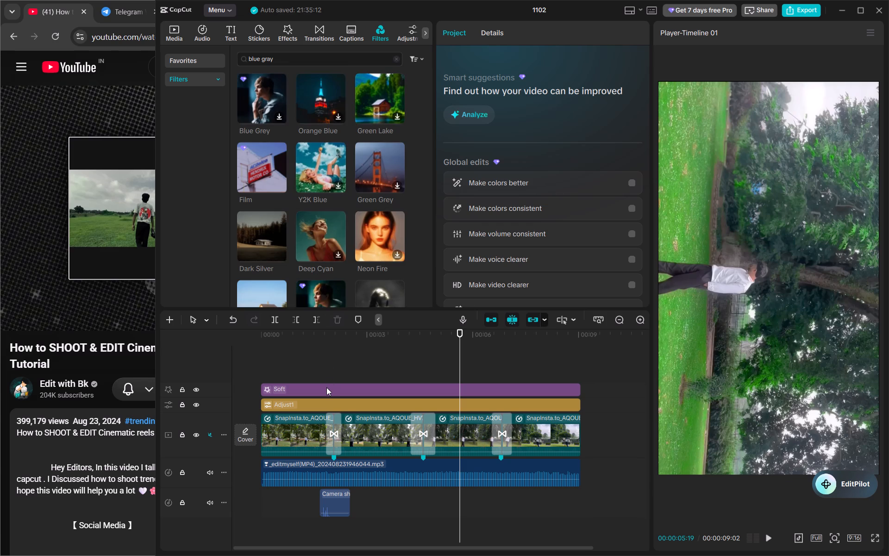
{"action": "double_click", "coordinate": [250, 96]}
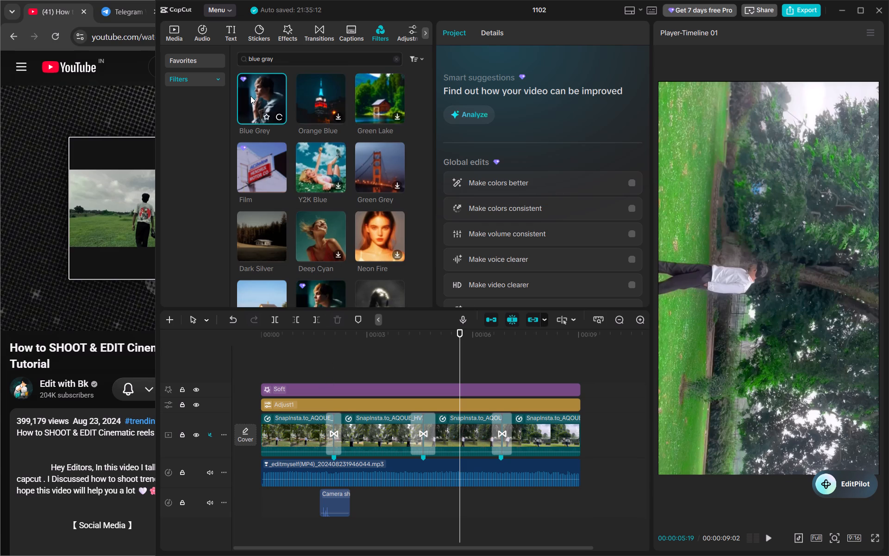
Delete the Soft effect from the timeline.
{"action": "left_click", "coordinate": [332, 387]}
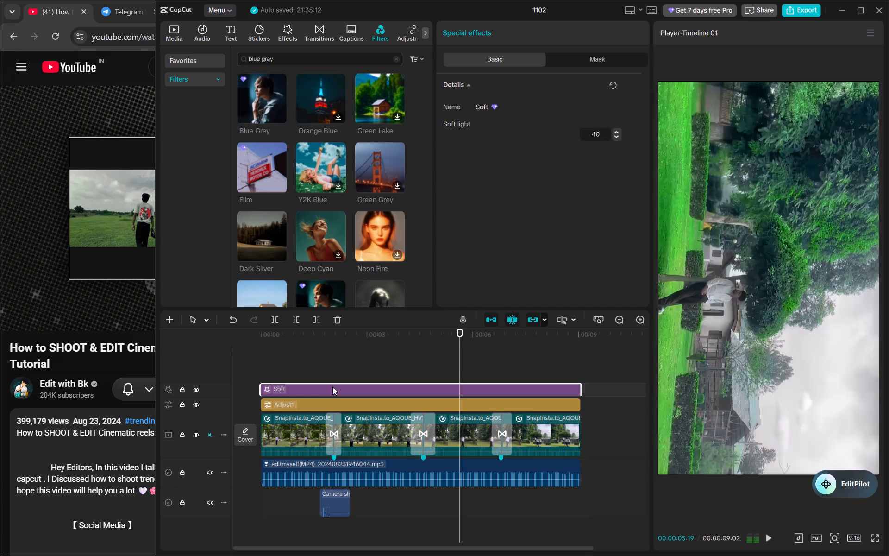
{"action": "key", "text": "BackSpace"}
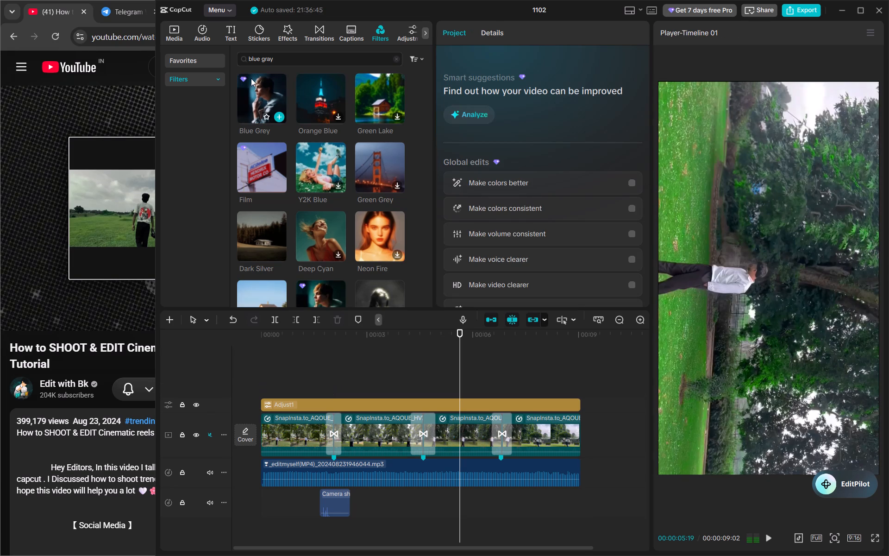
Place the Blue Grey filter above the Adjust1 layer at the start and extend it over the whole edit.
{"action": "left_click_drag", "start_coordinate": [251, 82], "coordinate": [264, 385]}
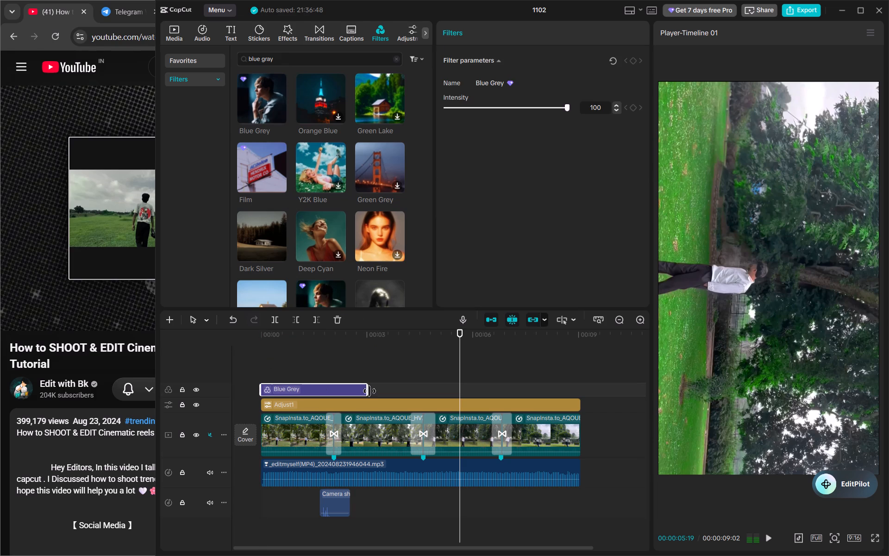
{"action": "left_click_drag", "start_coordinate": [368, 392], "coordinate": [578, 388]}
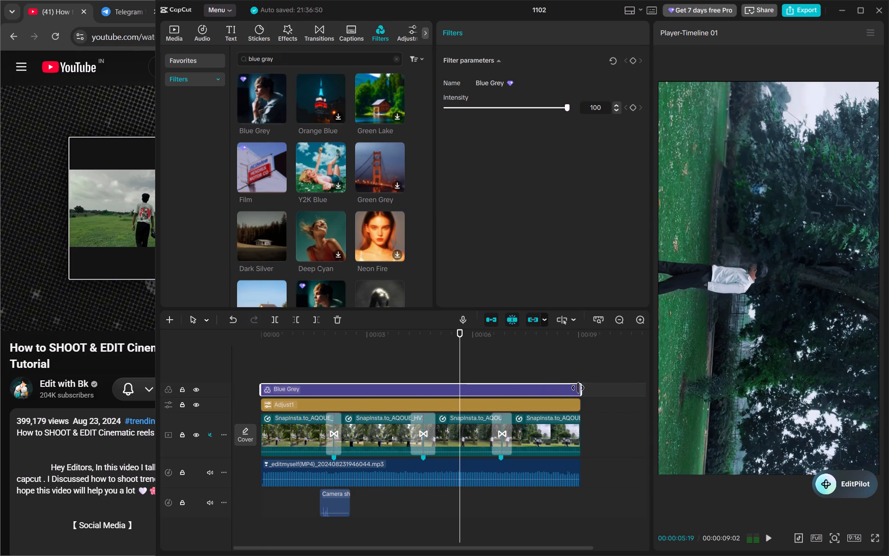
Play back the edit with the Blue Grey filter and set its intensity to 30.
{"action": "left_click_drag", "start_coordinate": [457, 368], "coordinate": [224, 369]}
{"action": "key", "text": "space"}
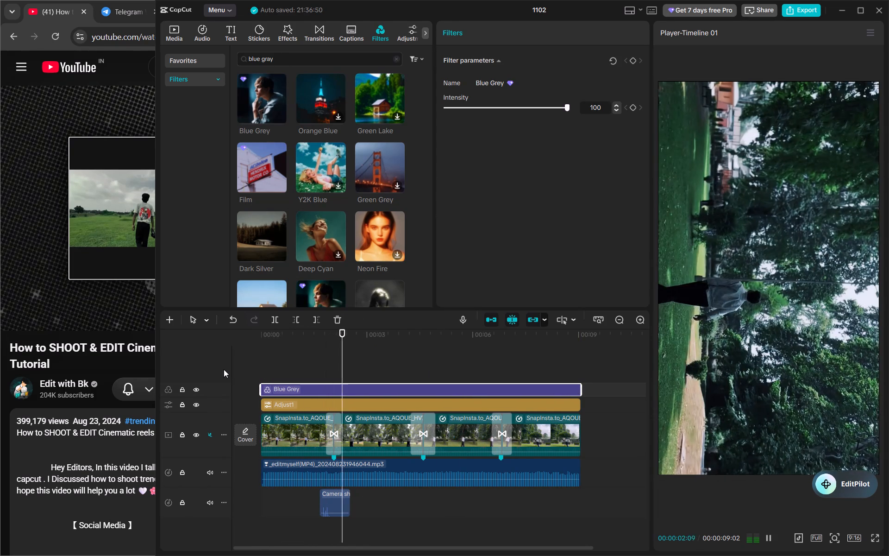
{"action": "key", "text": "space"}
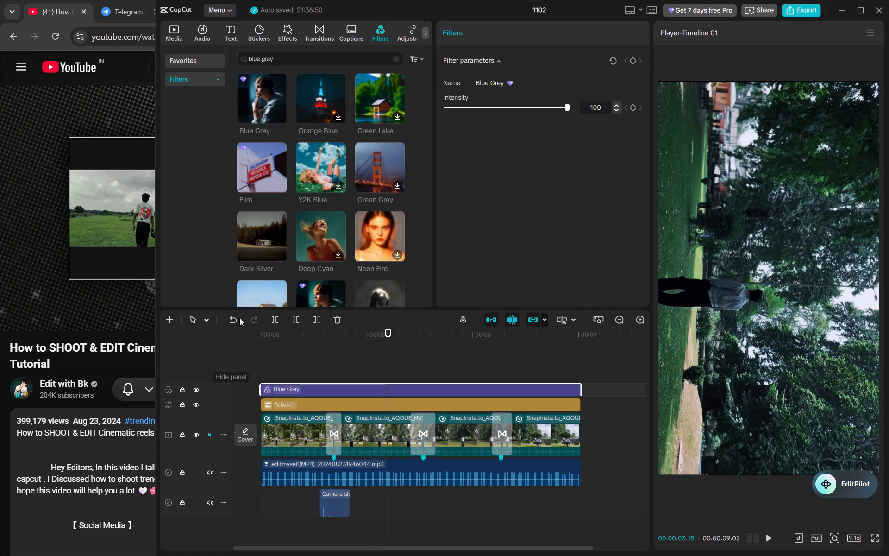
{"action": "left_click", "coordinate": [501, 108]}
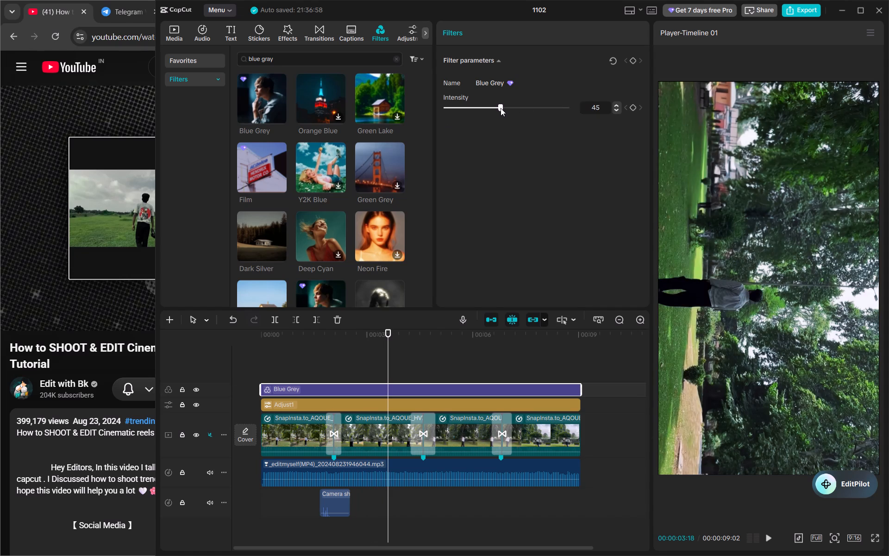
{"action": "left_click_drag", "start_coordinate": [501, 108], "coordinate": [549, 113]}
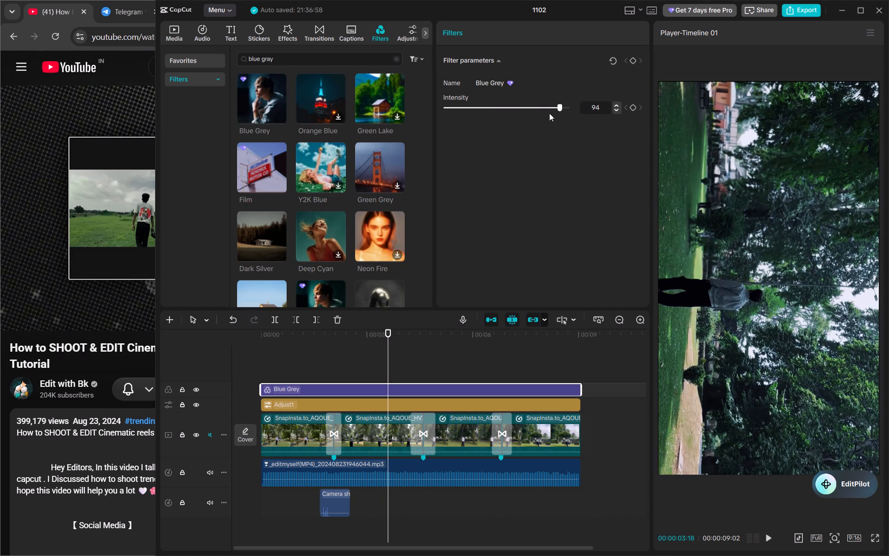
{"action": "left_click_drag", "start_coordinate": [549, 113], "coordinate": [480, 117]}
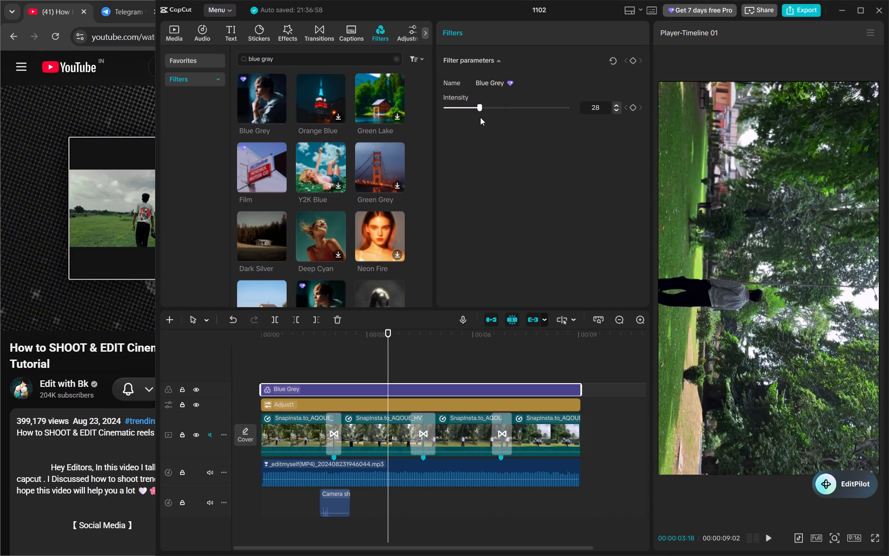
{"action": "left_click_drag", "start_coordinate": [480, 117], "coordinate": [484, 118]}
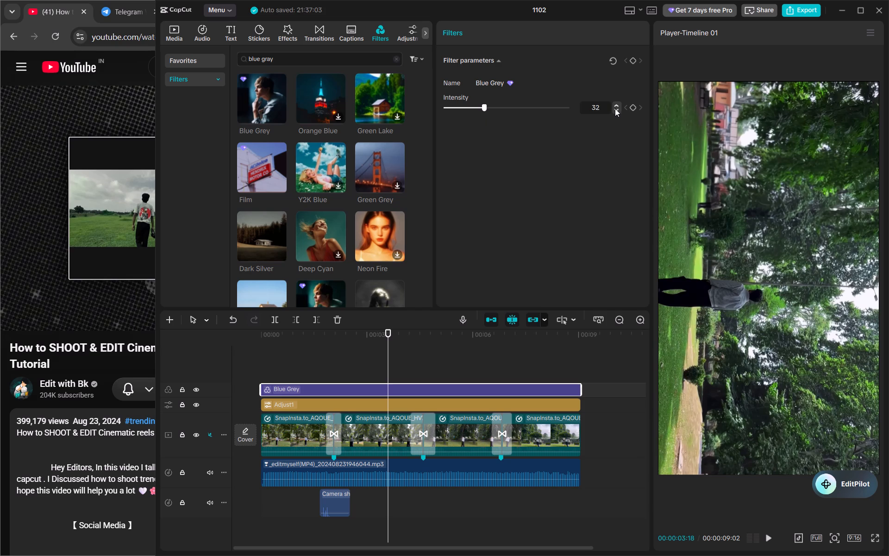
{"action": "double_click", "coordinate": [615, 108]}
Set the Adjust1 layer's green HSL hue to 42 and green saturation to 67.
{"action": "left_click", "coordinate": [342, 405]}
{"action": "scroll", "coordinate": [478, 226], "scroll_direction": "down", "scroll_amount": 3}
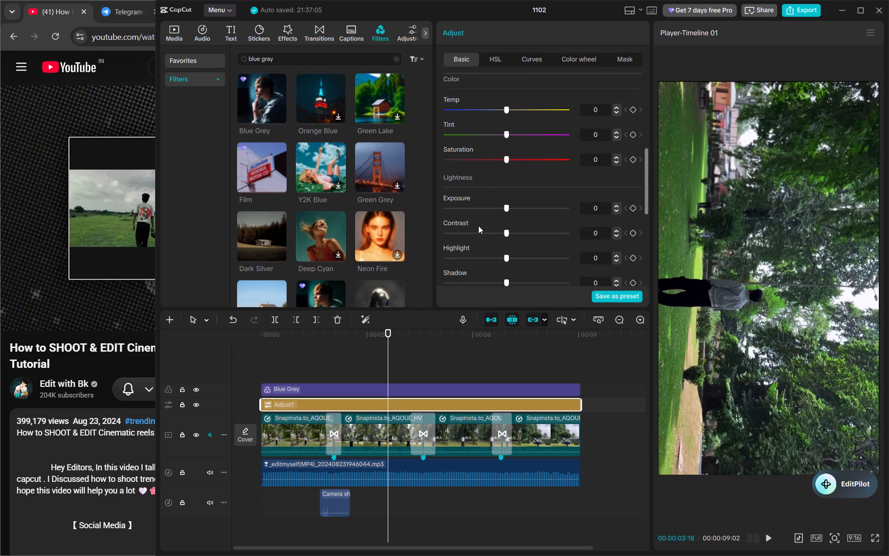
{"action": "scroll", "coordinate": [478, 226], "scroll_direction": "down", "scroll_amount": 2}
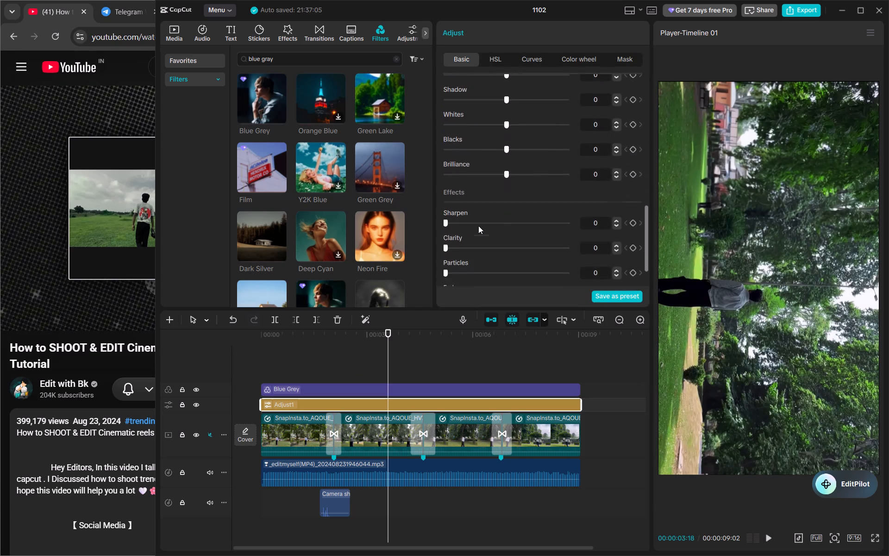
{"action": "scroll", "coordinate": [478, 226], "scroll_direction": "down", "scroll_amount": 2}
{"action": "left_click", "coordinate": [503, 60]}
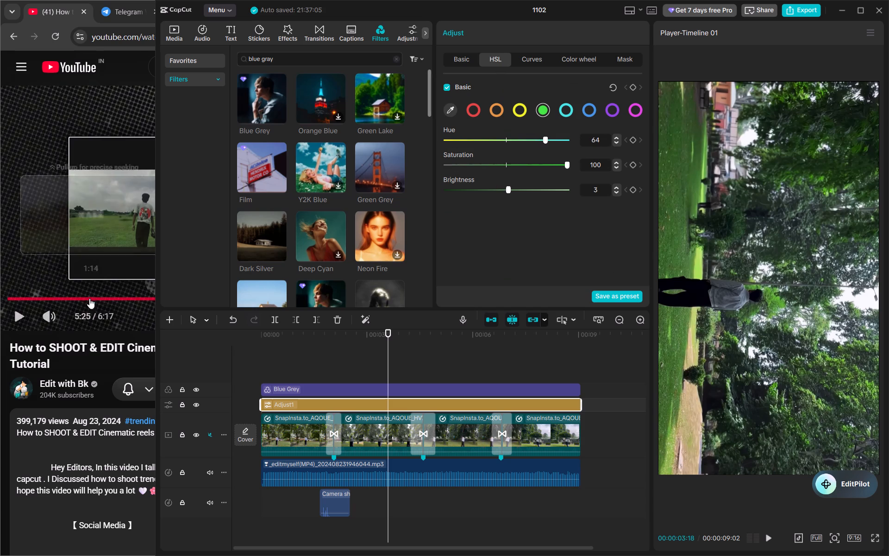
{"action": "left_click", "coordinate": [507, 139]}
{"action": "left_click_drag", "start_coordinate": [507, 139], "coordinate": [536, 154]}
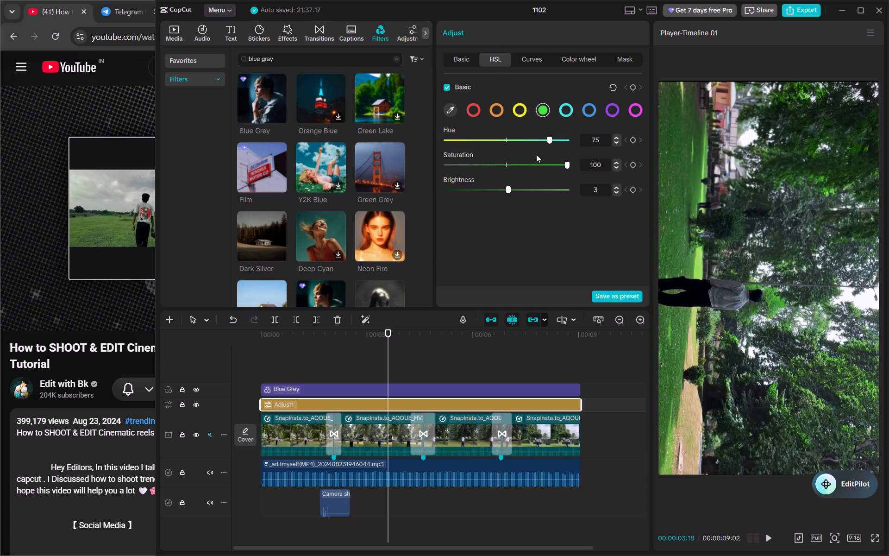
{"action": "left_click_drag", "start_coordinate": [536, 154], "coordinate": [522, 159]}
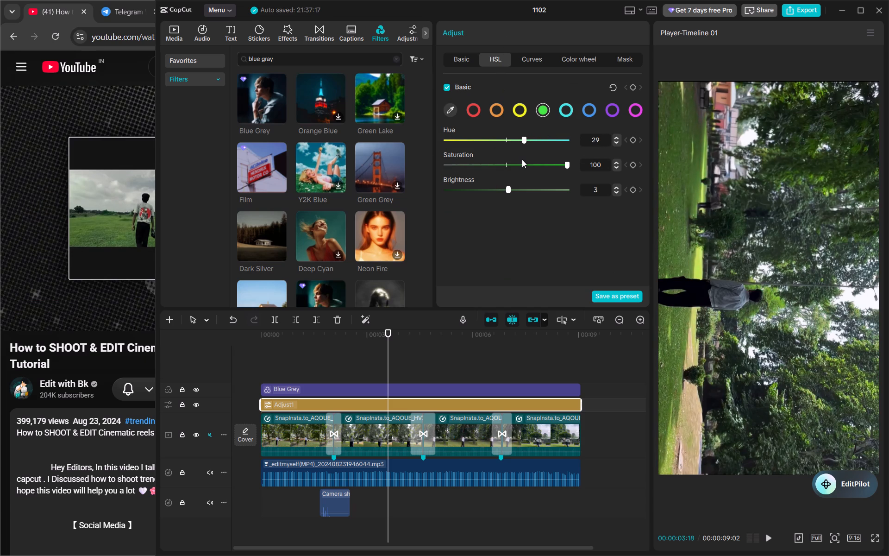
{"action": "left_click_drag", "start_coordinate": [522, 159], "coordinate": [532, 164]}
{"action": "left_click_drag", "start_coordinate": [532, 164], "coordinate": [530, 165]}
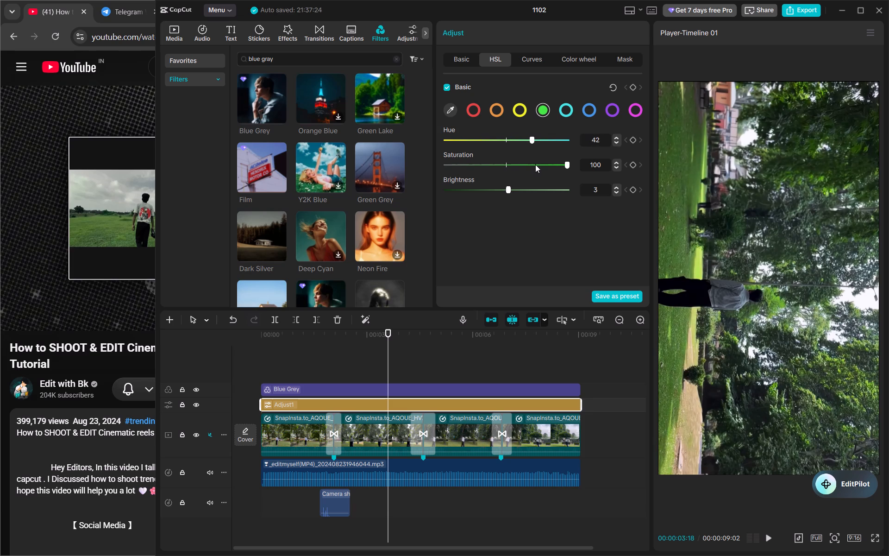
{"action": "left_click", "coordinate": [535, 164]}
{"action": "left_click_drag", "start_coordinate": [535, 164], "coordinate": [530, 187]}
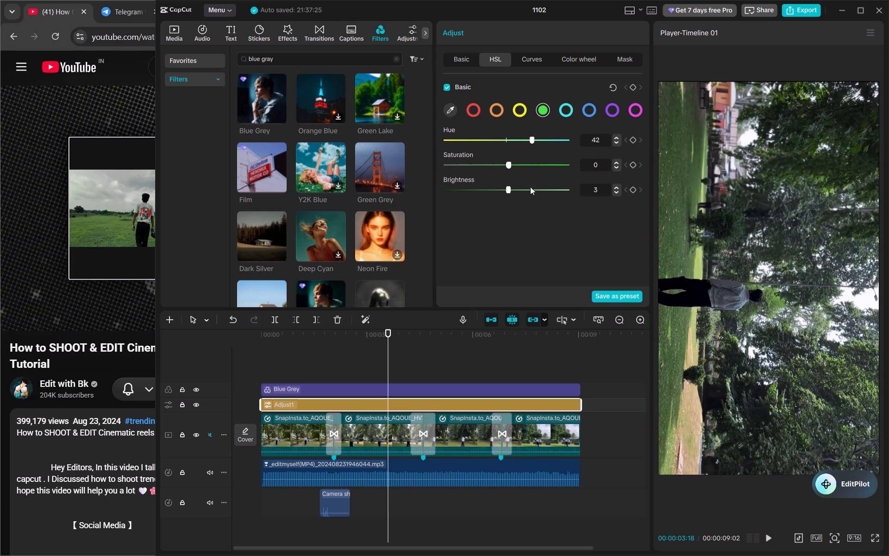
{"action": "left_click_drag", "start_coordinate": [530, 187], "coordinate": [545, 192]}
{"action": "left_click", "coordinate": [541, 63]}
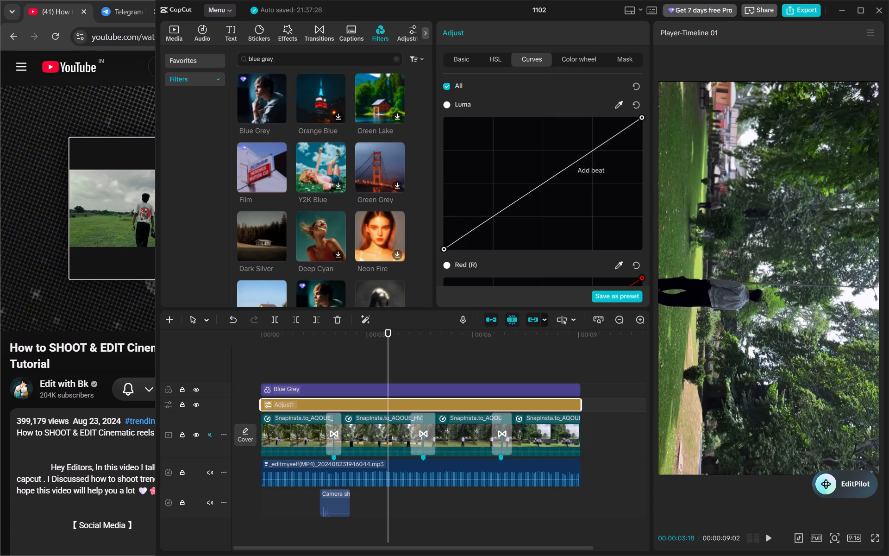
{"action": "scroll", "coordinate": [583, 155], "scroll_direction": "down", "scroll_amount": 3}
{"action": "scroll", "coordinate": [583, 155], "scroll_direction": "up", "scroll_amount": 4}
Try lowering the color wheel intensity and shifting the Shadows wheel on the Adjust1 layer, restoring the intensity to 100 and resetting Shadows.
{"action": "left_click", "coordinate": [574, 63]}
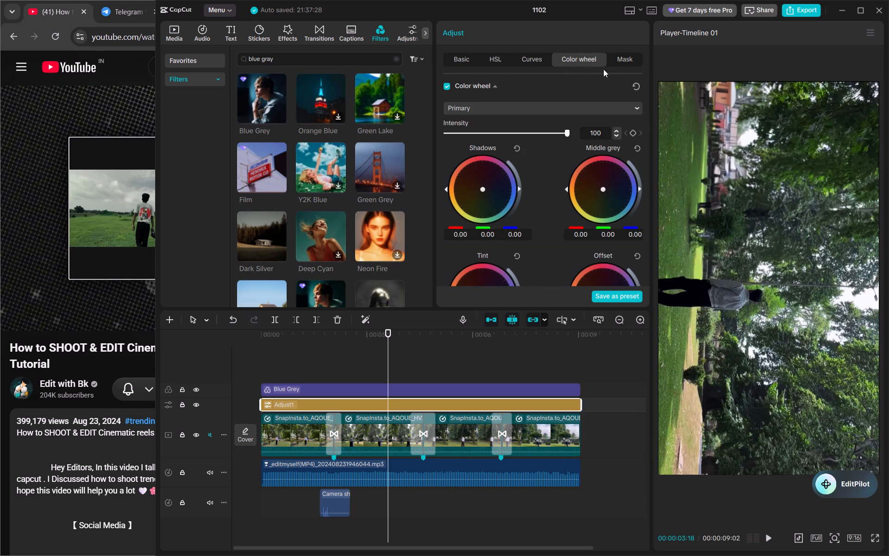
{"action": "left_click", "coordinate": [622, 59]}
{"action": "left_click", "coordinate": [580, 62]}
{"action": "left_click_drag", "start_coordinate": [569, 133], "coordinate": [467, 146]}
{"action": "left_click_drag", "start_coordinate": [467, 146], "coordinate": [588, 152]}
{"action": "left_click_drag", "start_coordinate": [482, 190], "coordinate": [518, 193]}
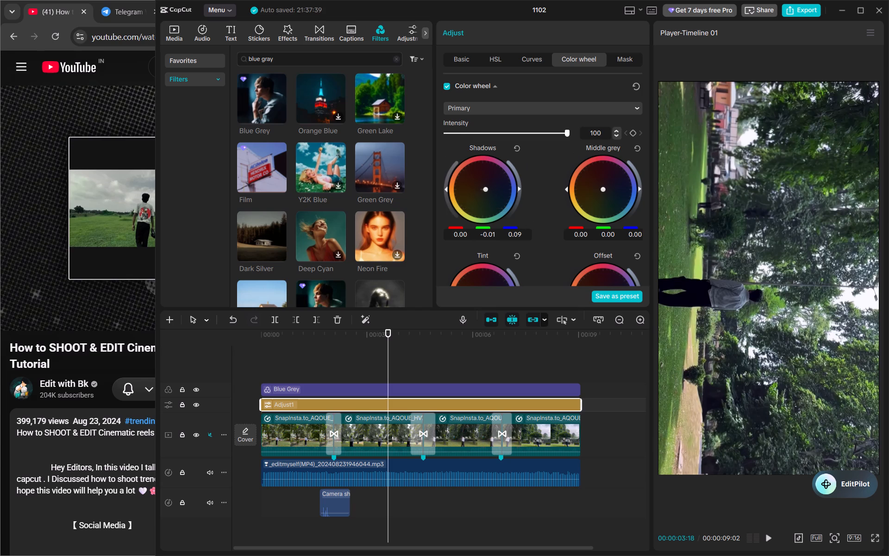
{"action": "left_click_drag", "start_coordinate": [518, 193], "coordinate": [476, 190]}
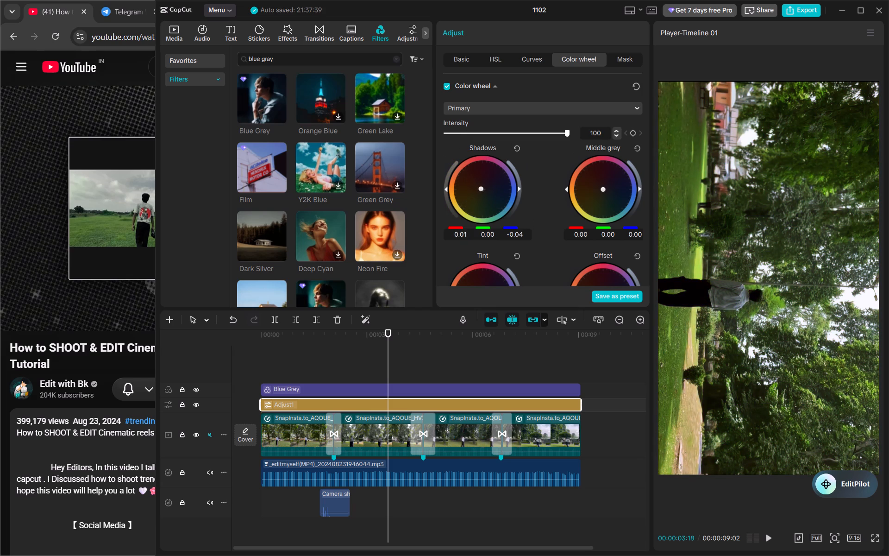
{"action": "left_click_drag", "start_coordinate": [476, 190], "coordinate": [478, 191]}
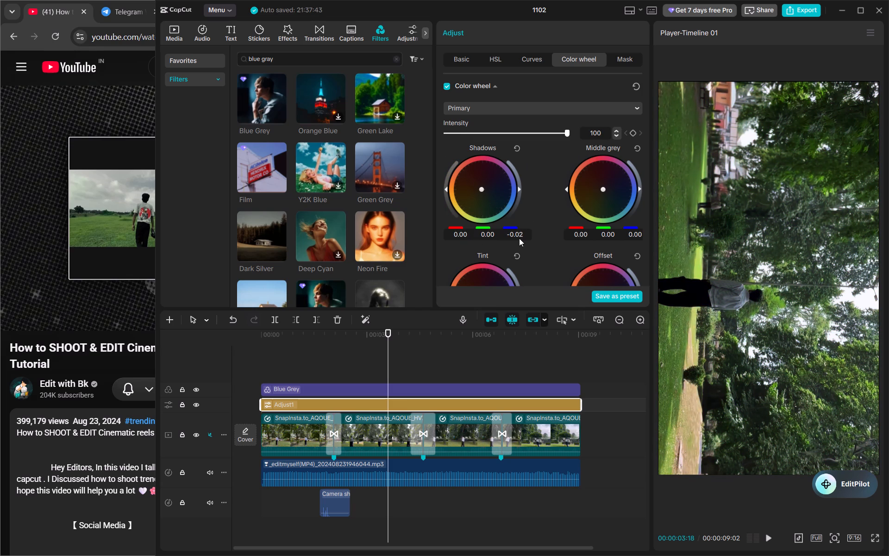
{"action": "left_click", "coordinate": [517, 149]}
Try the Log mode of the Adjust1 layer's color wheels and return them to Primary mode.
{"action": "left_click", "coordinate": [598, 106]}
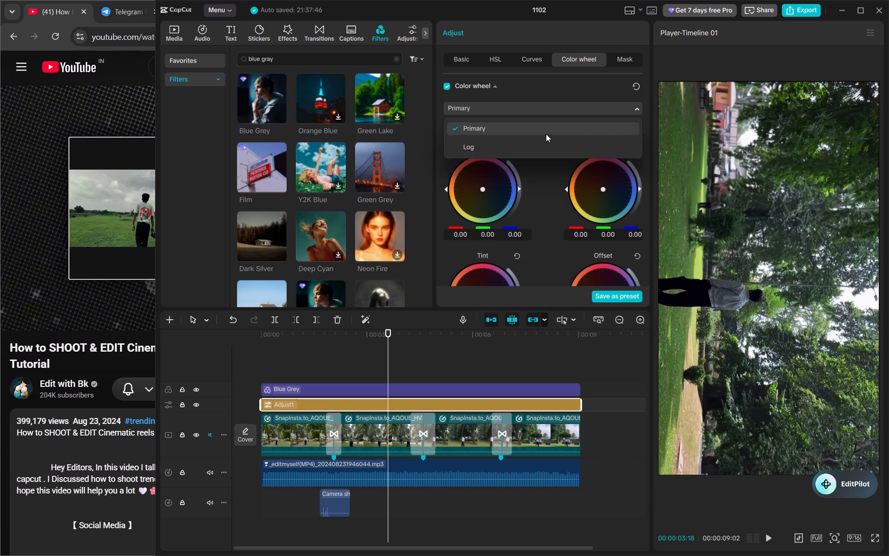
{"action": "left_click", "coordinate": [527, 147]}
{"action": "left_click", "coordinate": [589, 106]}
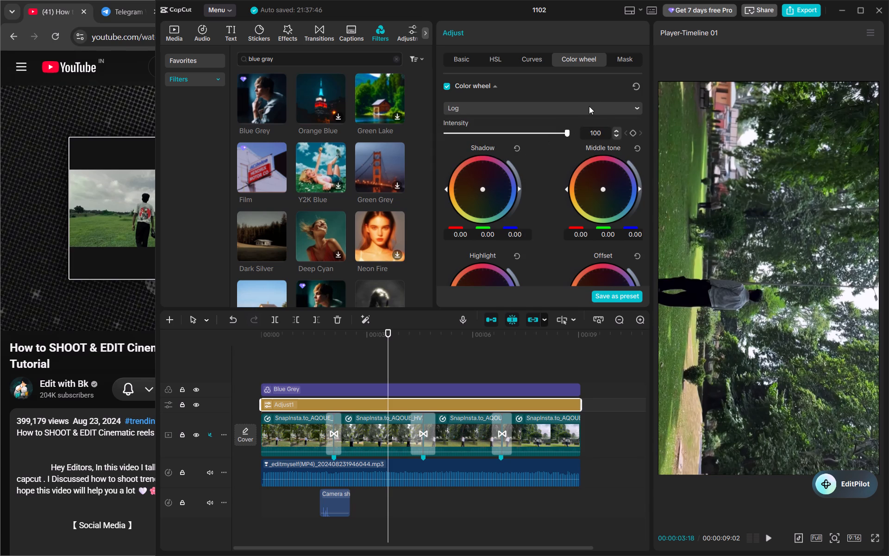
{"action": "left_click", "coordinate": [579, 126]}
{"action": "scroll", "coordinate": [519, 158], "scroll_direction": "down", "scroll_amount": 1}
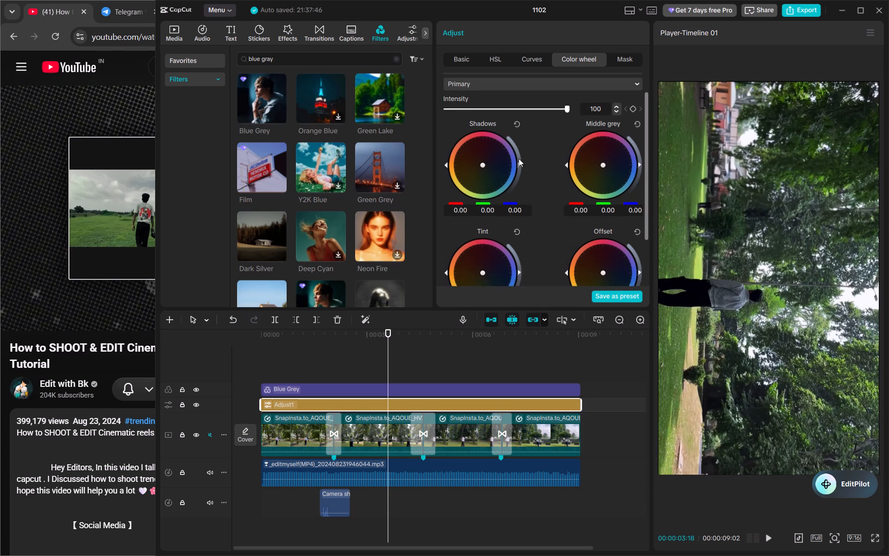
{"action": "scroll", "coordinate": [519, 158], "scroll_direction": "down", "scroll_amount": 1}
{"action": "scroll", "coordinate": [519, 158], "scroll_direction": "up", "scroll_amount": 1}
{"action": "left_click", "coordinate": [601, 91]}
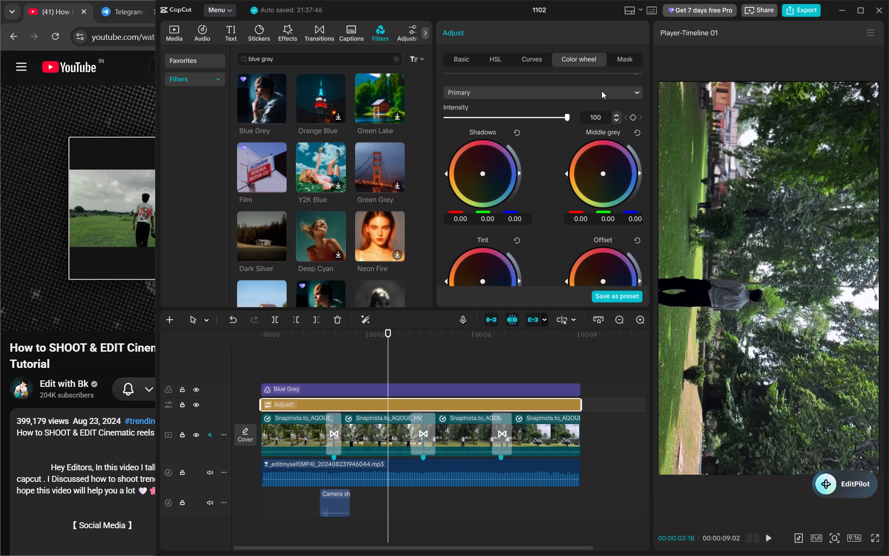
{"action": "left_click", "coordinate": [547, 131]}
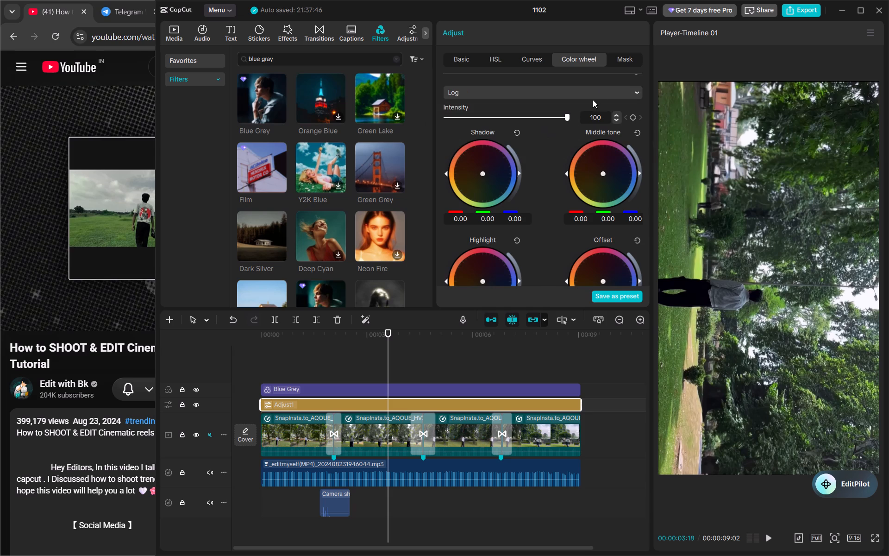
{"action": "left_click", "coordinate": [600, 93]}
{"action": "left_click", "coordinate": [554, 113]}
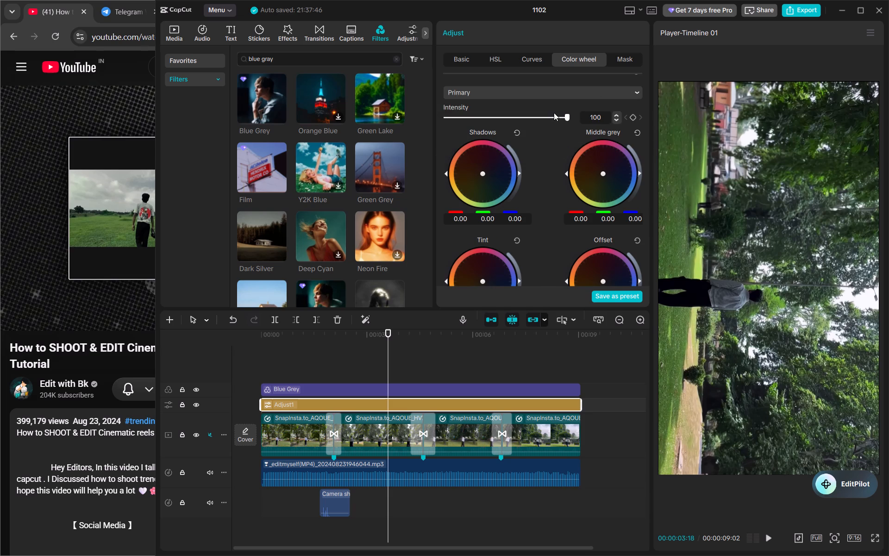
Switch to Chrome, watch the rest of the YouTube cinematic reels tutorial to its end, and look through the video description.
{"action": "left_click", "coordinate": [138, 358]}
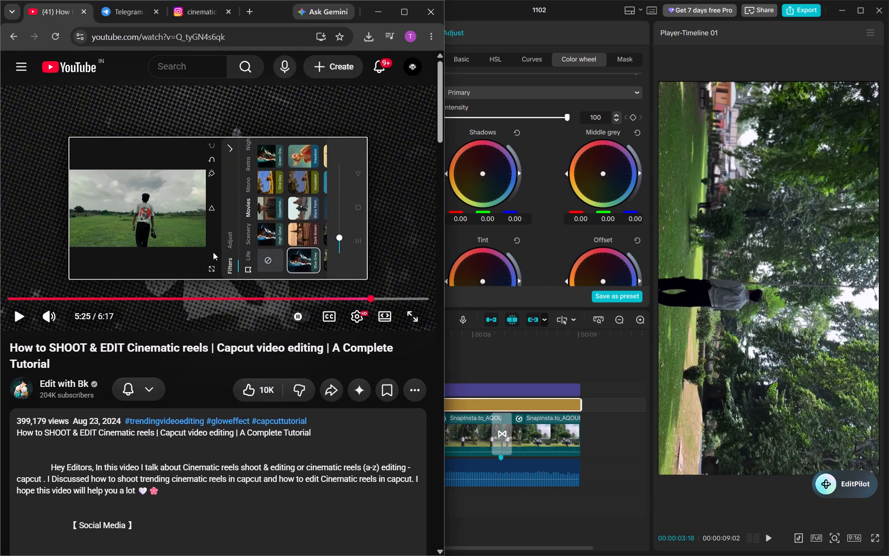
{"action": "left_click", "coordinate": [213, 252]}
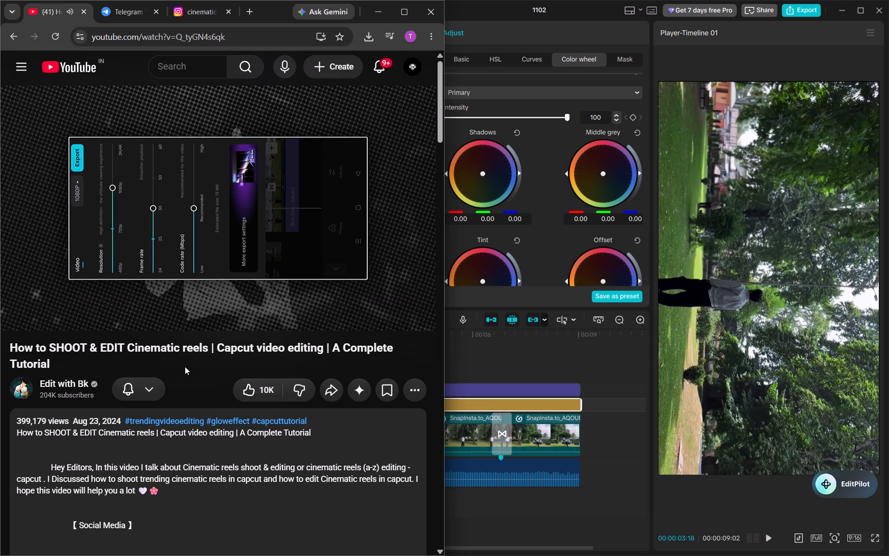
{"action": "left_click", "coordinate": [185, 366]}
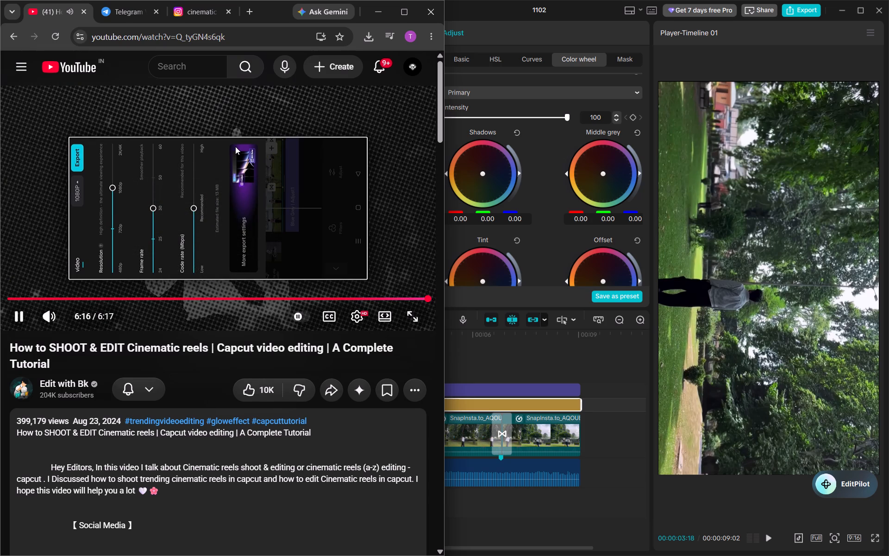
{"action": "left_click", "coordinate": [235, 146]}
{"action": "left_click", "coordinate": [230, 203]}
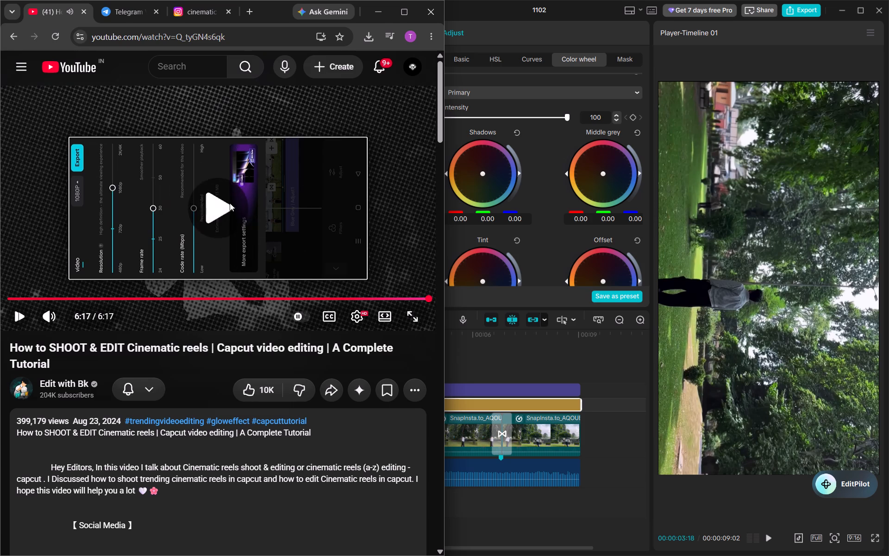
{"action": "scroll", "coordinate": [230, 203], "scroll_direction": "down", "scroll_amount": 2}
{"action": "scroll", "coordinate": [230, 203], "scroll_direction": "up", "scroll_amount": 4}
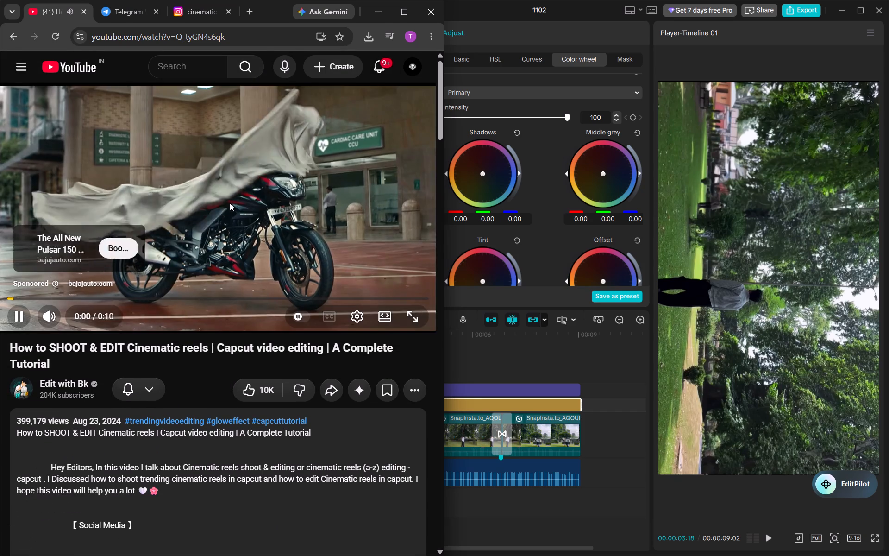
{"action": "scroll", "coordinate": [191, 337], "scroll_direction": "down", "scroll_amount": 5}
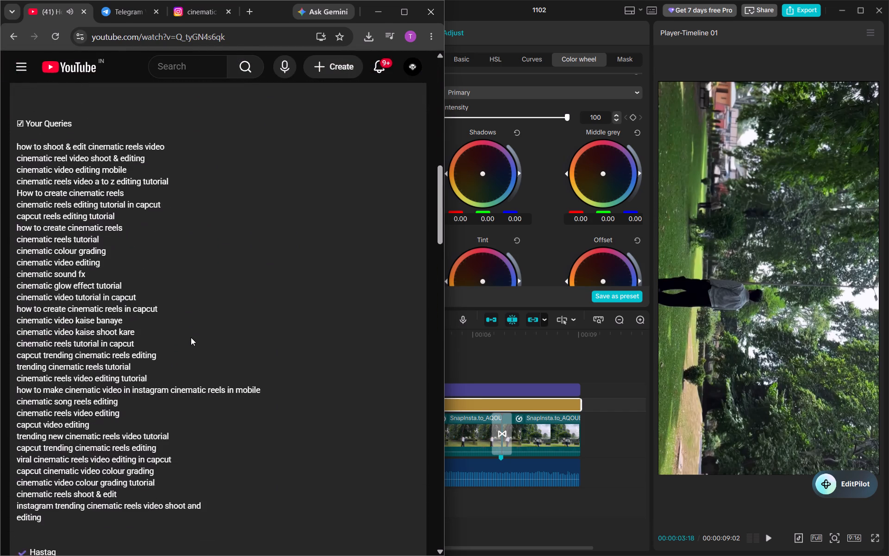
{"action": "scroll", "coordinate": [191, 337], "scroll_direction": "up", "scroll_amount": 8}
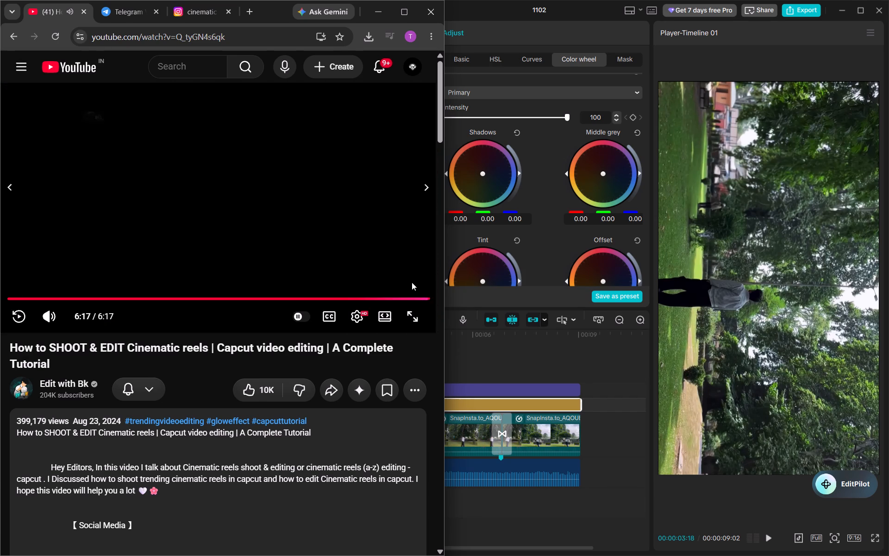
{"action": "left_click", "coordinate": [412, 282]}
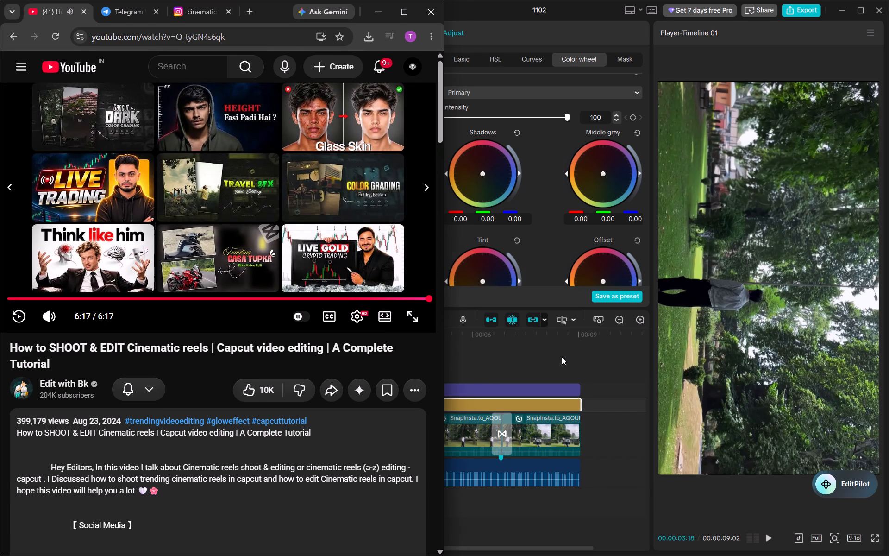
Return to CapCut and play back the graded edit from the start.
{"action": "left_click", "coordinate": [562, 357]}
{"action": "left_click_drag", "start_coordinate": [562, 357], "coordinate": [201, 403]}
{"action": "key", "text": "space"}
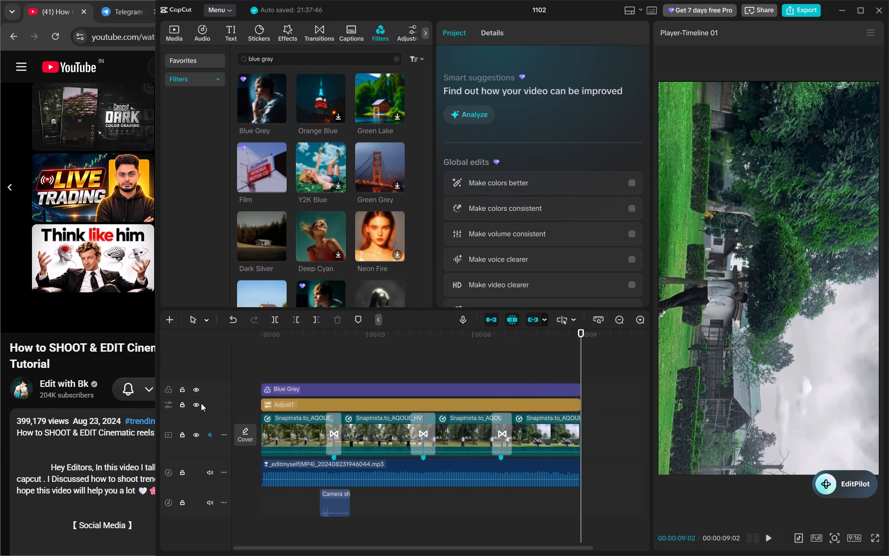
Add the Orange Blue filter above the Blue Grey filter, scrub through to preview it, and extend it over the whole edit.
{"action": "double_click", "coordinate": [304, 111]}
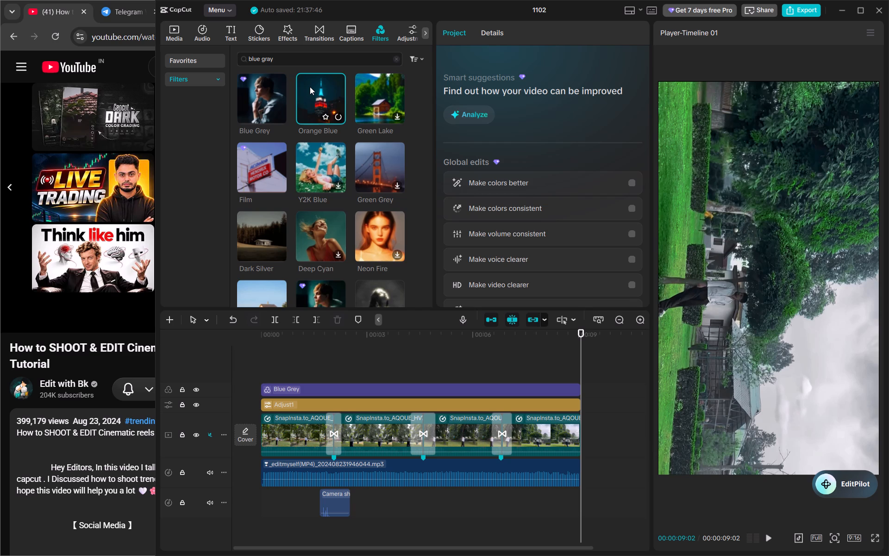
{"action": "left_click_drag", "start_coordinate": [310, 87], "coordinate": [360, 364]}
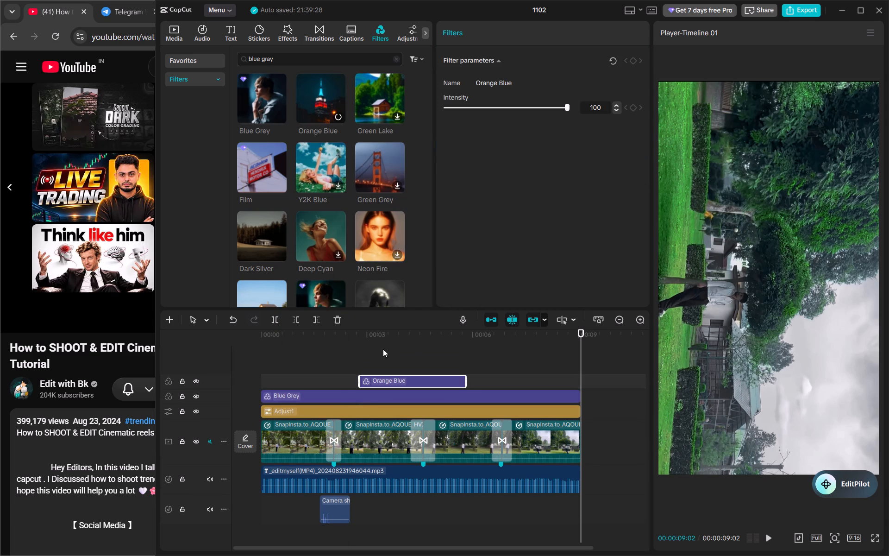
{"action": "left_click", "coordinate": [383, 349]}
{"action": "left_click_drag", "start_coordinate": [383, 349], "coordinate": [347, 364]}
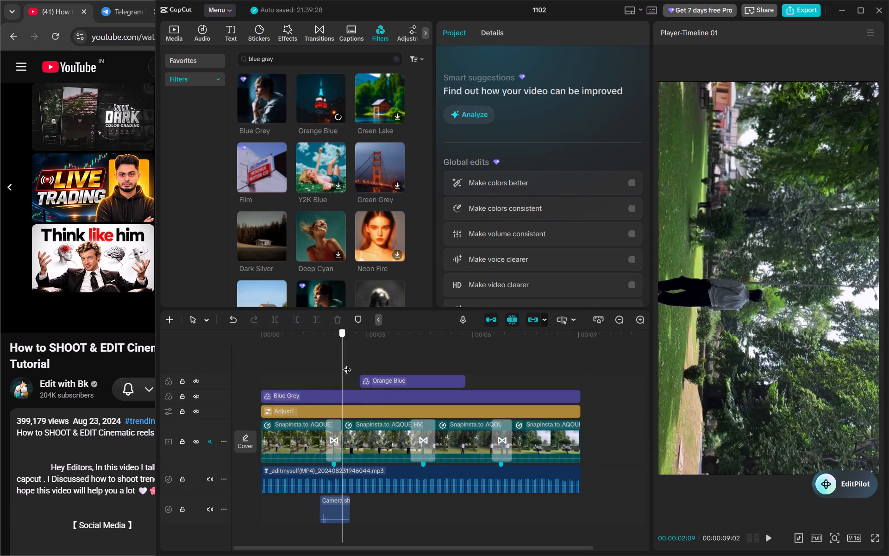
{"action": "left_click_drag", "start_coordinate": [347, 364], "coordinate": [379, 362]}
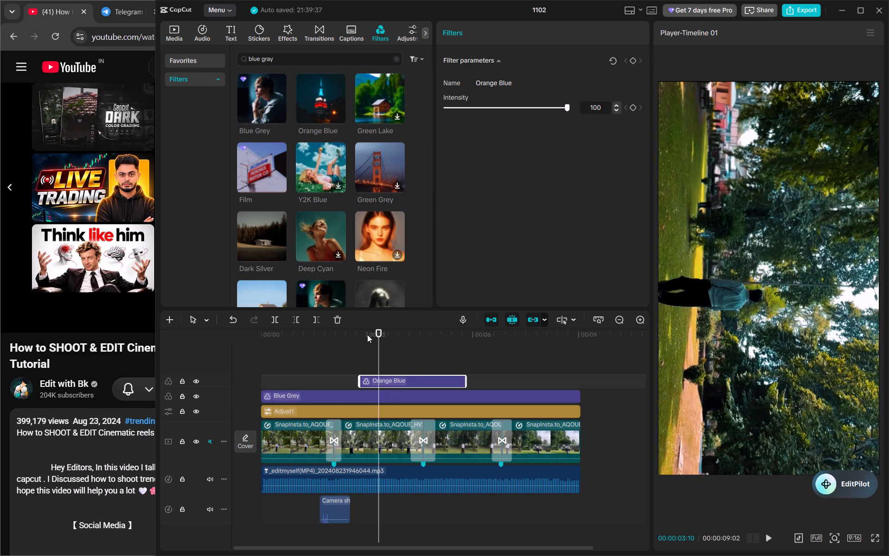
{"action": "left_click", "coordinate": [351, 333]}
{"action": "left_click_drag", "start_coordinate": [351, 333], "coordinate": [376, 335]}
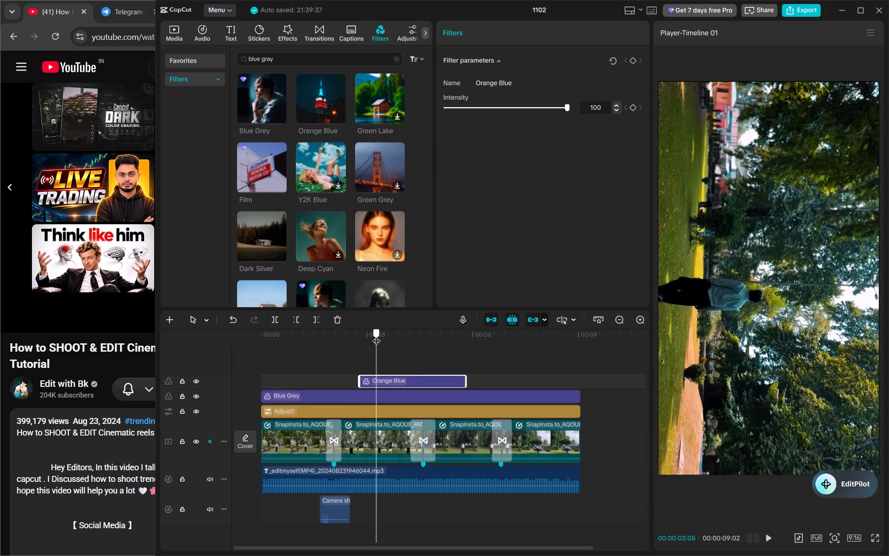
{"action": "left_click_drag", "start_coordinate": [376, 335], "coordinate": [375, 349]}
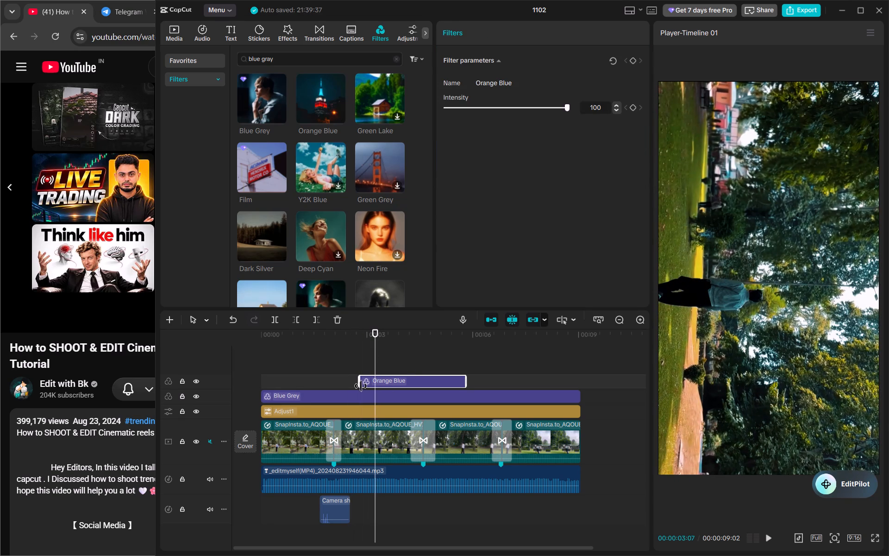
{"action": "left_click_drag", "start_coordinate": [360, 386], "coordinate": [251, 383]}
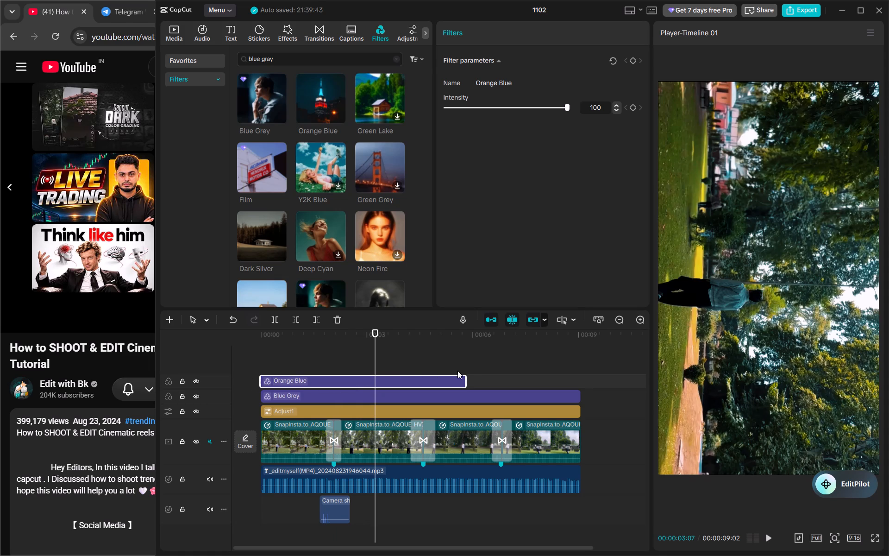
{"action": "left_click_drag", "start_coordinate": [465, 378], "coordinate": [576, 385]}
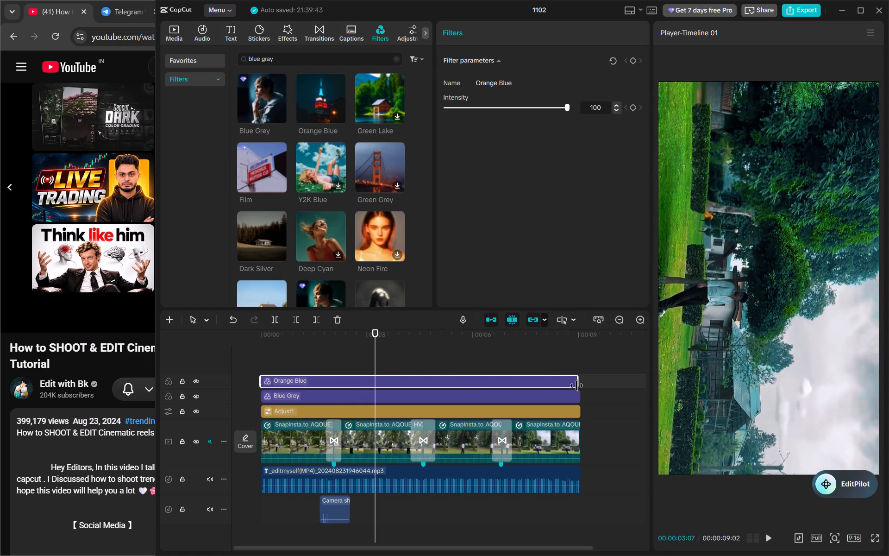
{"action": "left_click", "coordinate": [576, 385]}
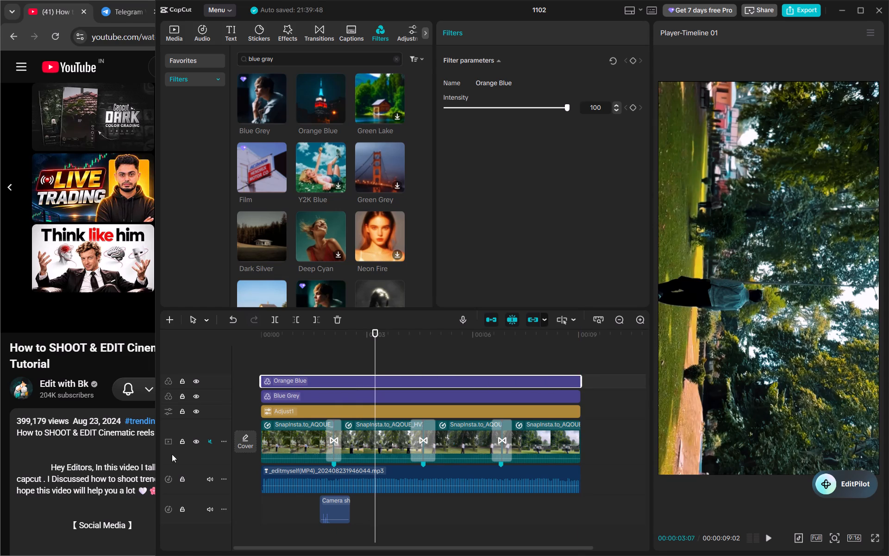
Hide the Blue Grey filter track.
{"action": "left_click", "coordinate": [195, 398]}
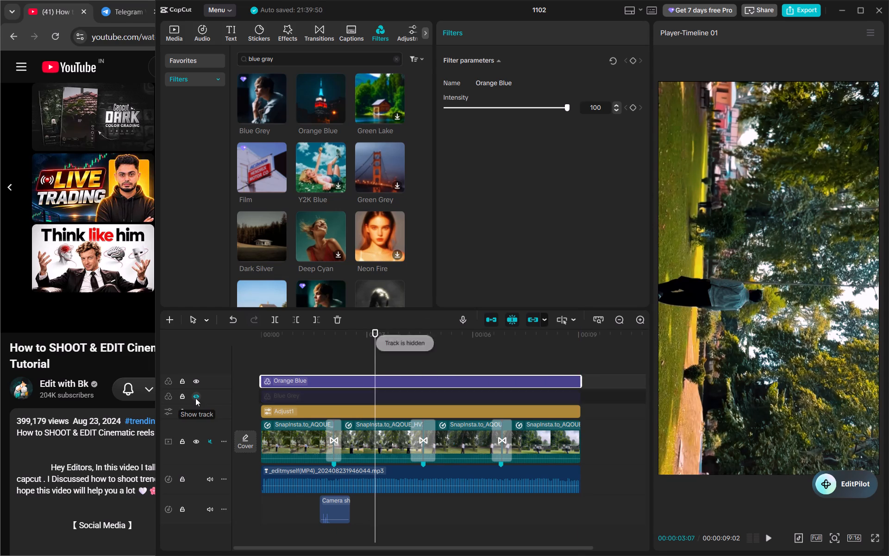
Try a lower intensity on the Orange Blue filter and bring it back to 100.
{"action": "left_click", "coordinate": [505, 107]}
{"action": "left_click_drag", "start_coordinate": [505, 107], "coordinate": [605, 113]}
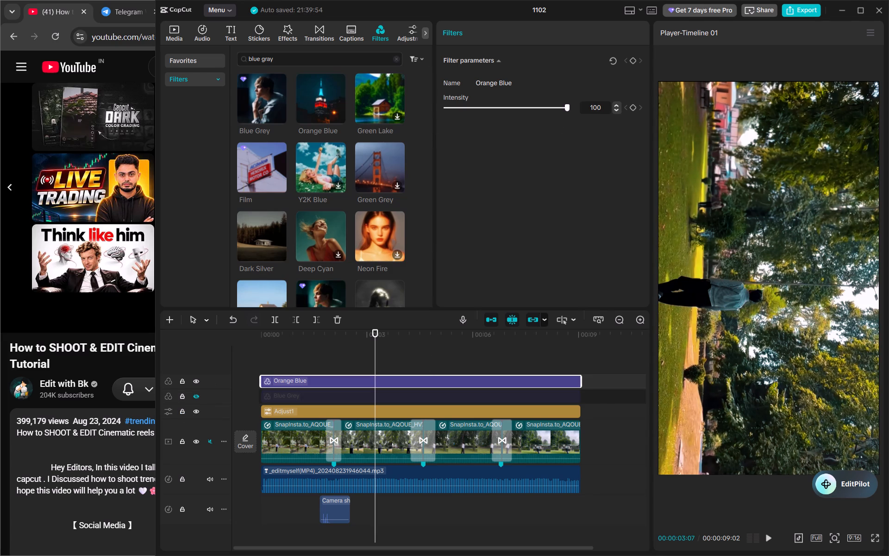
Unhide the Blue Grey filter track, and toggle the Orange Blue and Adjust1 tracks off and on to compare the look.
{"action": "left_click", "coordinate": [194, 396]}
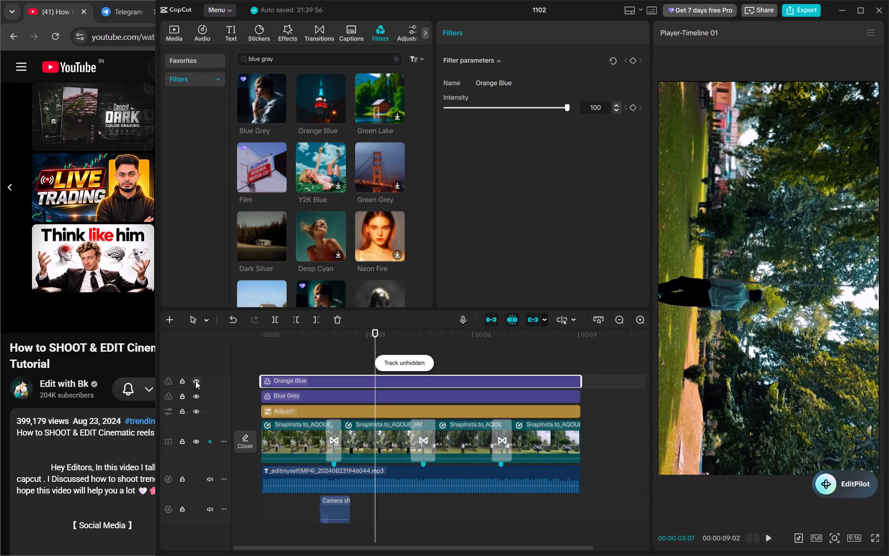
{"action": "left_click", "coordinate": [195, 381]}
{"action": "left_click", "coordinate": [195, 381]}
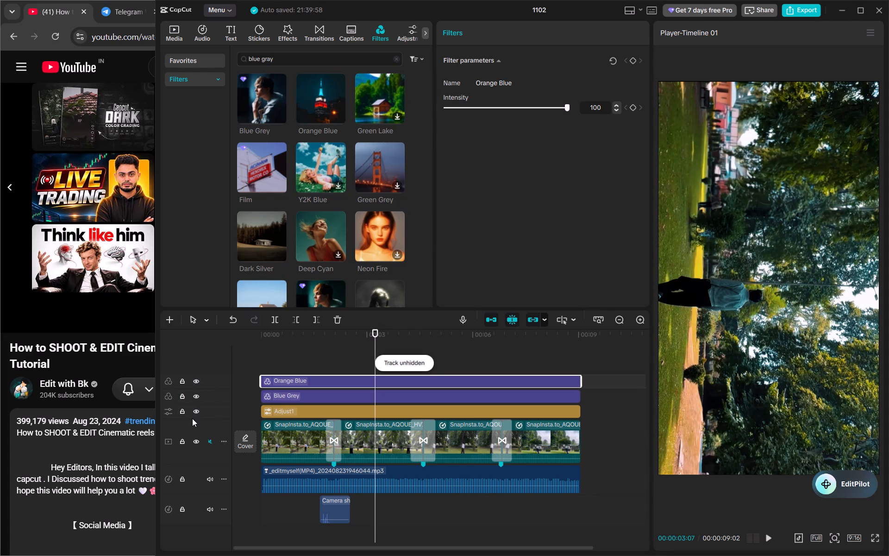
{"action": "left_click", "coordinate": [194, 413]}
{"action": "left_click", "coordinate": [194, 413]}
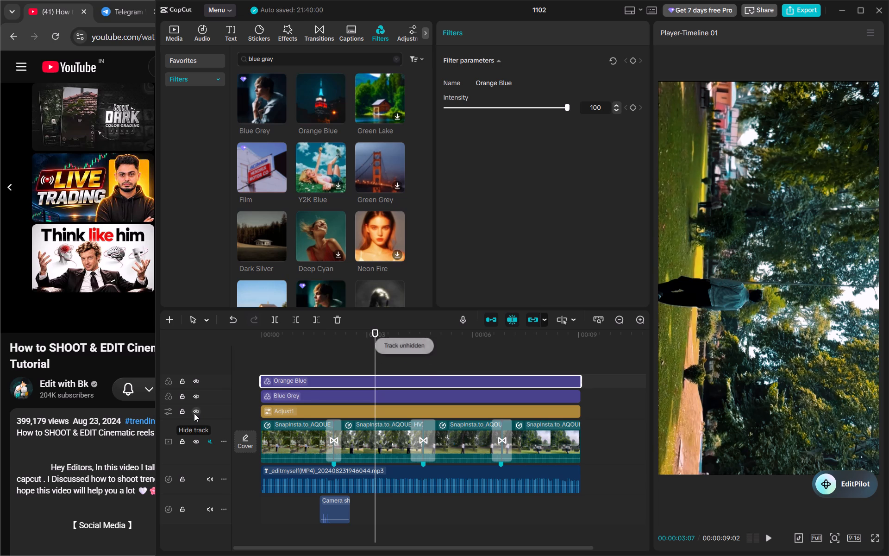
Hide the Orange Blue track for comparison and delete the Orange Blue filter from the timeline.
{"action": "left_click", "coordinate": [199, 383]}
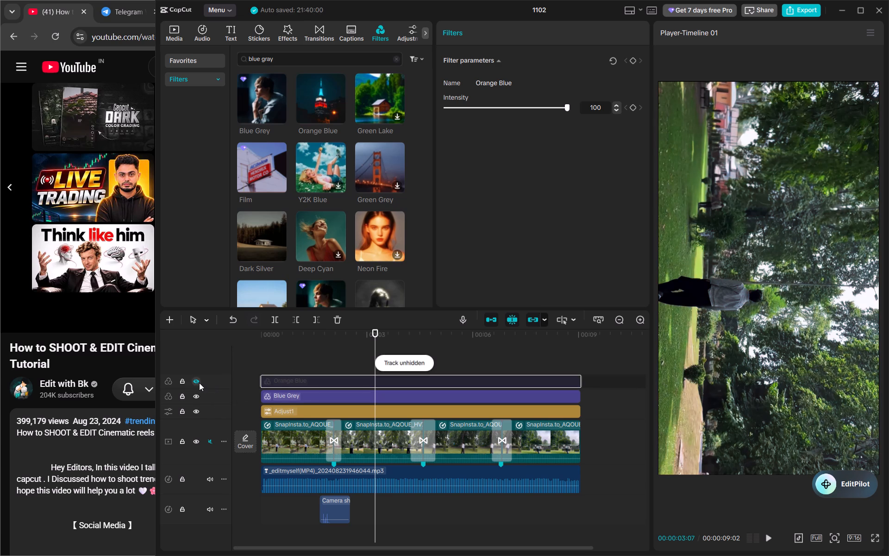
{"action": "left_click", "coordinate": [288, 379]}
{"action": "key", "text": "BackSpace"}
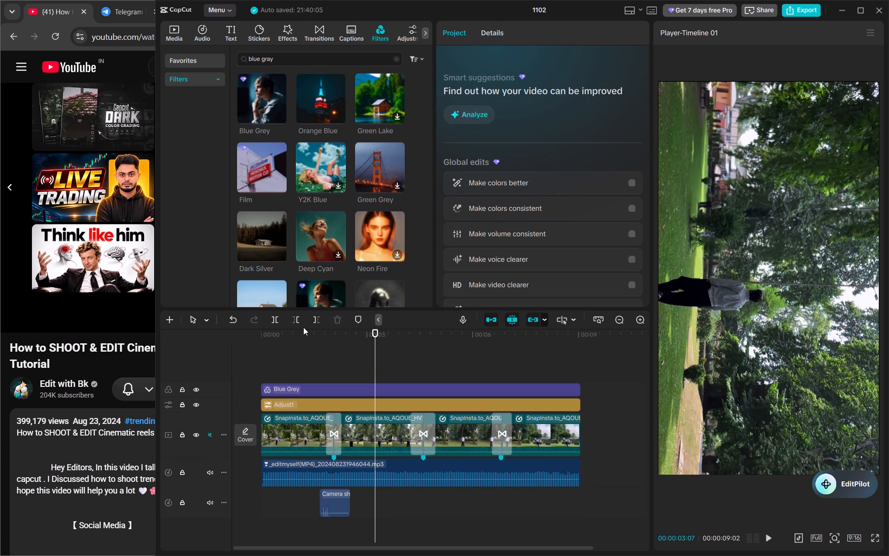
Play back the first few seconds of the edit from the start to check the grade.
{"action": "left_click_drag", "start_coordinate": [299, 336], "coordinate": [229, 359]}
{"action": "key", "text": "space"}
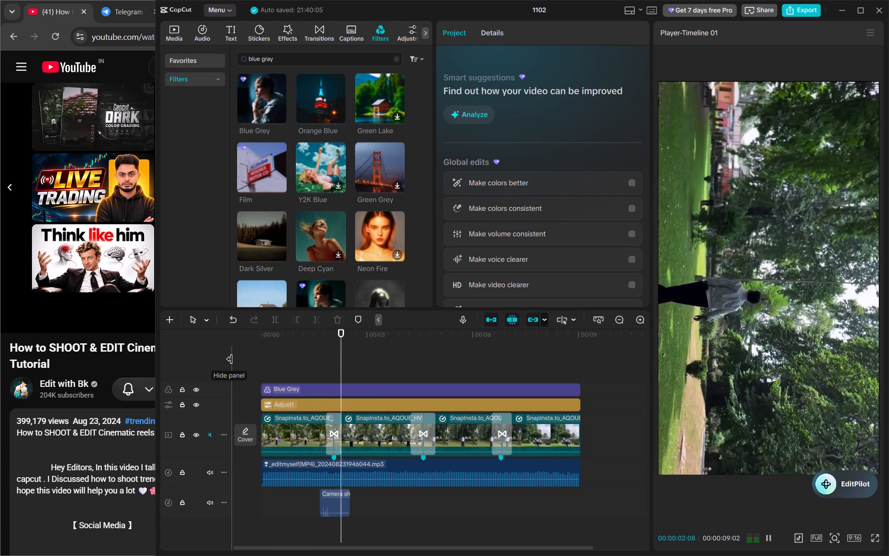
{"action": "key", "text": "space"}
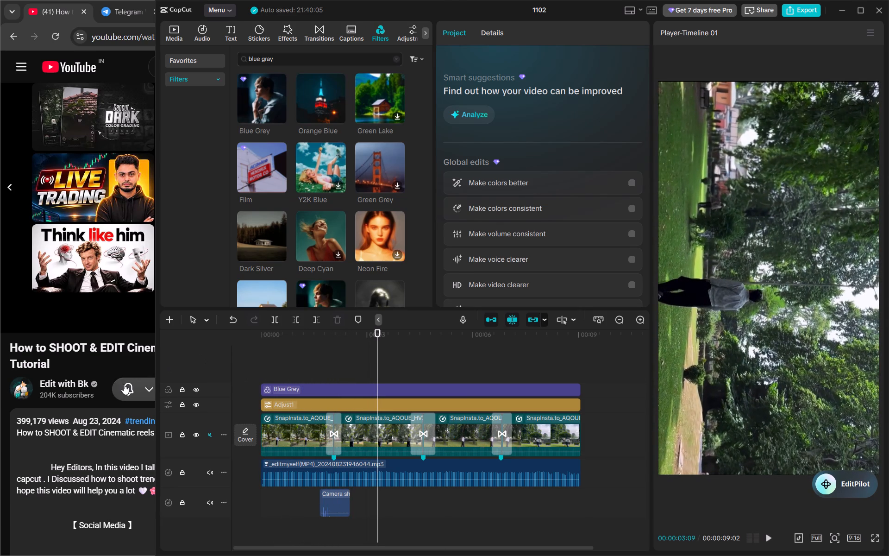
Switch to Chrome and open the Reels feed on Instagram.
{"action": "left_click", "coordinate": [123, 382]}
{"action": "left_click", "coordinate": [175, 360]}
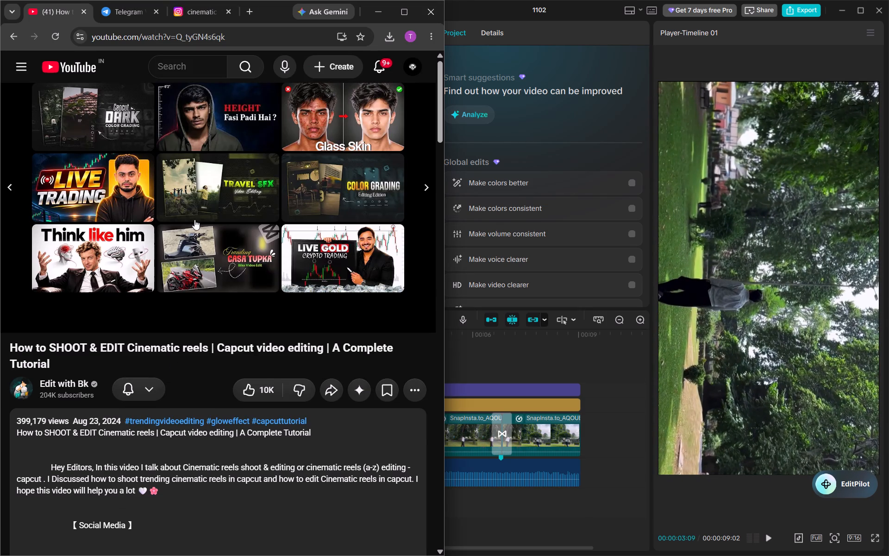
{"action": "left_click", "coordinate": [197, 17]}
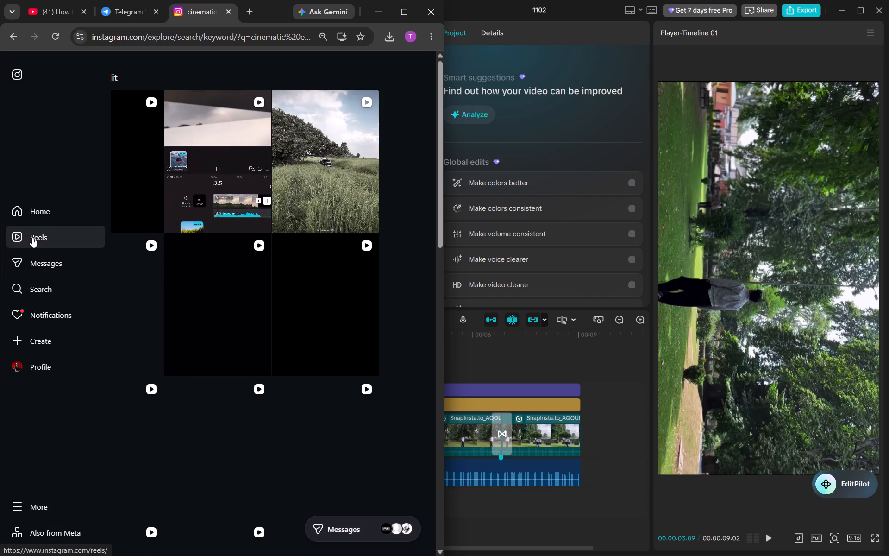
{"action": "left_click", "coordinate": [32, 237]}
Return to CapCut and close project 1102.
{"action": "left_click", "coordinate": [589, 7]}
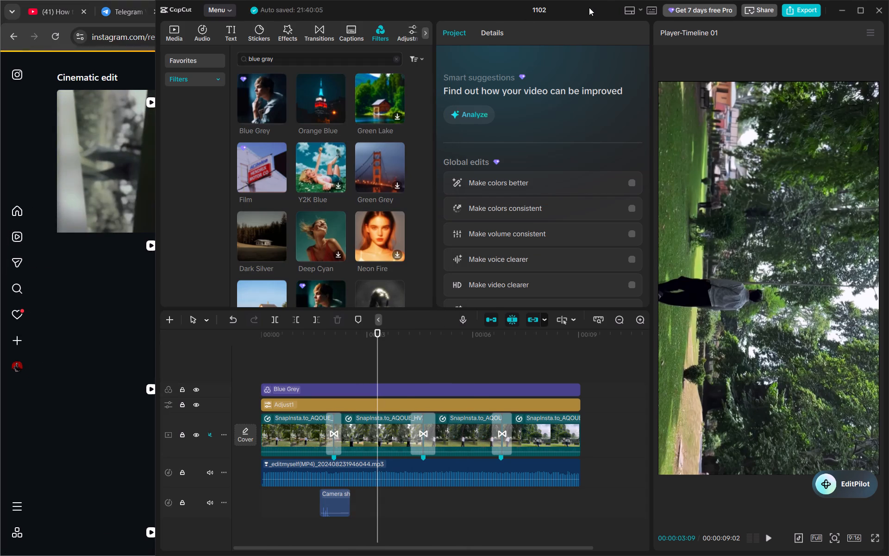
{"action": "left_click", "coordinate": [872, 15]}
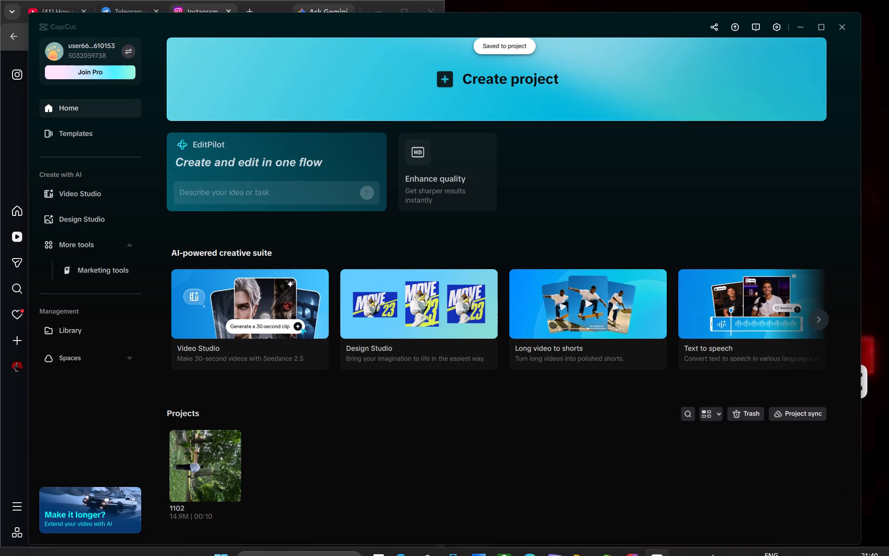
Show the hidden background apps in the Windows system tray.
{"action": "left_click", "coordinate": [716, 546]}
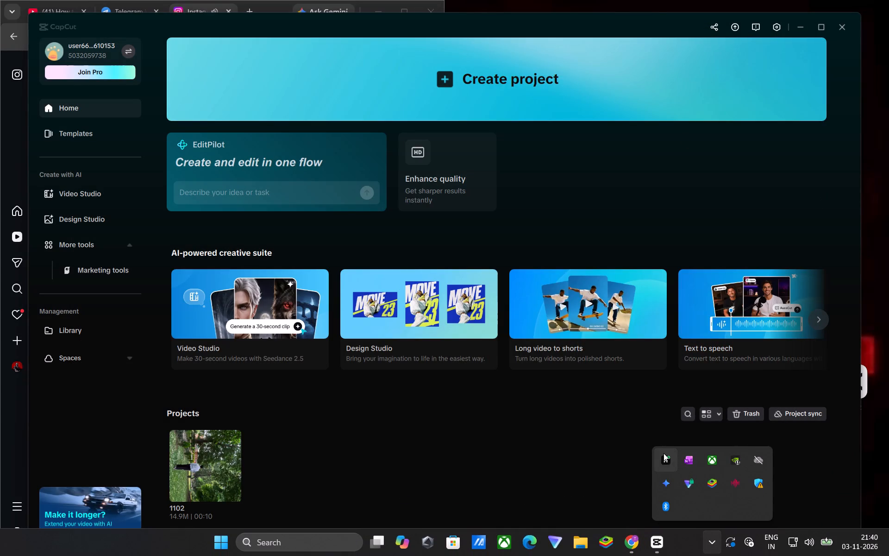